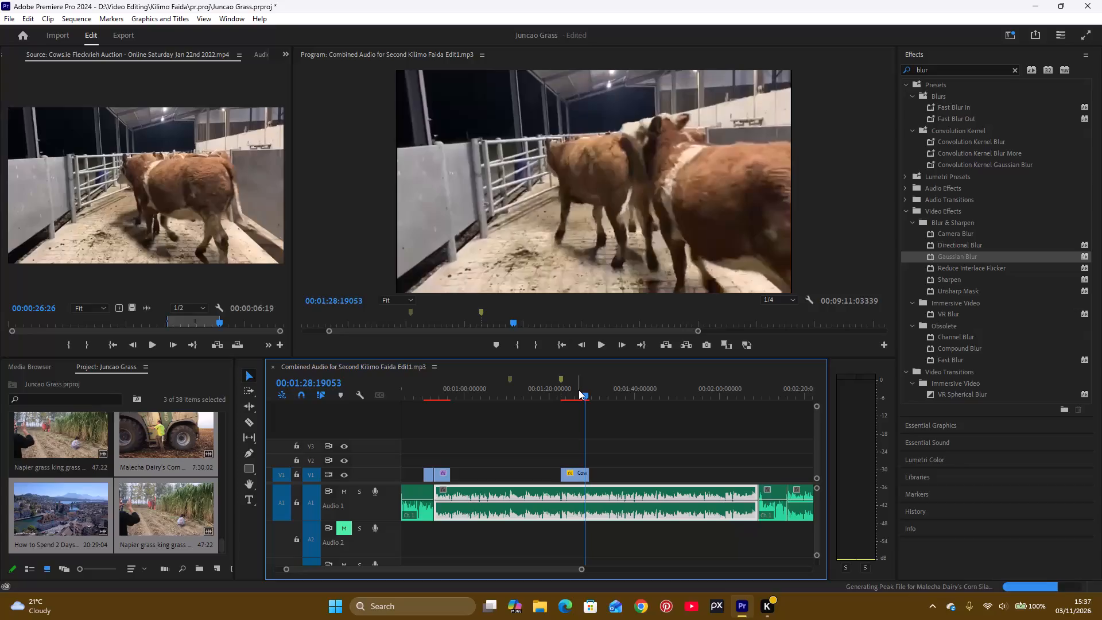
Mark a source range in the Malecha Dairy's Corn Silage clip from 00:00:22:24 to 00:00:31:29.
key("space")
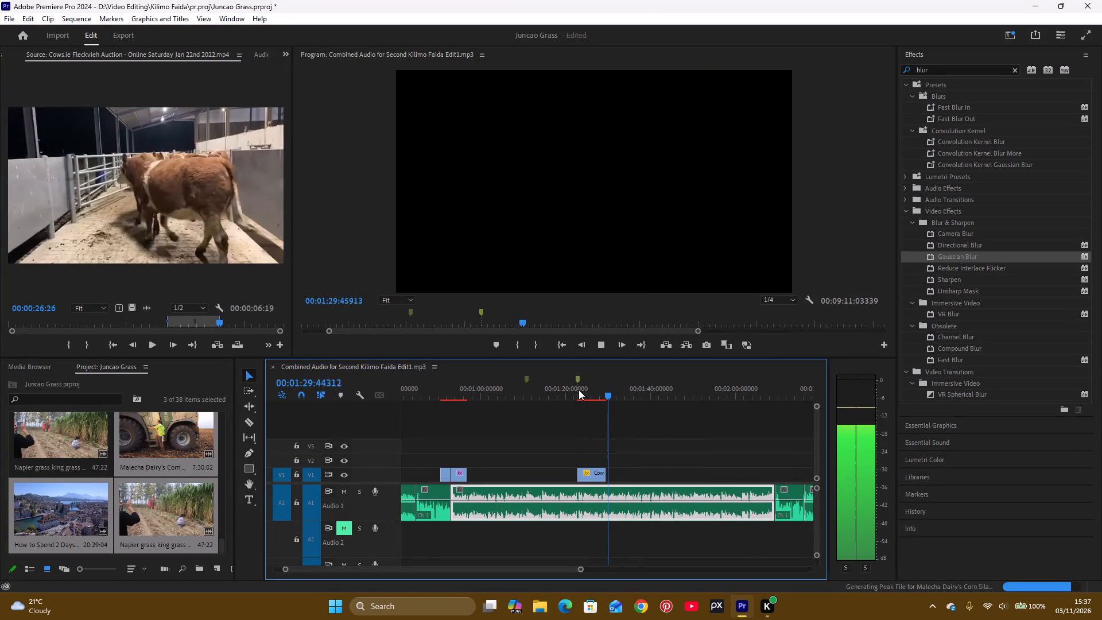
key("space")
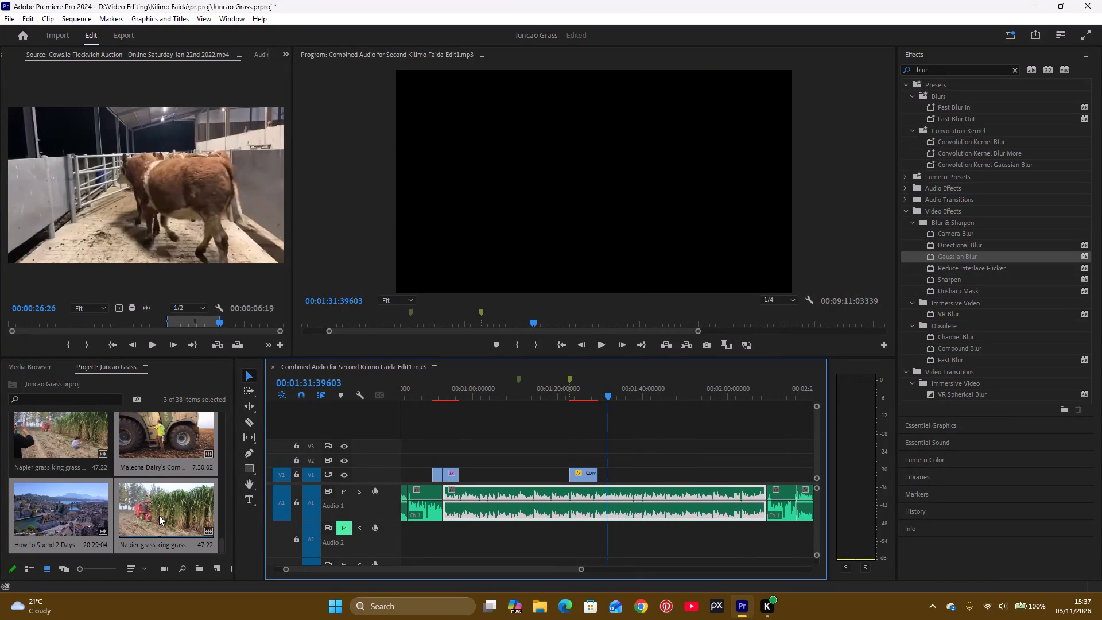
key("space")
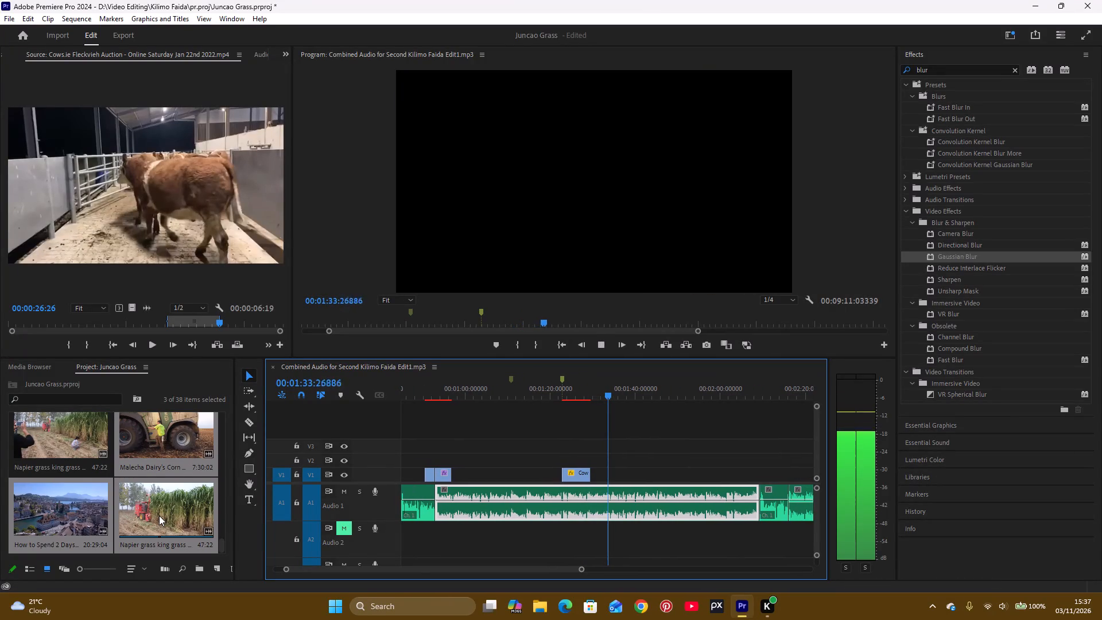
key("space")
left_click(162, 447)
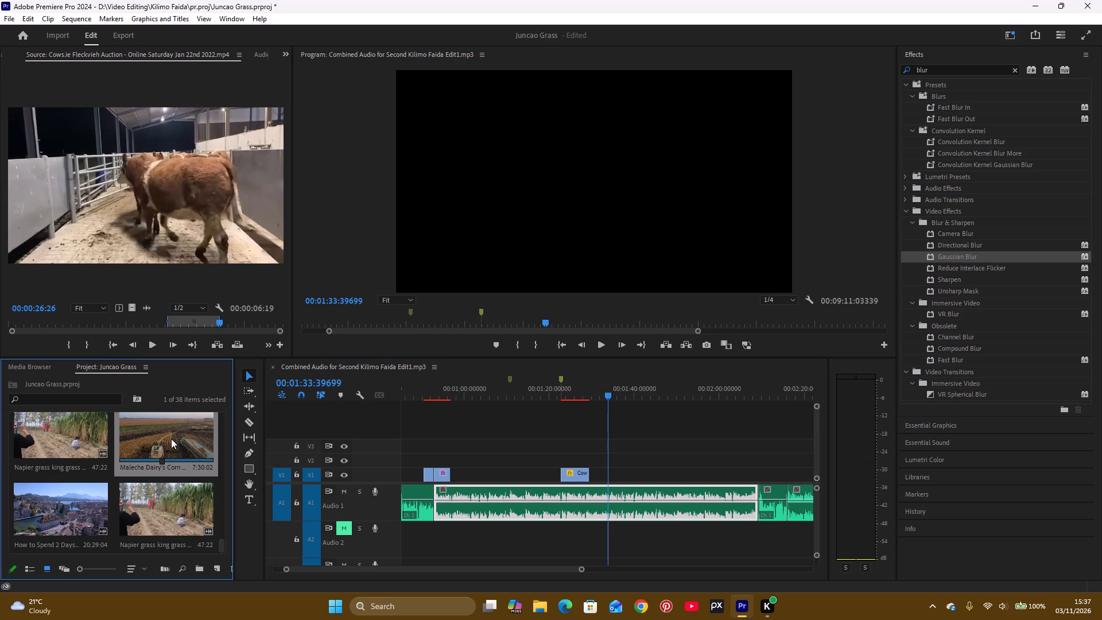
double_click(173, 433)
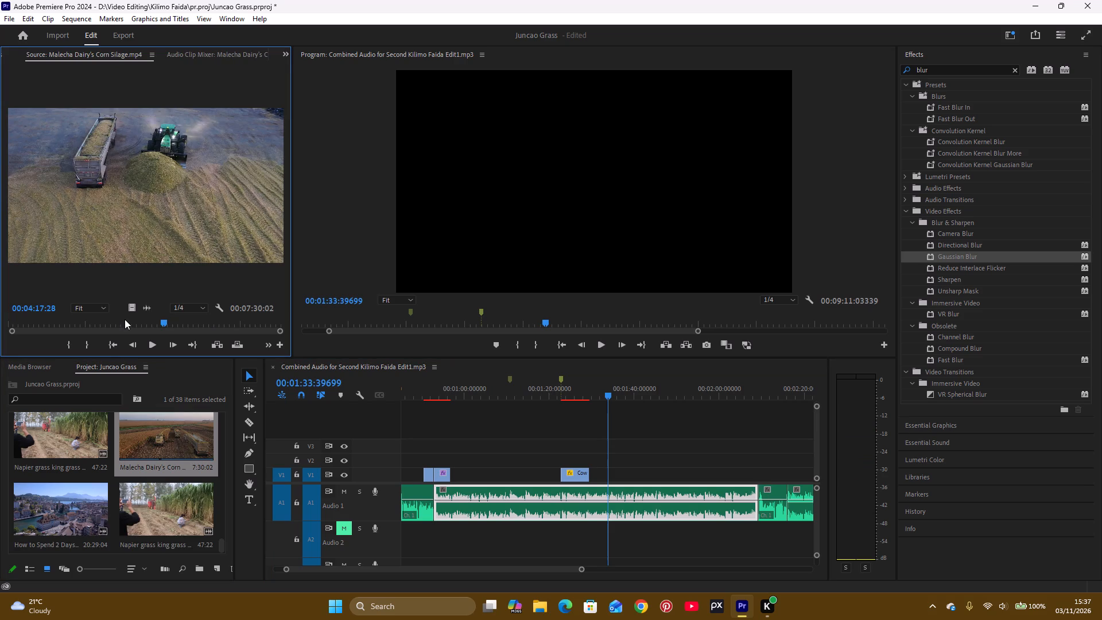
left_click_drag(121, 320, 99, 335)
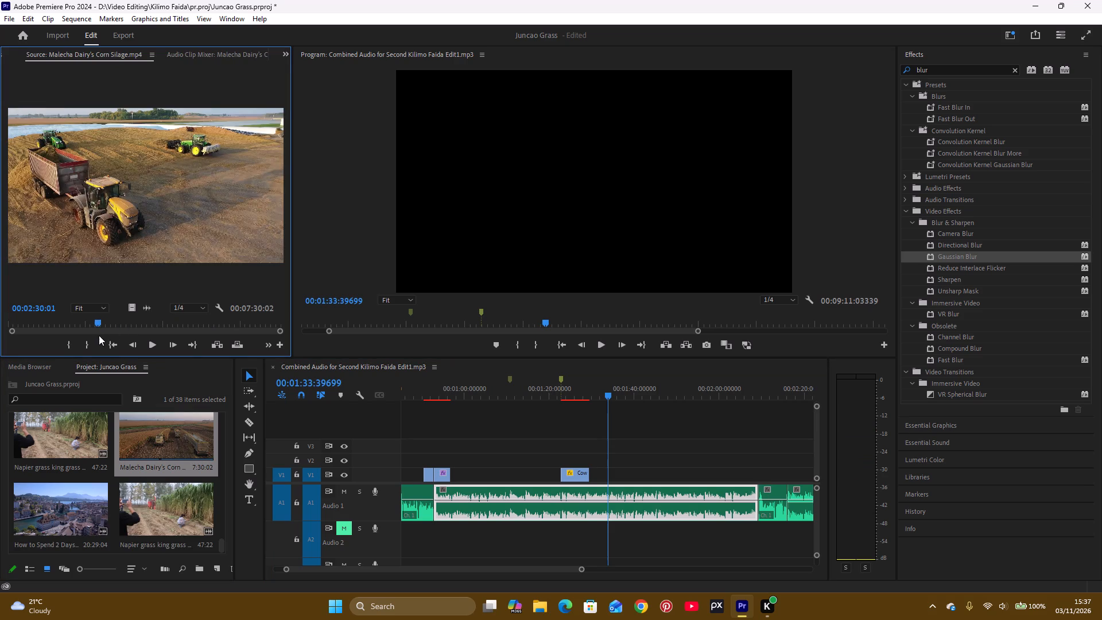
left_click_drag(99, 335, 37, 348)
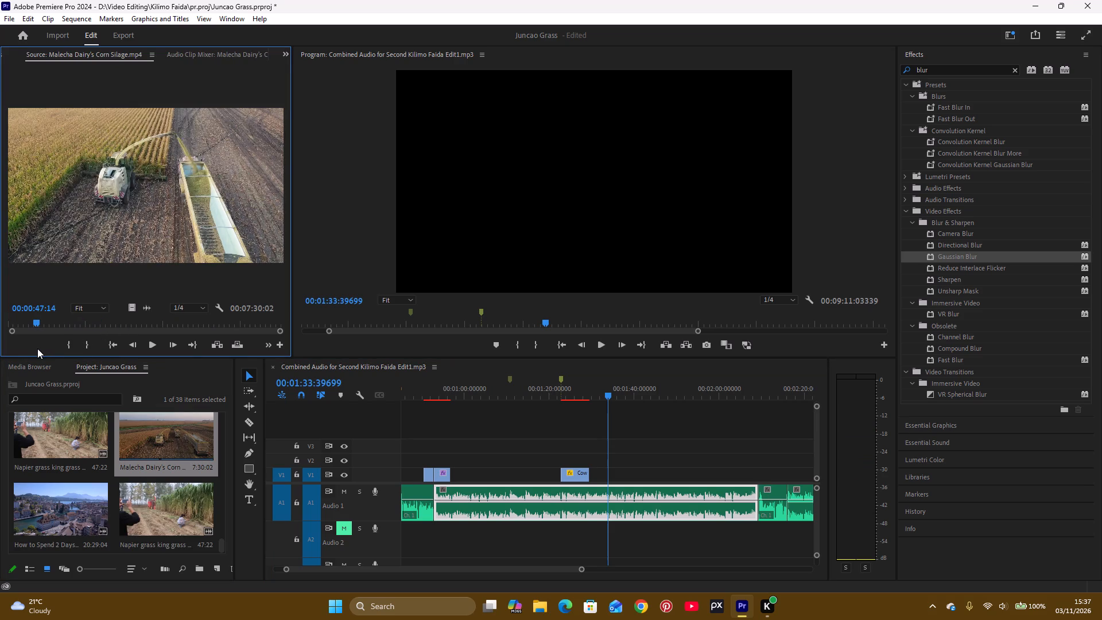
left_click_drag(37, 348, 24, 353)
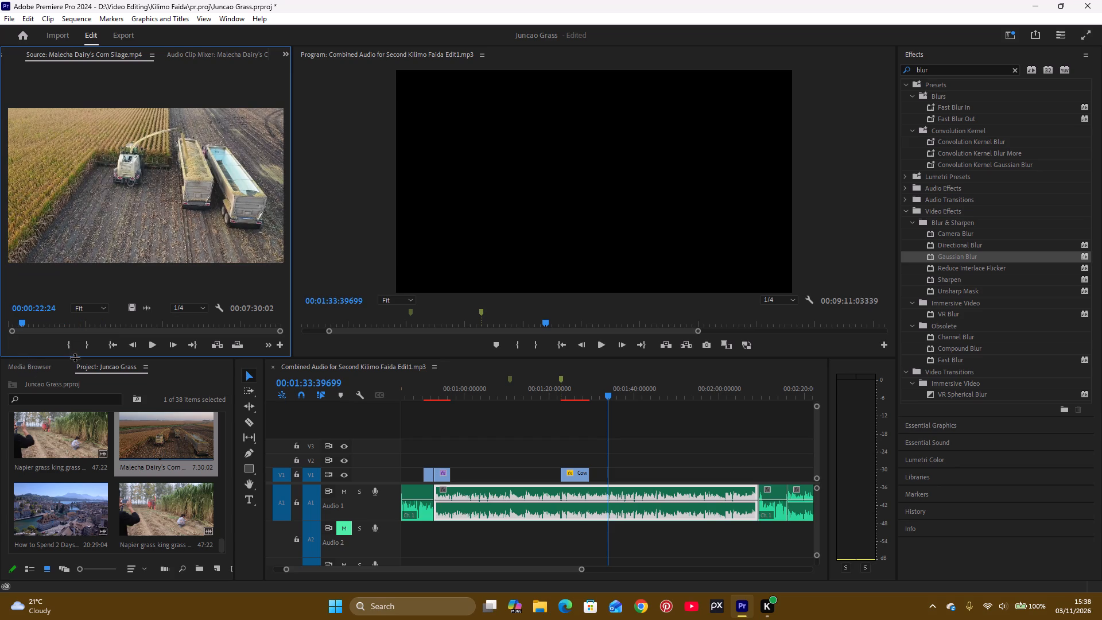
left_click(70, 348)
key("space")
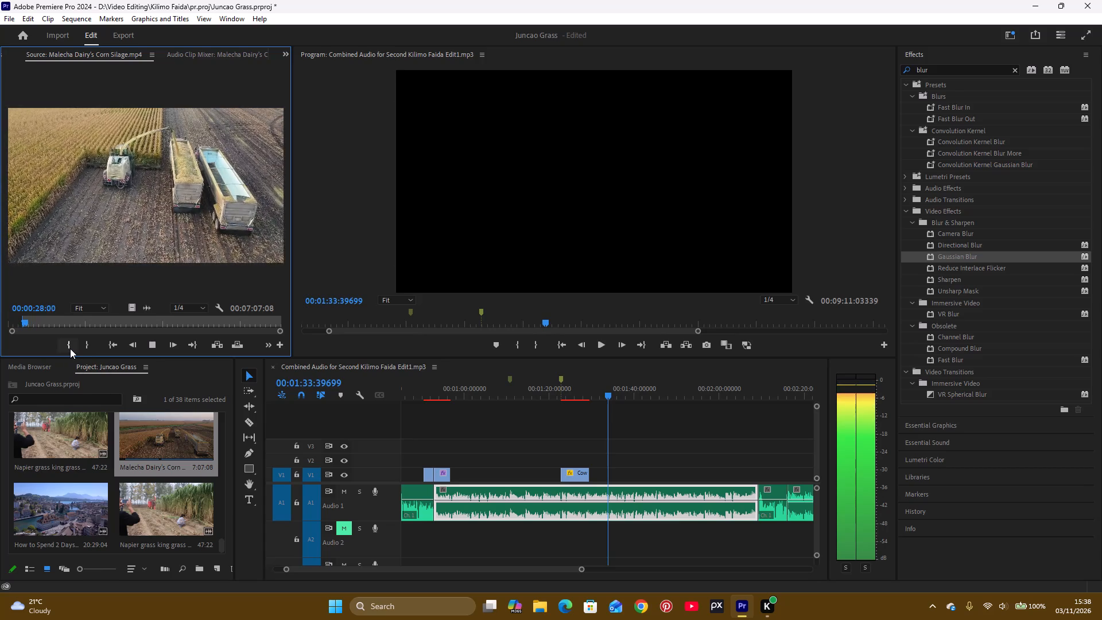
key("space")
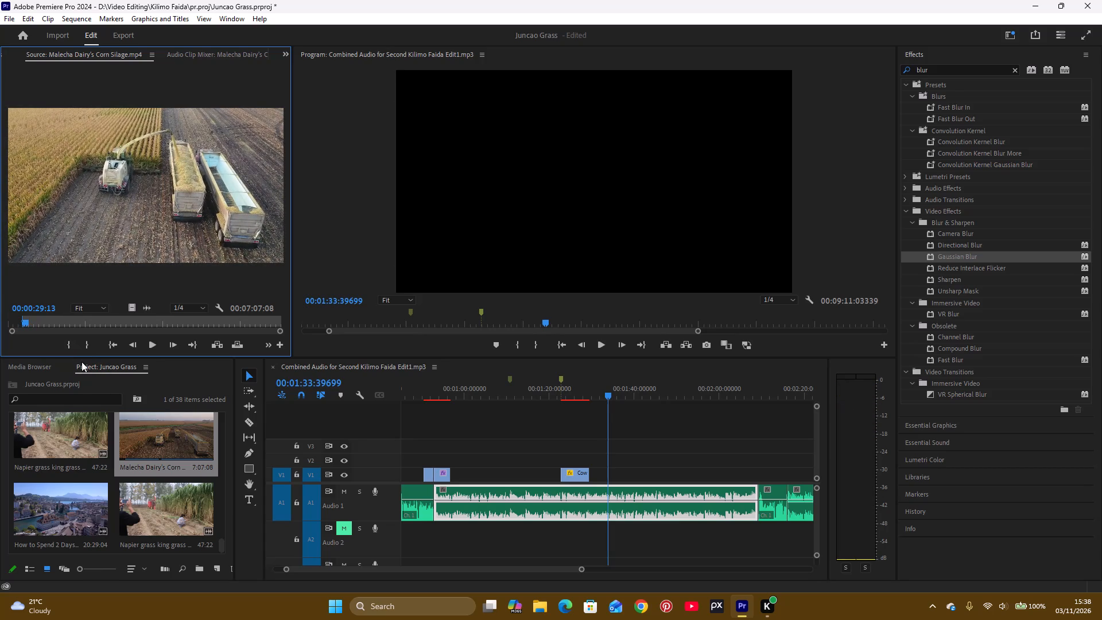
key("space")
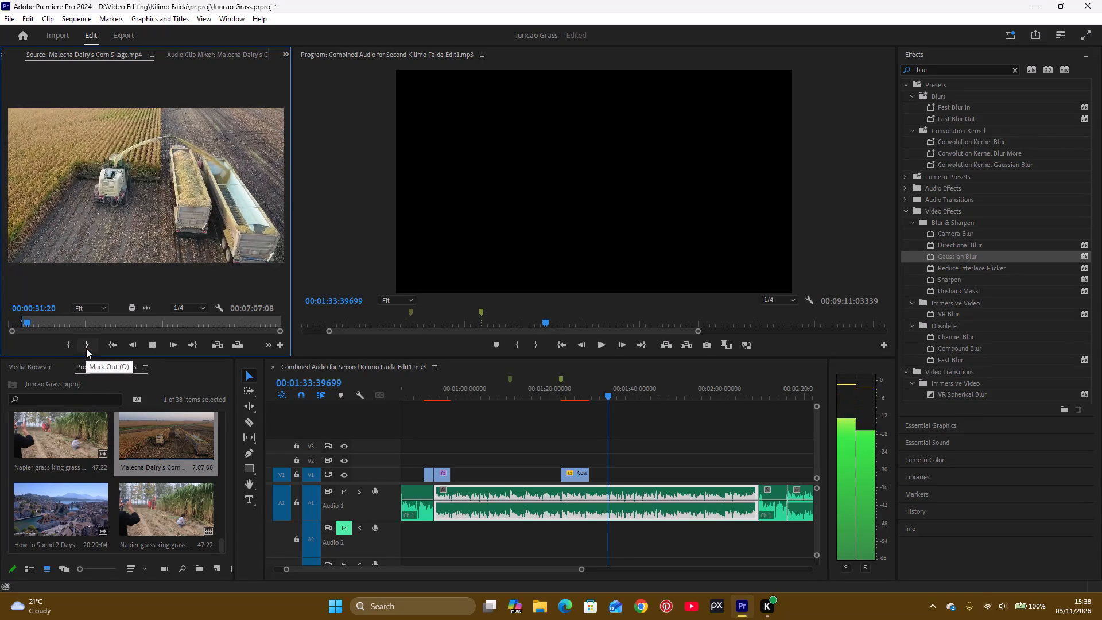
key("space")
left_click(86, 348)
Place only the video of the marked corn silage range on V1 directly after the cow clip and preview it.
left_click_drag(132, 307, 132, 307)
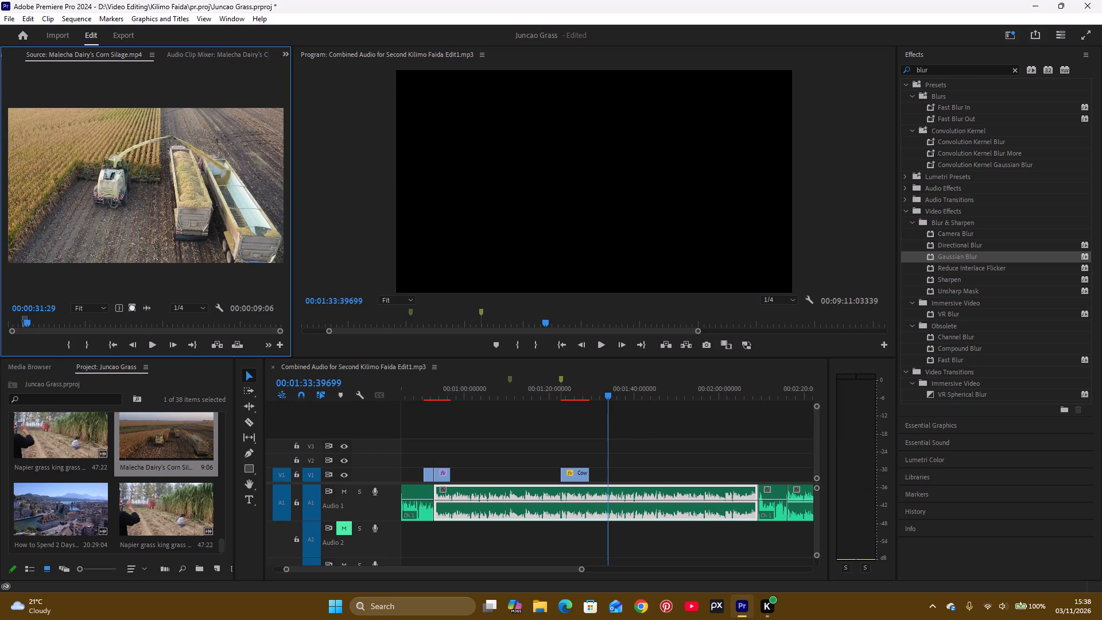
left_click_drag(132, 307, 589, 469)
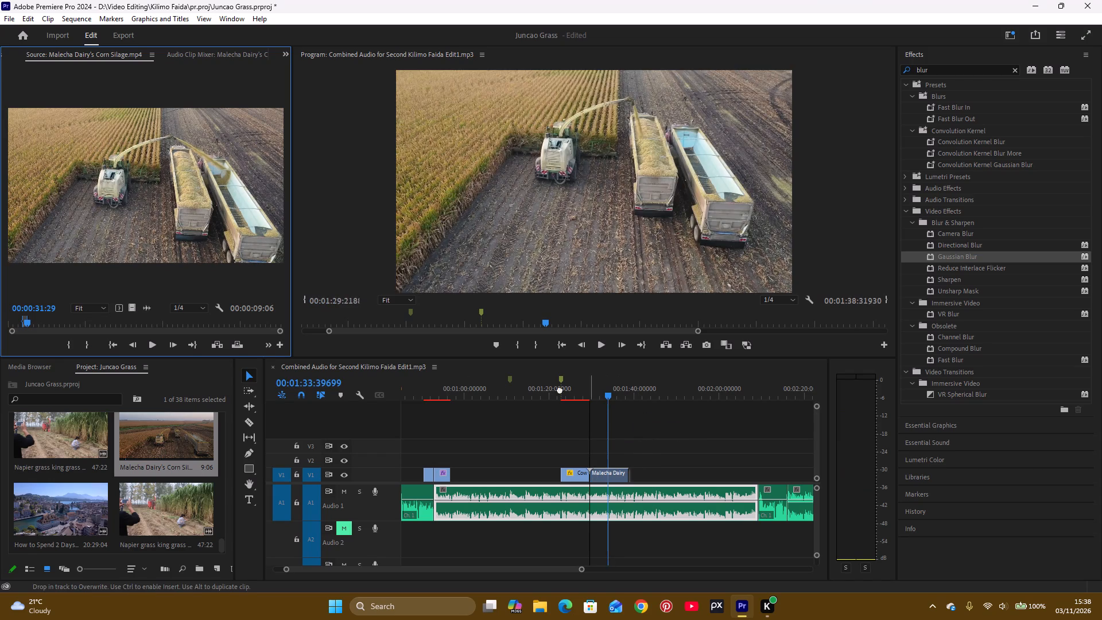
left_click(584, 383)
key("space")
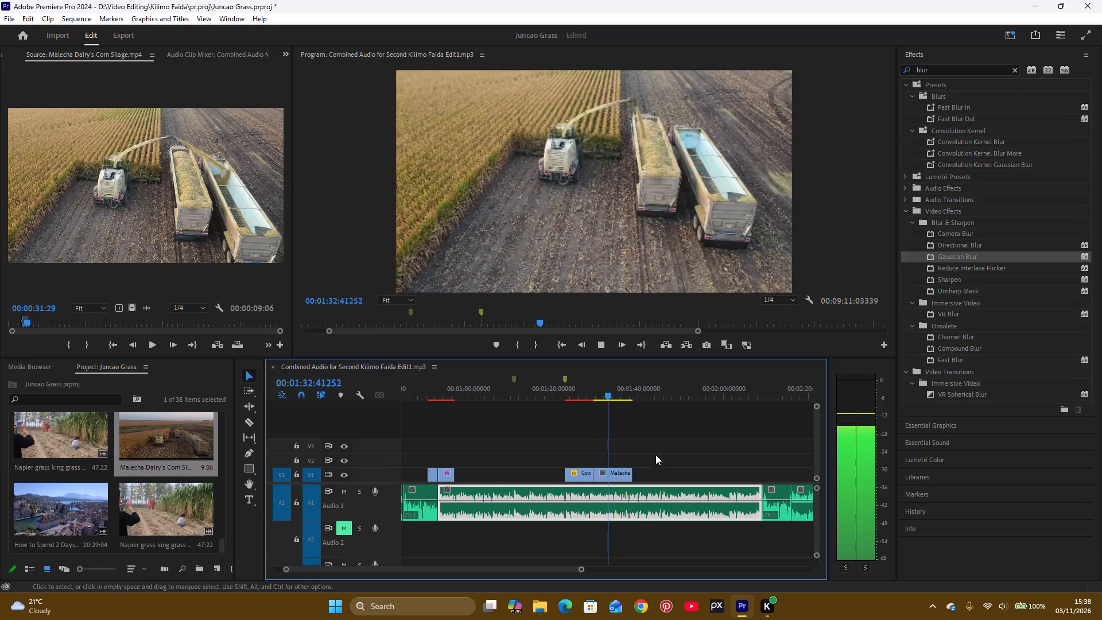
key("space")
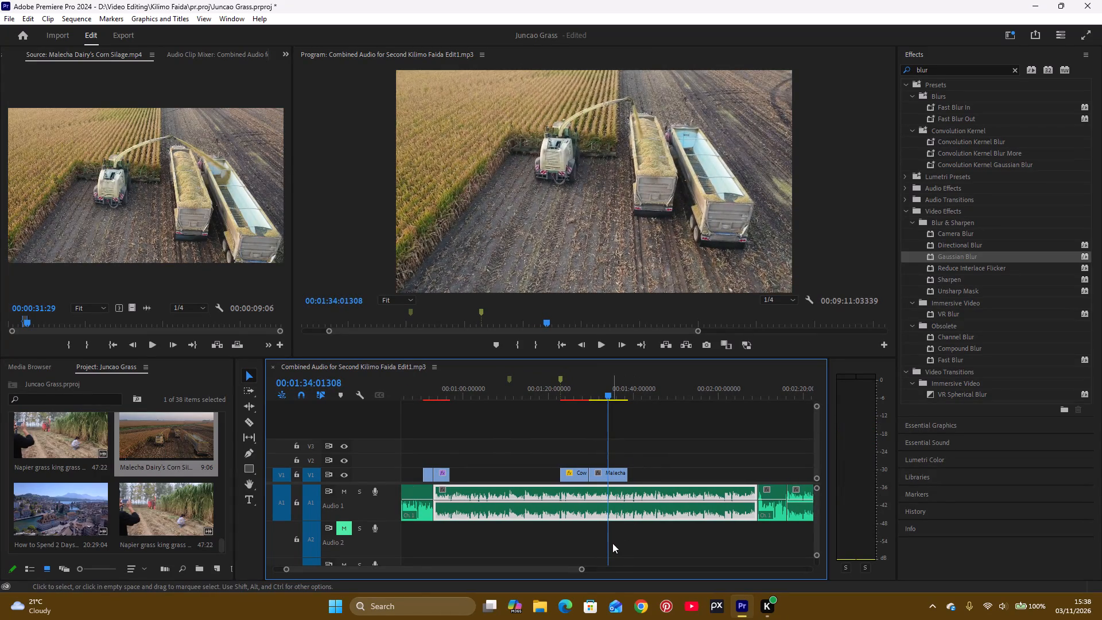
Collapse the timeline's audio tracks to their minimum height.
left_click_drag(580, 565, 547, 573)
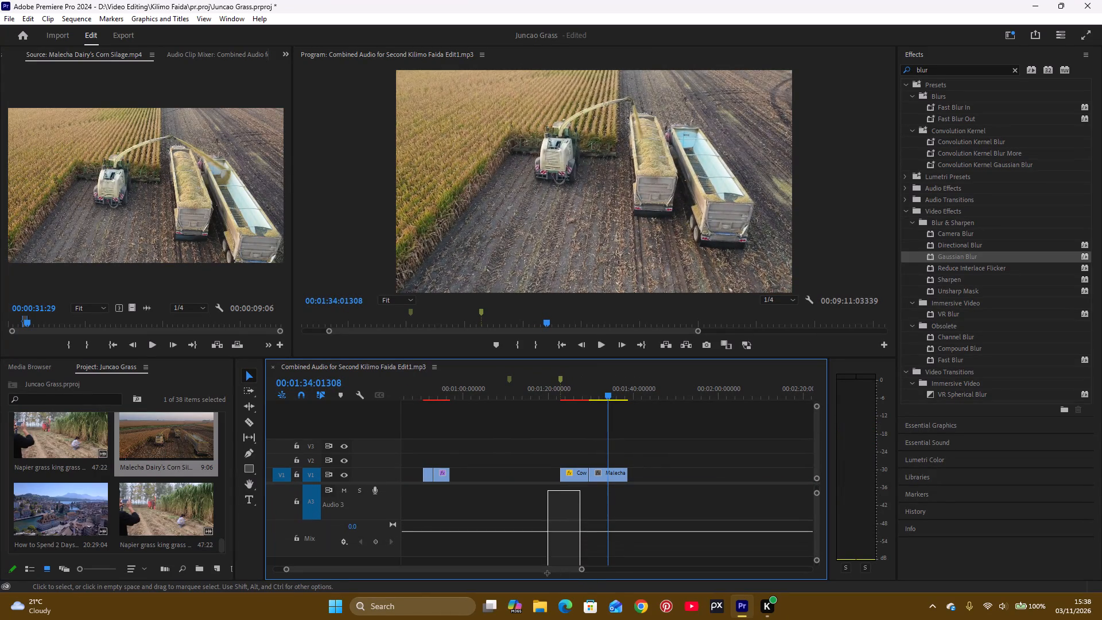
left_click_drag(547, 573, 596, 561)
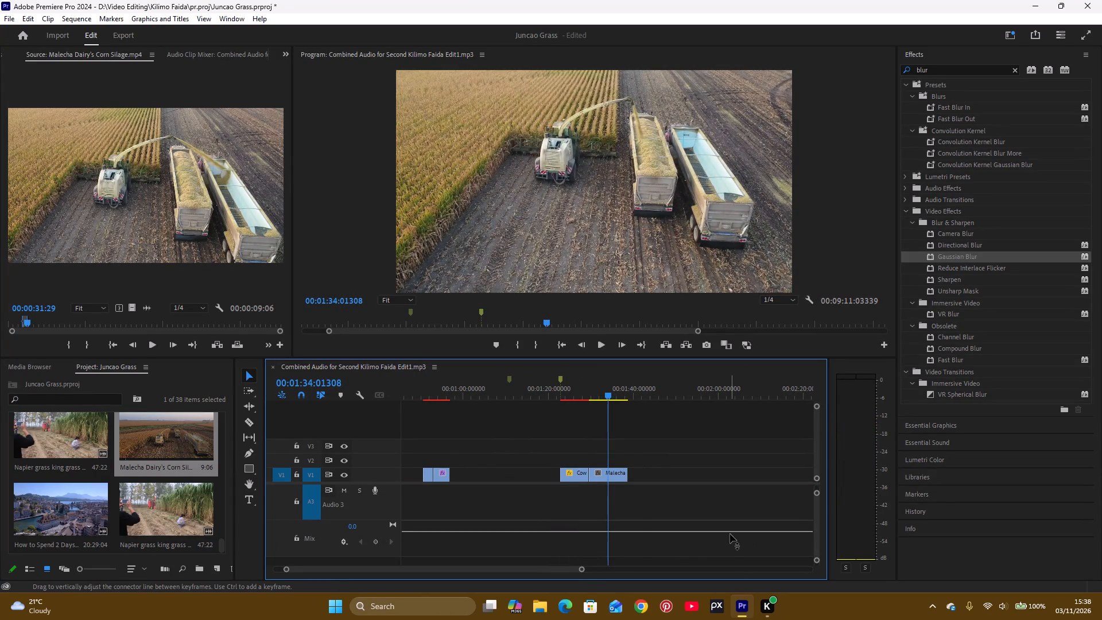
scroll(730, 534, "up", 2)
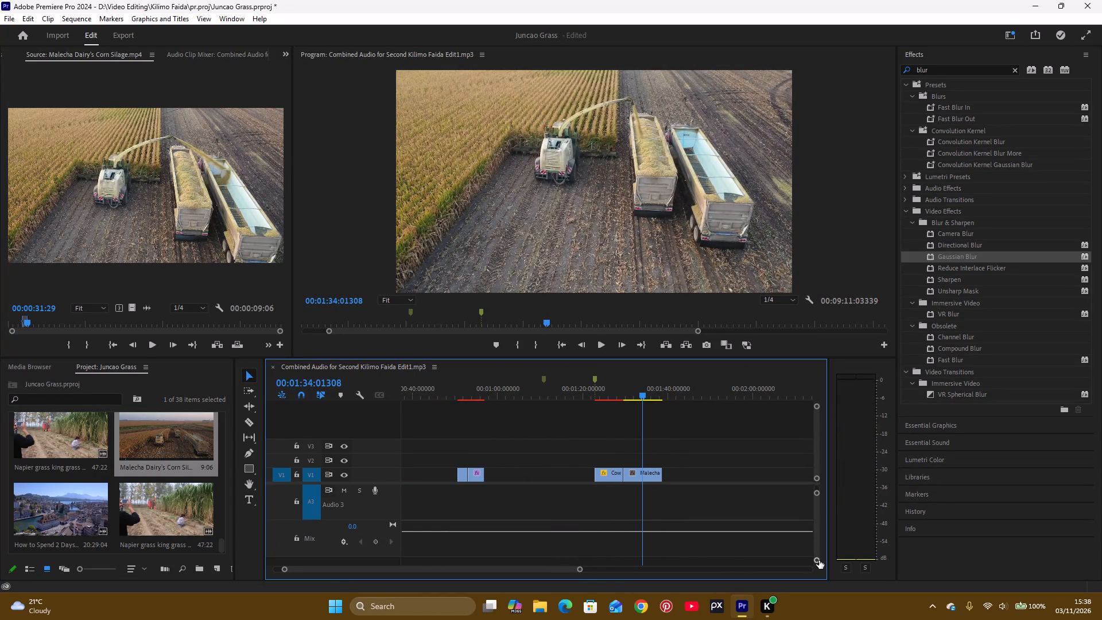
left_click_drag(818, 561, 820, 584)
Find the cut point in the narration and trim the corn silage clip's end to 00:01:34:34942.
key("space")
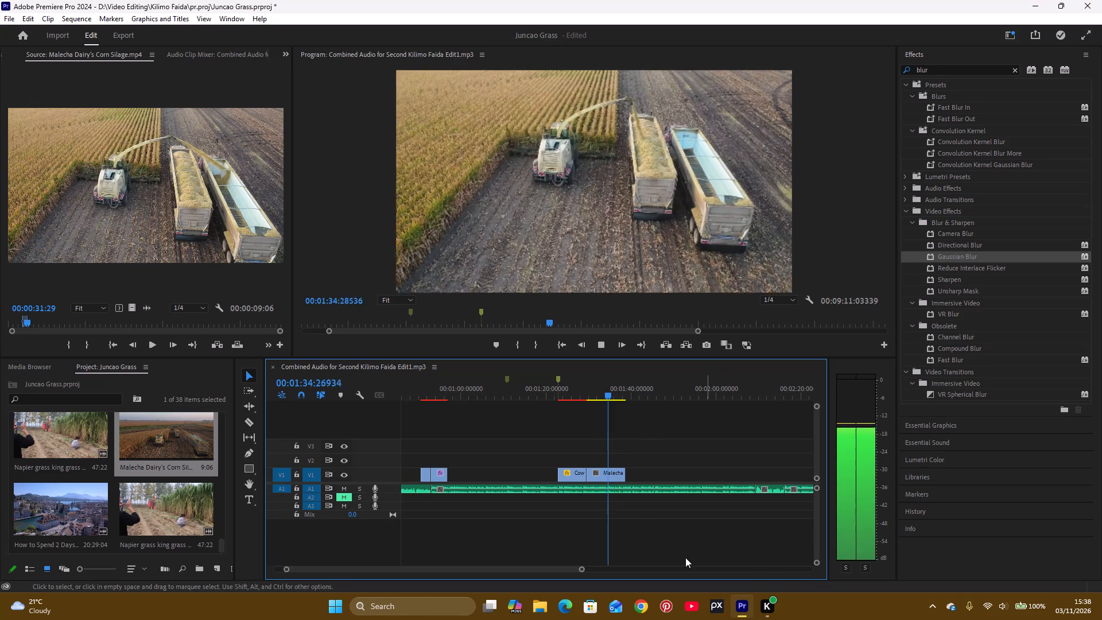
key("space")
left_click_drag(581, 567, 552, 582)
key("space")
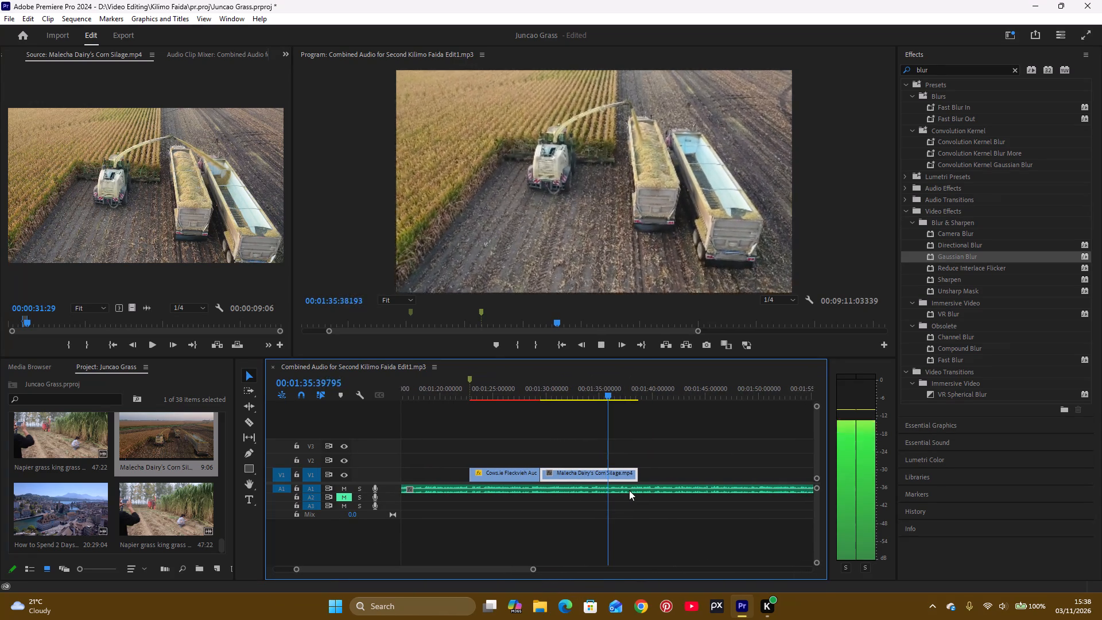
key("space")
left_click(572, 389)
key("space")
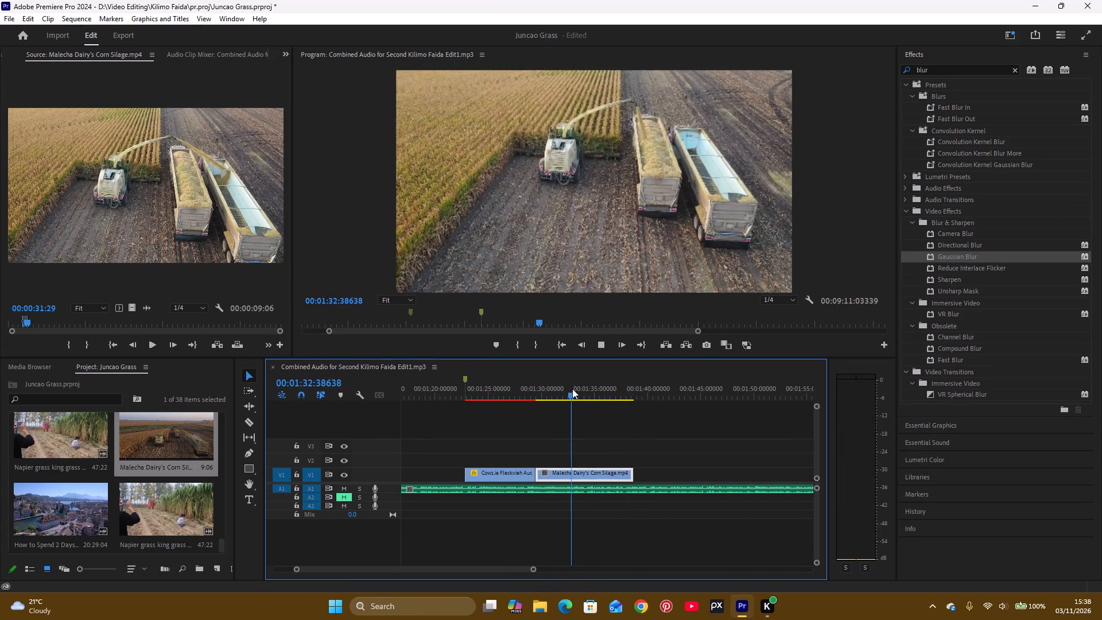
key("space")
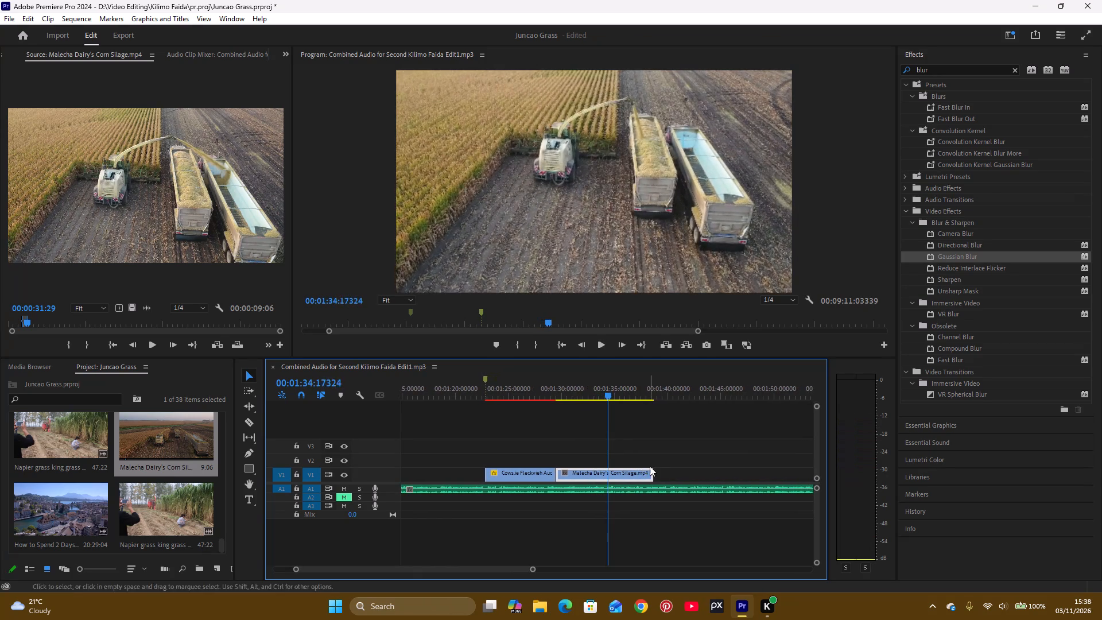
key("space")
key("space")
left_click_drag(647, 471, 612, 487)
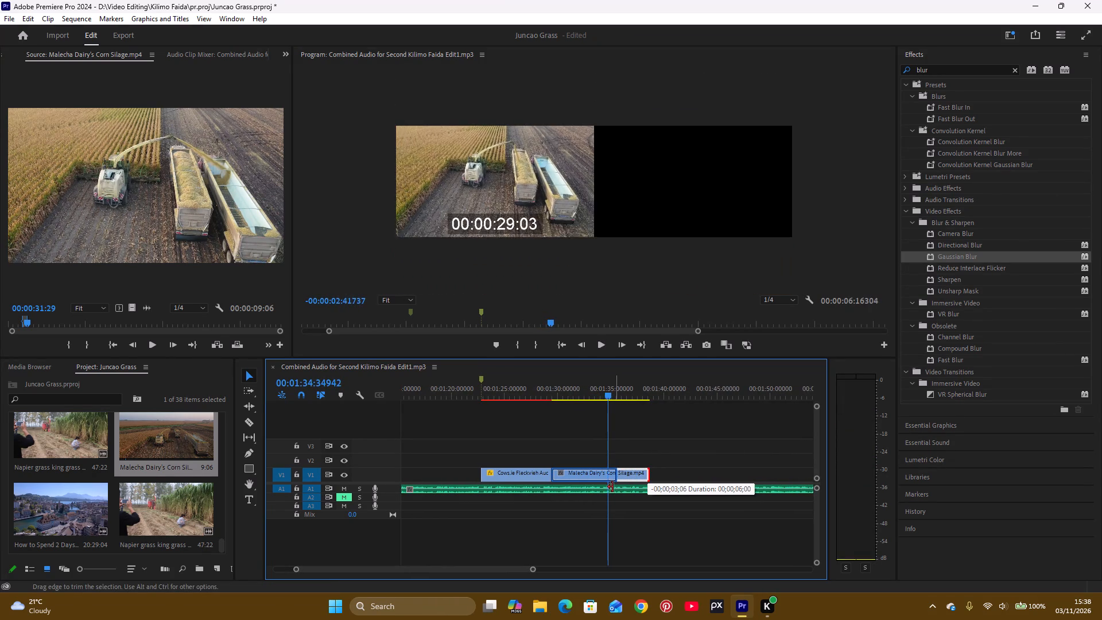
left_click_drag(612, 487, 609, 491)
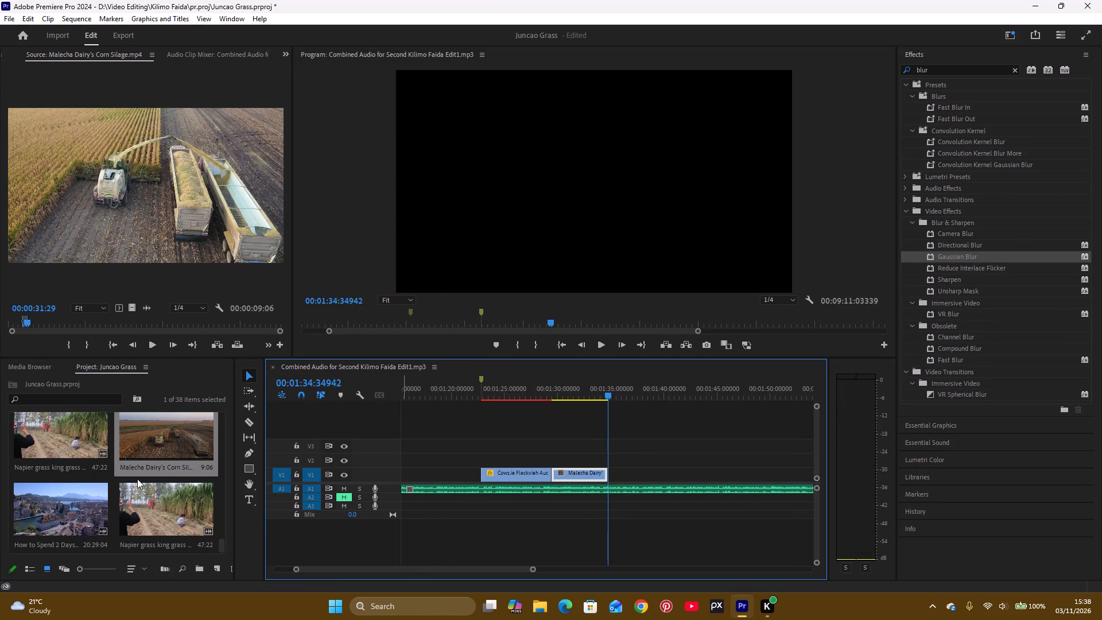
Mark a 4:13 source range ending at 00:00:28:16 in the Napier grass harvester clip, showing the red harvester cutting.
double_click(182, 514)
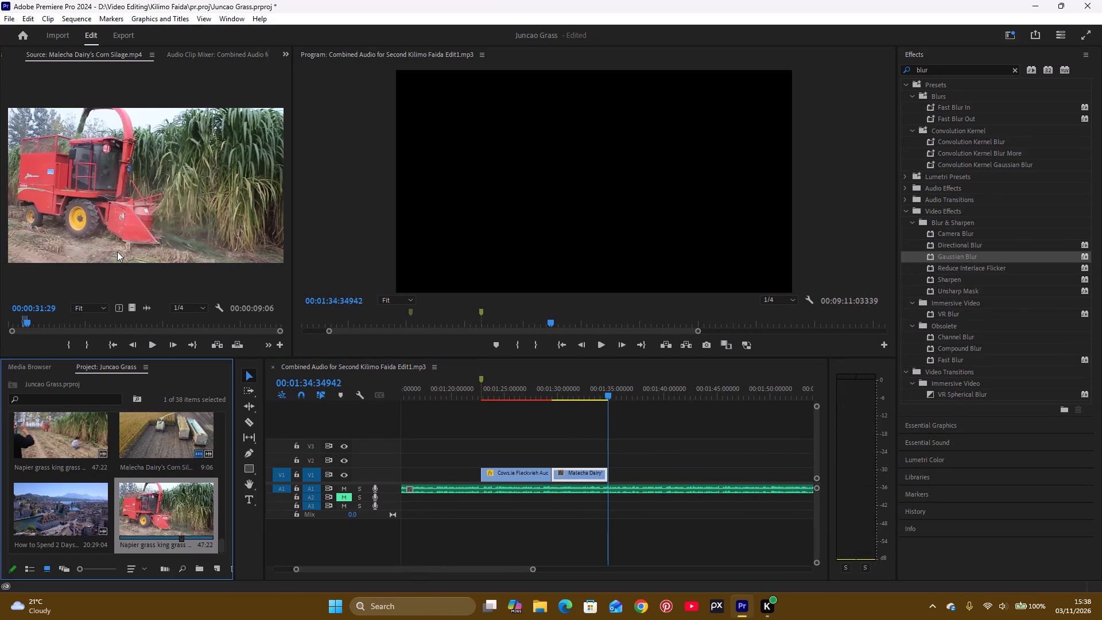
key("space")
key("space")
left_click(118, 316)
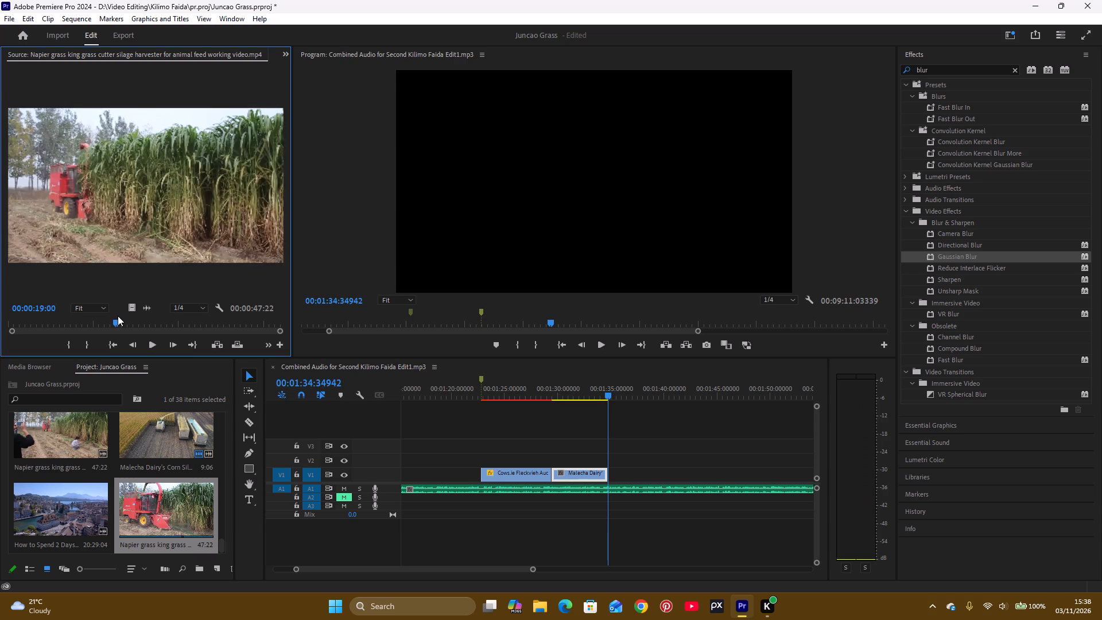
key("space")
left_click(139, 320)
key("space")
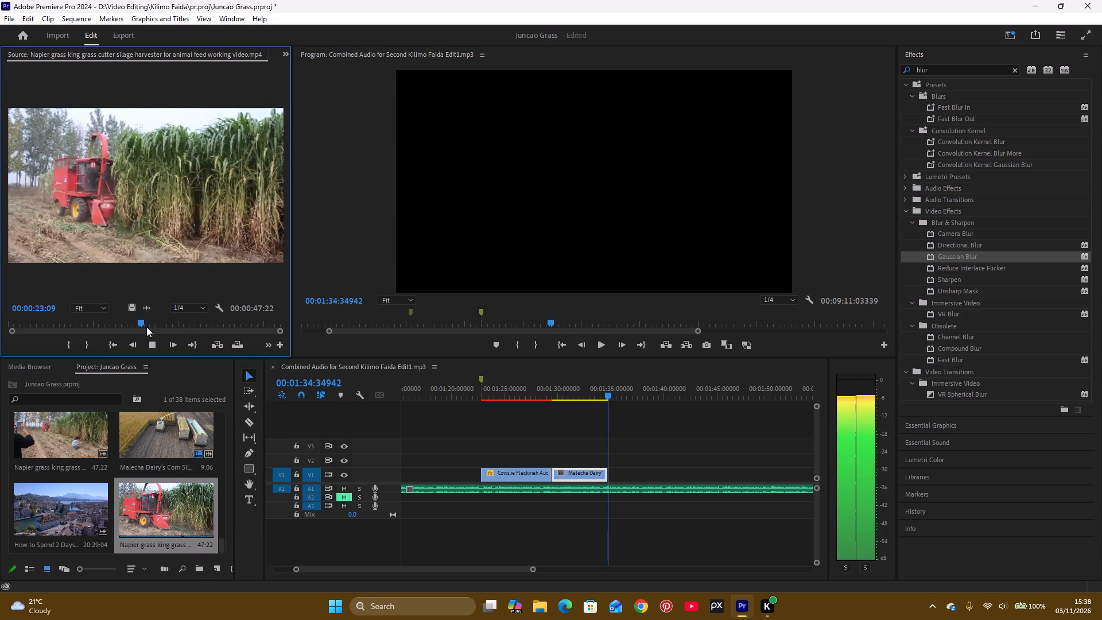
key("space")
left_click(64, 343)
key("space")
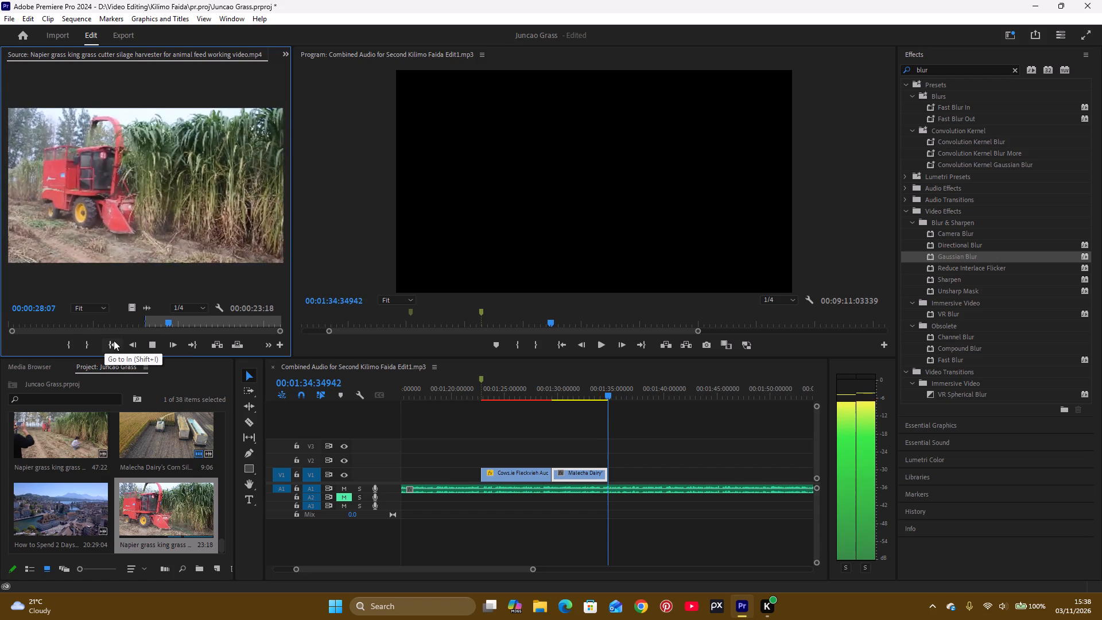
key("space")
left_click(88, 343)
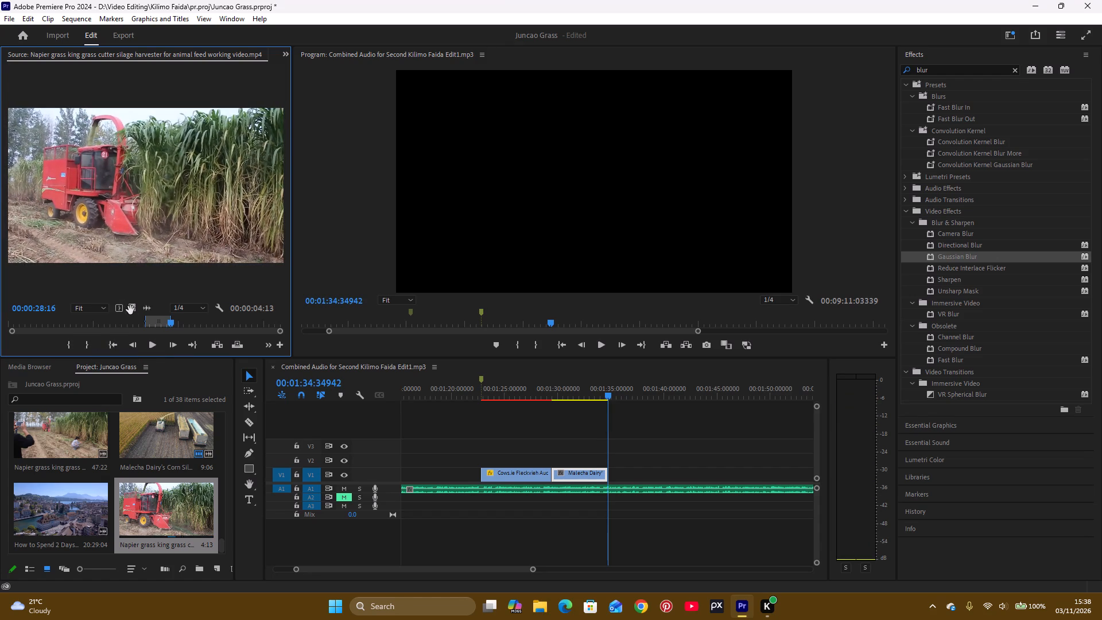
Place only the video of the marked Napier grass range on V1 directly after the corn silage clip and preview it.
left_click_drag(130, 310, 605, 468)
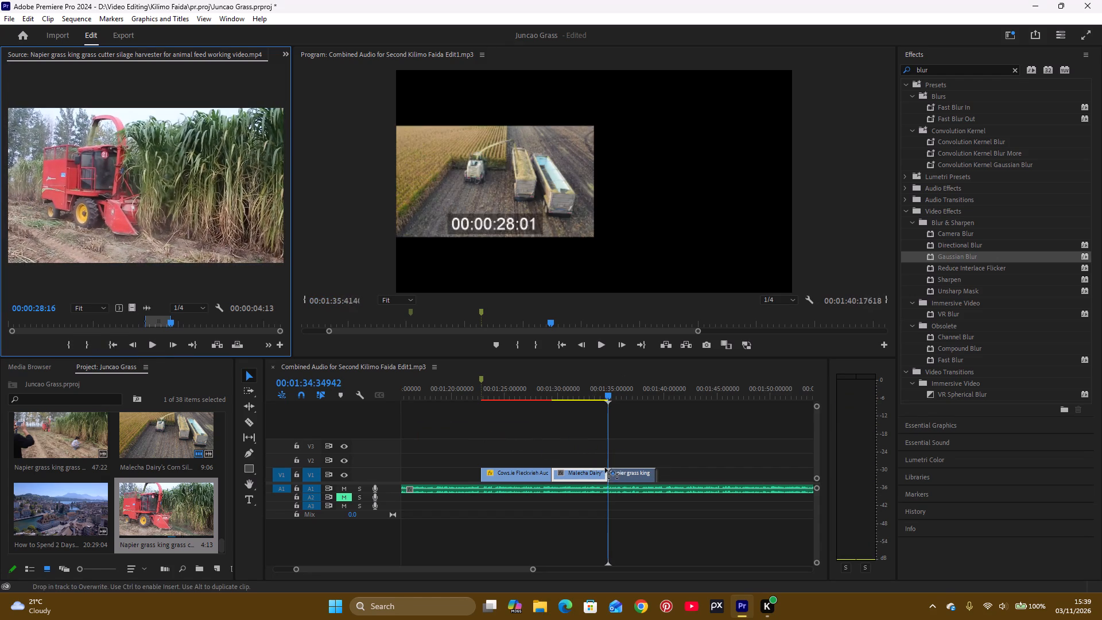
left_click_drag(605, 468, 603, 471)
left_click(592, 392)
key("space")
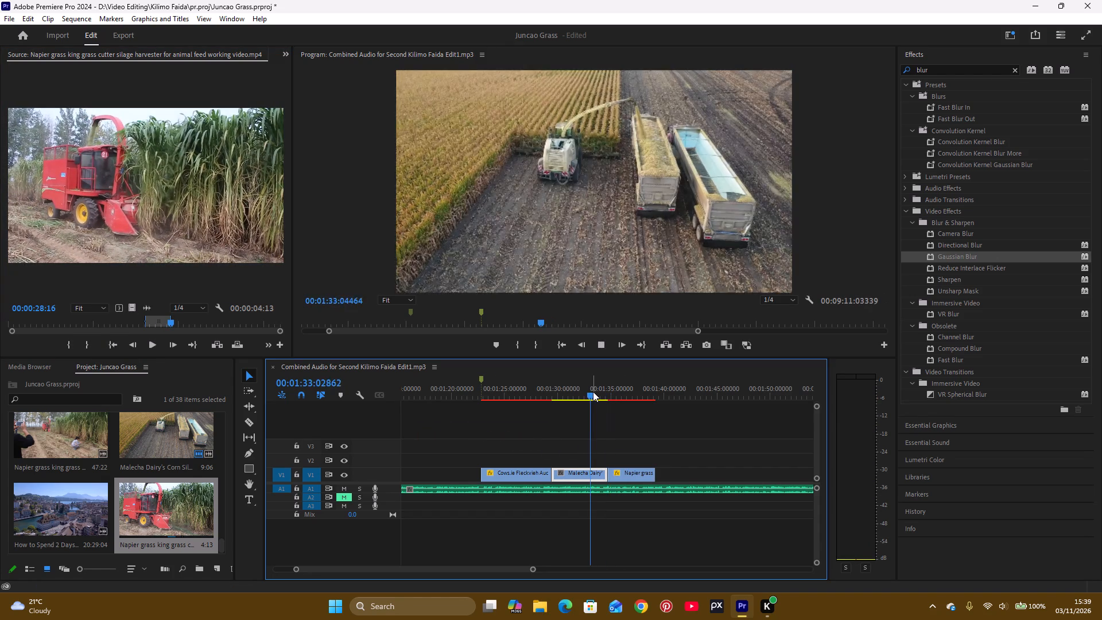
key("space")
left_click_drag(641, 475, 662, 474)
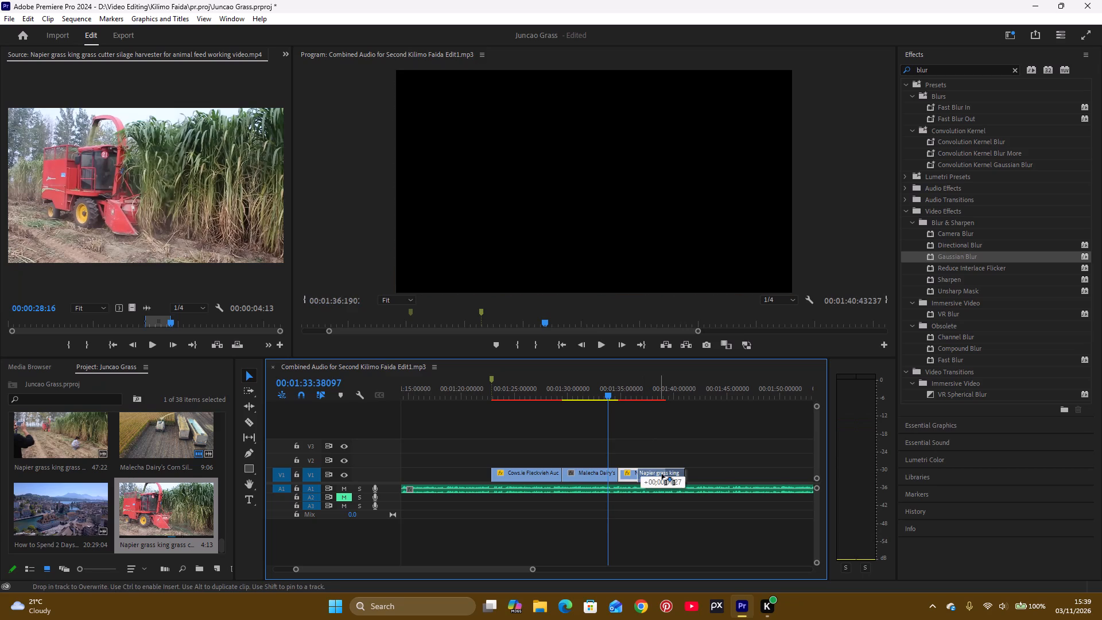
left_click_drag(662, 474, 644, 483)
key("space")
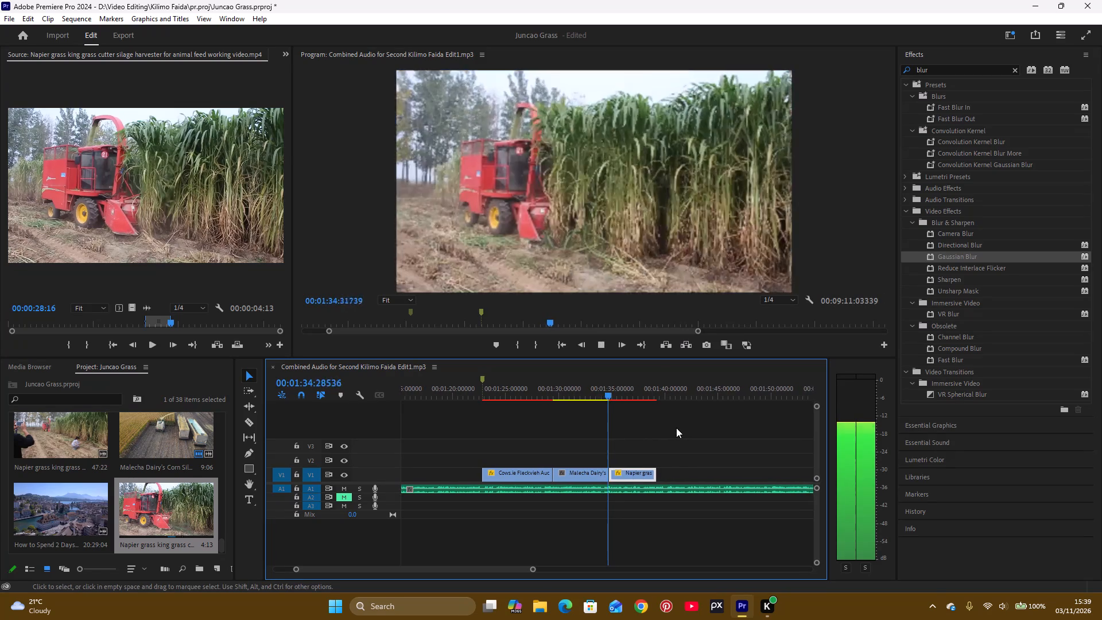
key("space")
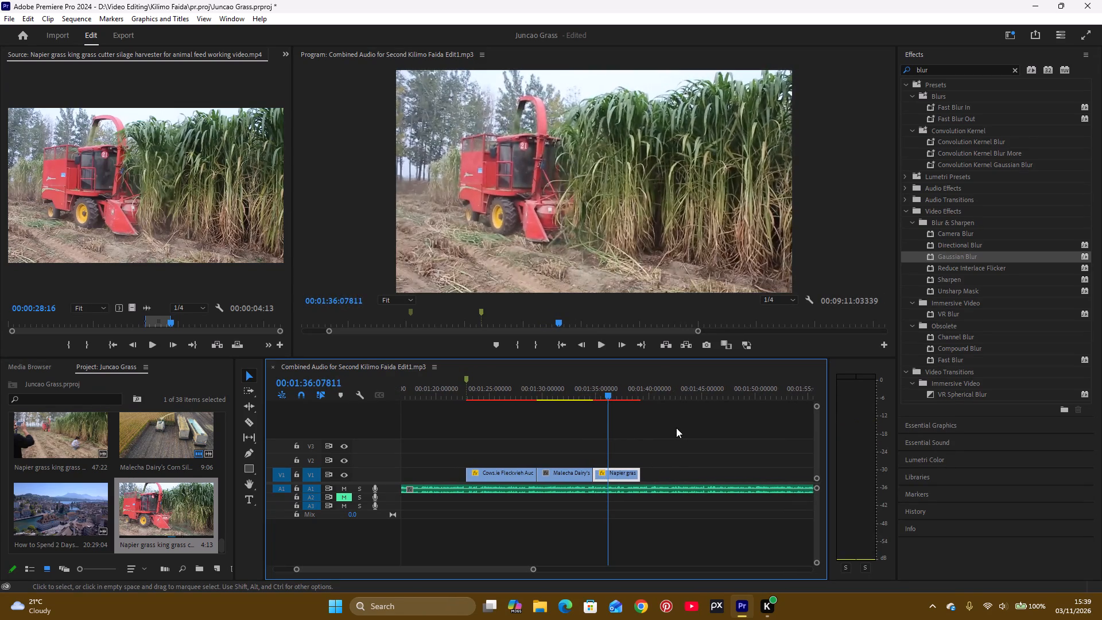
key("space")
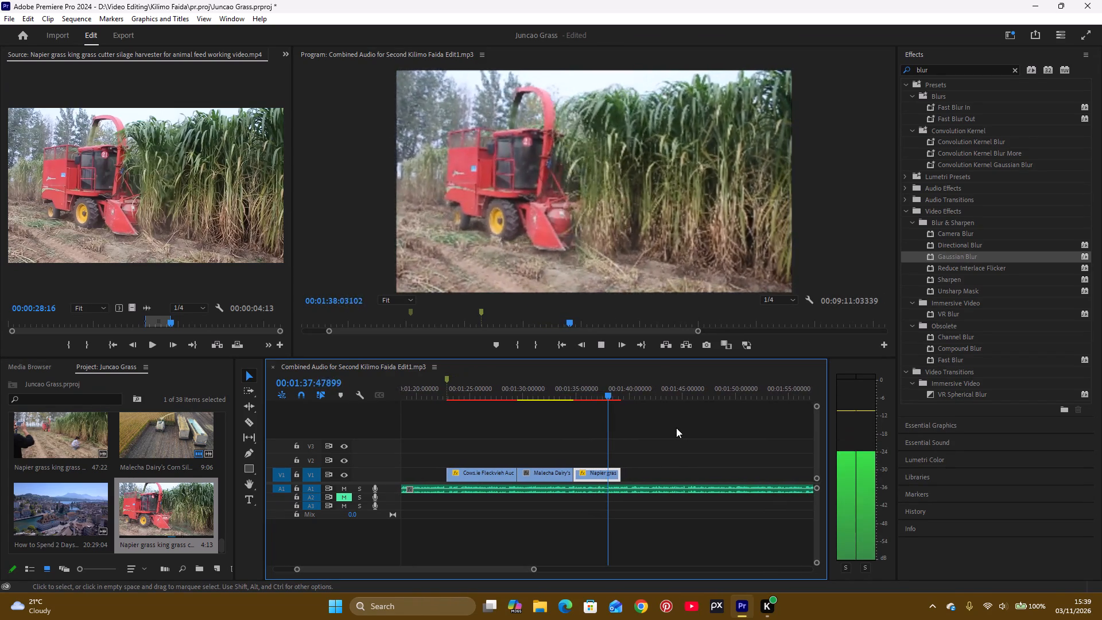
Find the cut point in the narration and trim the Napier grass clip's end on V1 to 00:01:37:47899.
key("space")
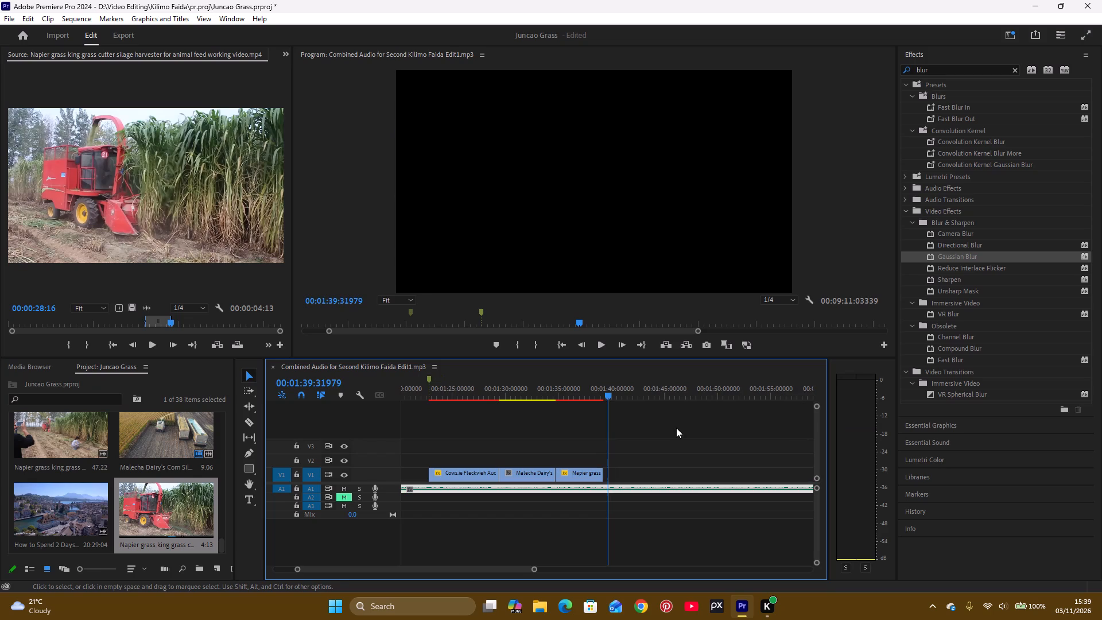
left_click(576, 389)
key("space")
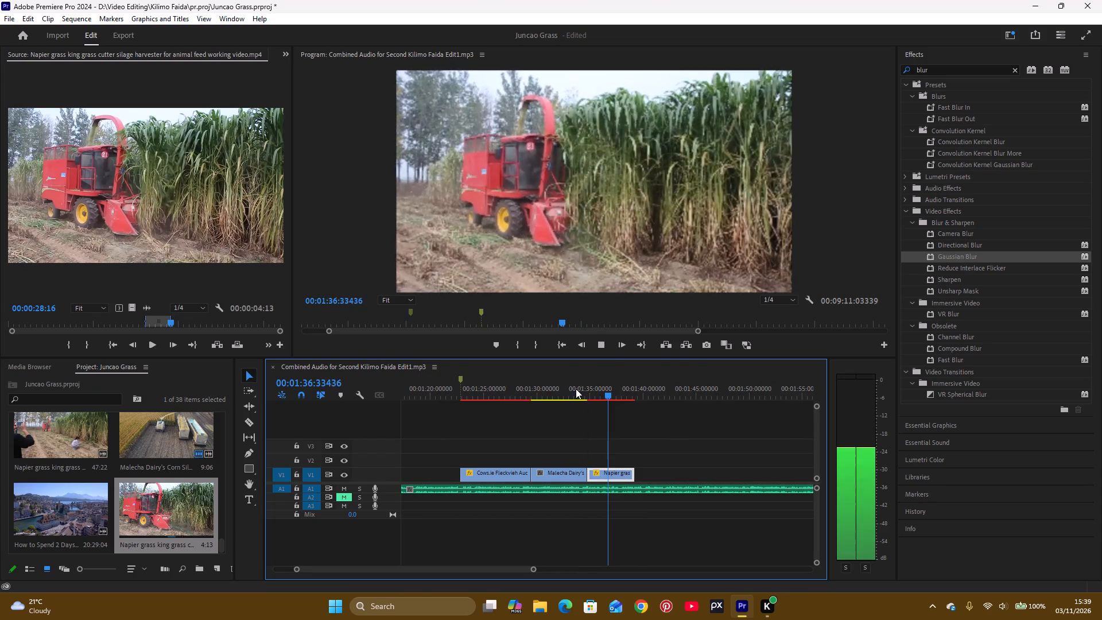
key("space")
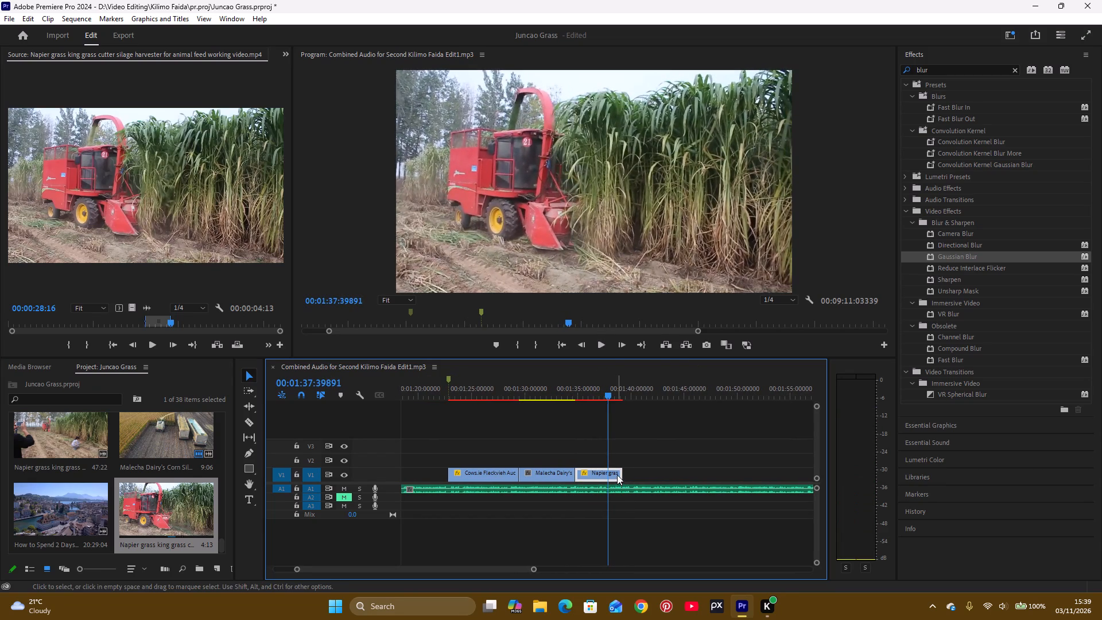
key("space")
key("space")
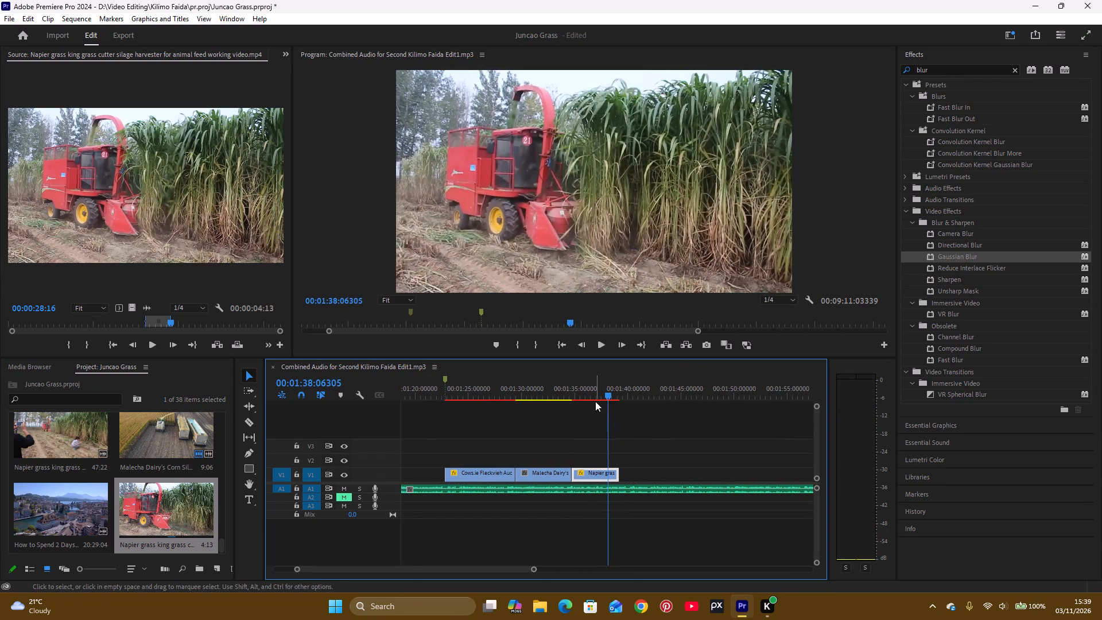
left_click(597, 392)
key("space")
key("space")
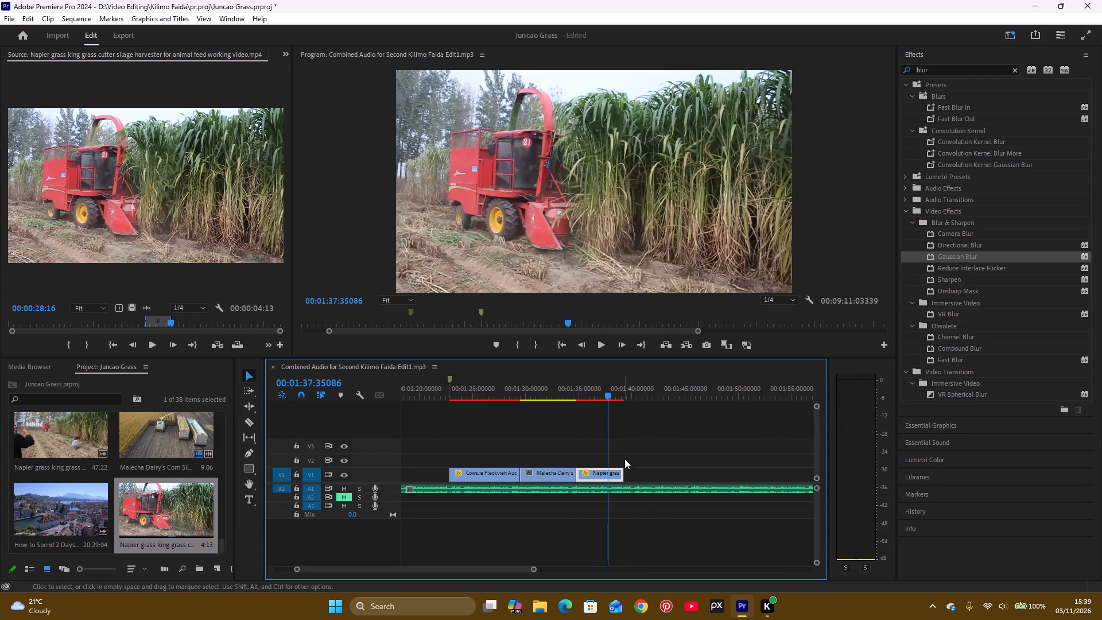
key("space")
key("space")
left_click_drag(618, 473, 609, 475)
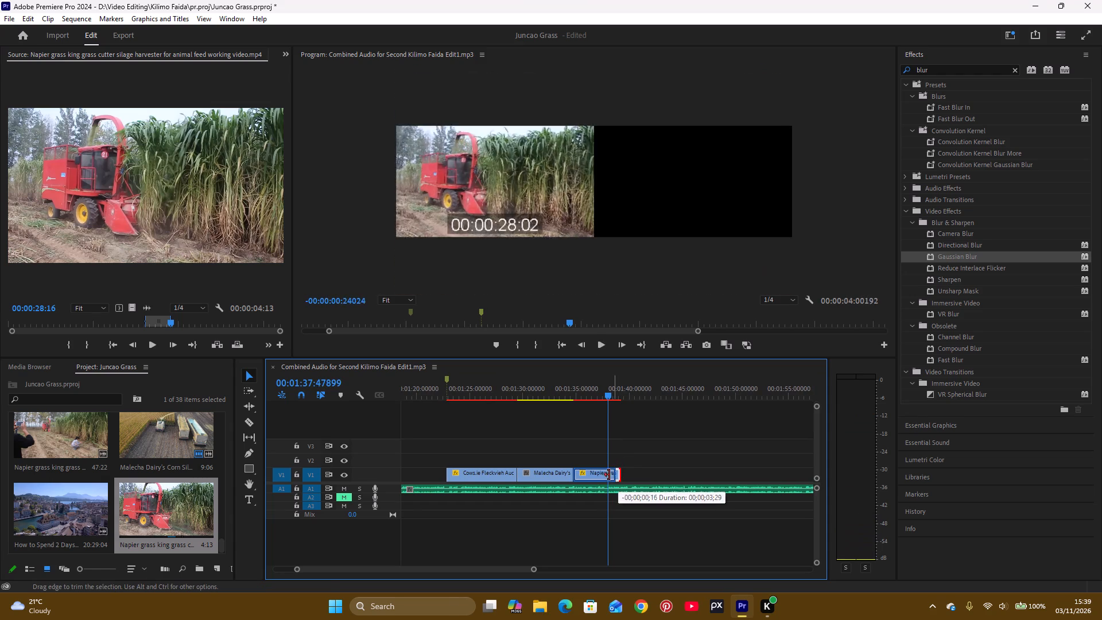
left_click_drag(609, 475, 608, 476)
Play the narration past the Napier grass clip and park the playhead at 00:01:40:25620 for the next clip's start.
key("space")
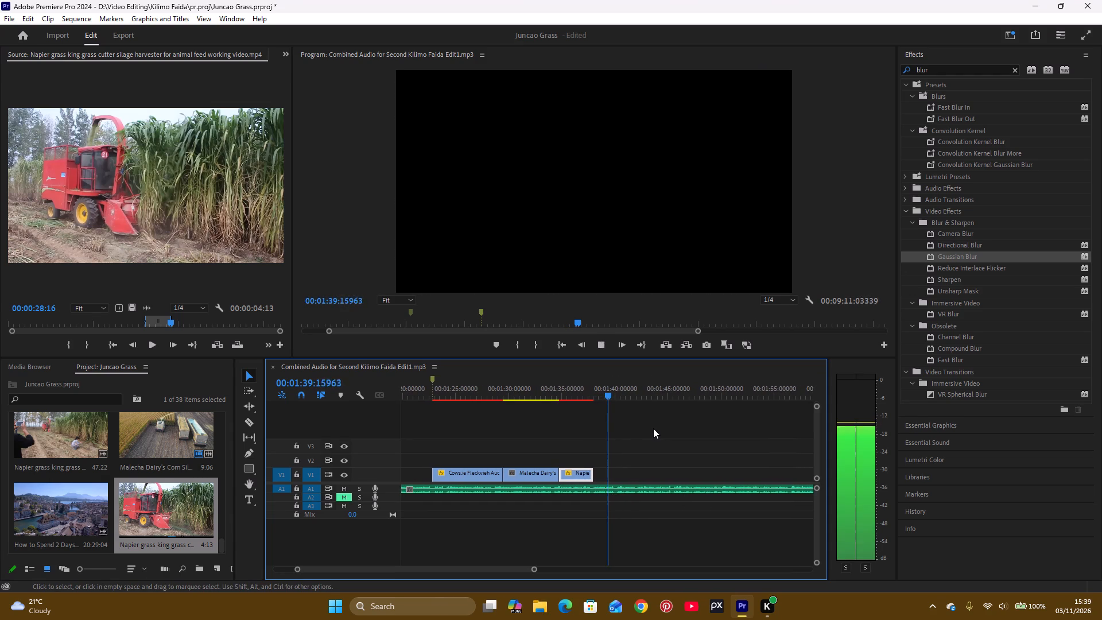
key("space")
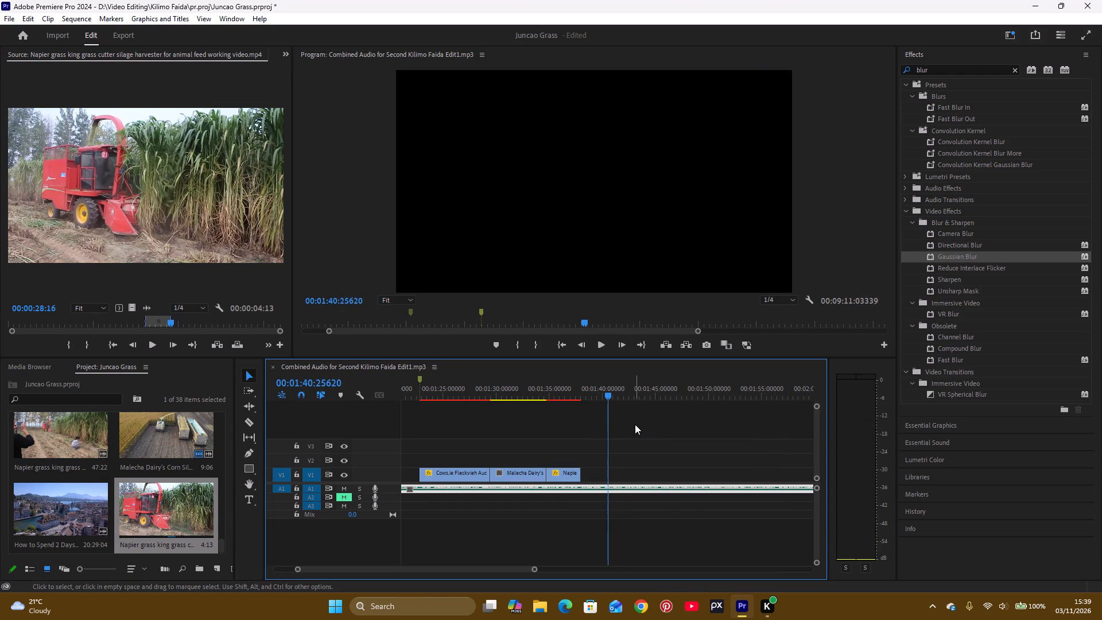
key("space")
key("space")
left_click(595, 394)
key("space")
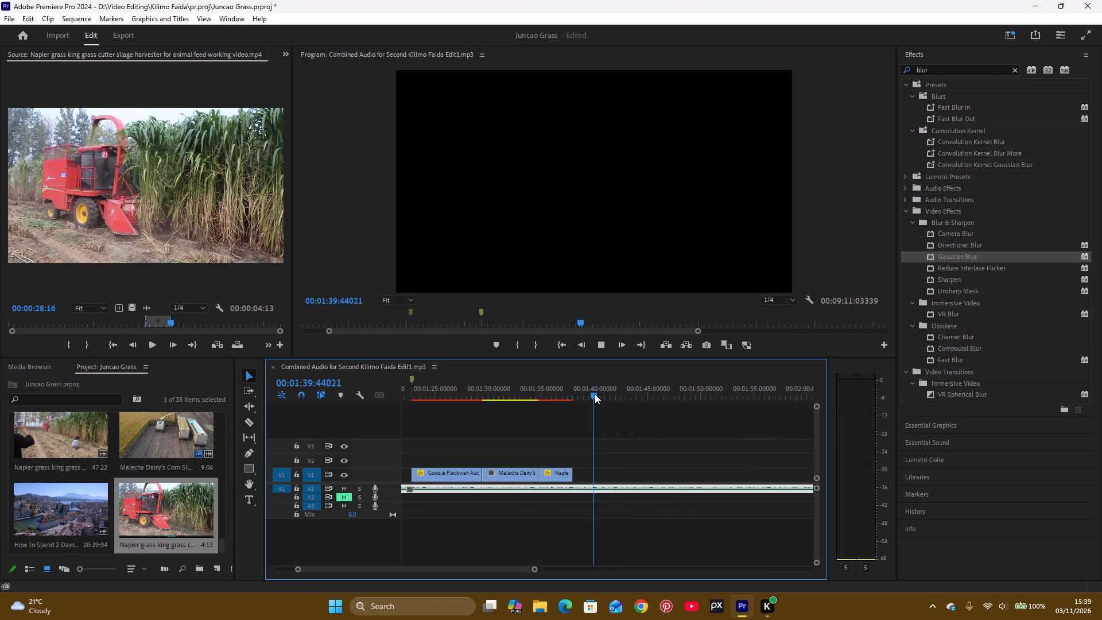
key("space")
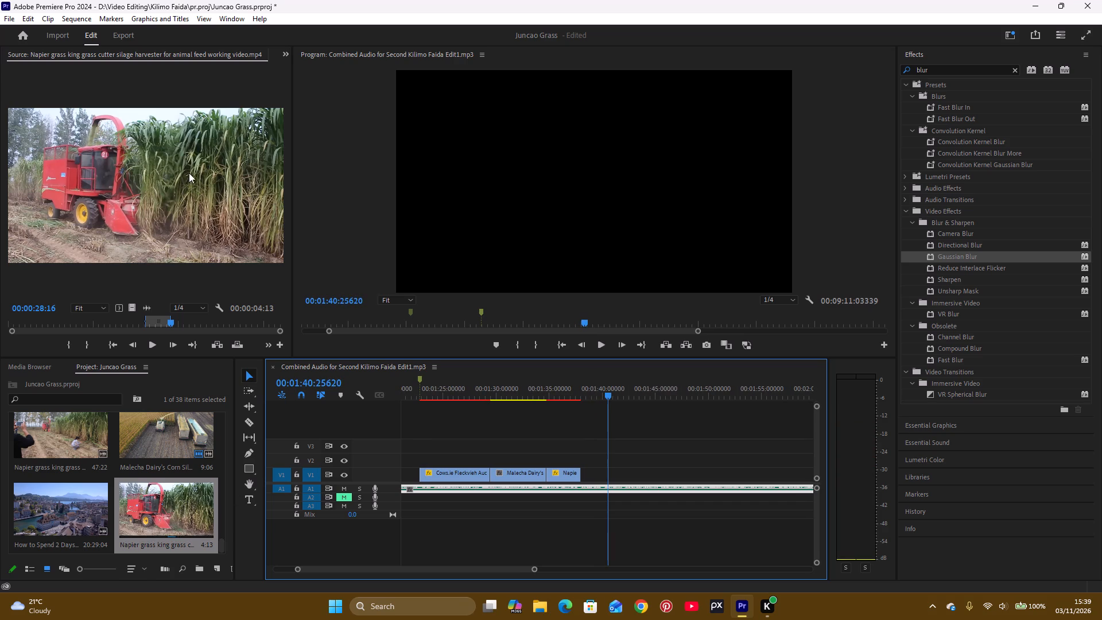
Mark a 27:10 source range ending at 00:01:25:05 in the Intensive Grazing Arid Pasture clip, covering the cattle beside the dirt road.
scroll(137, 493, "up", 1)
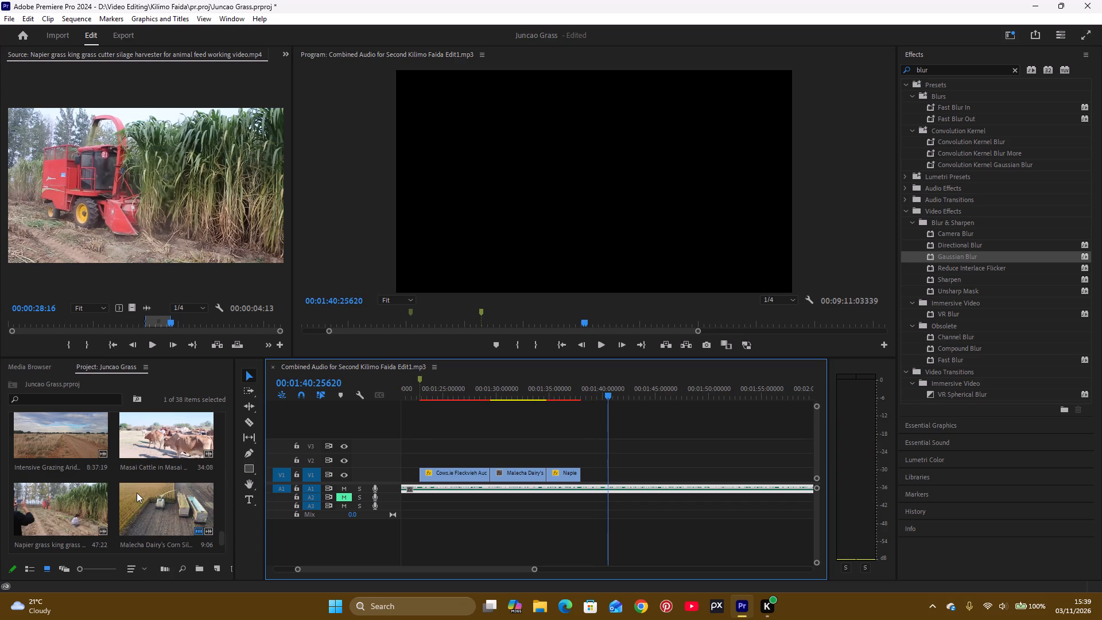
left_click(168, 446)
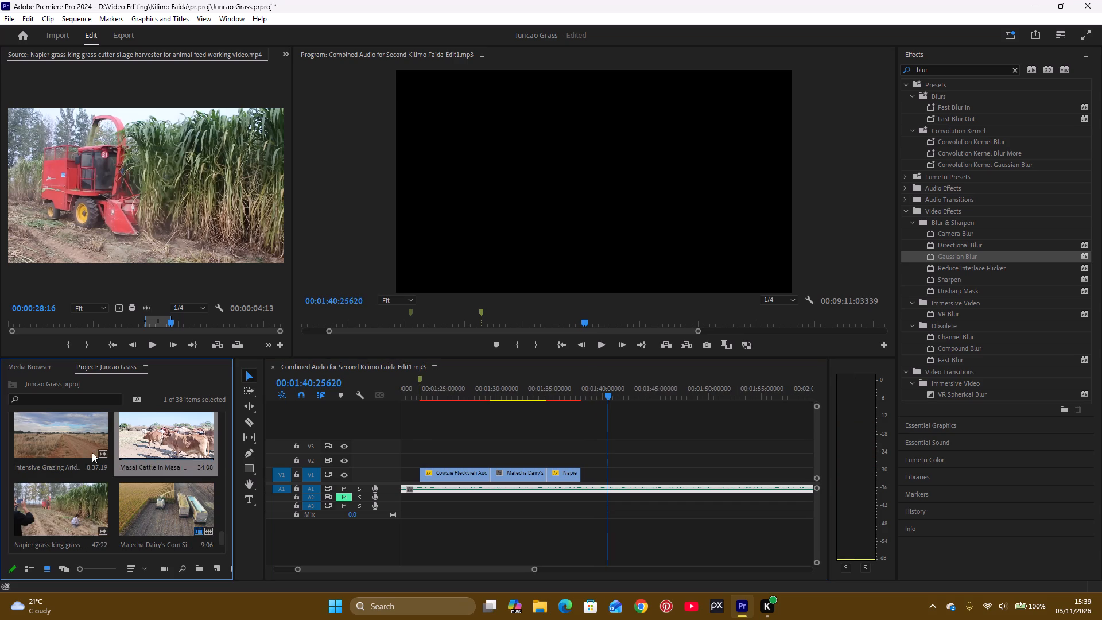
double_click(69, 432)
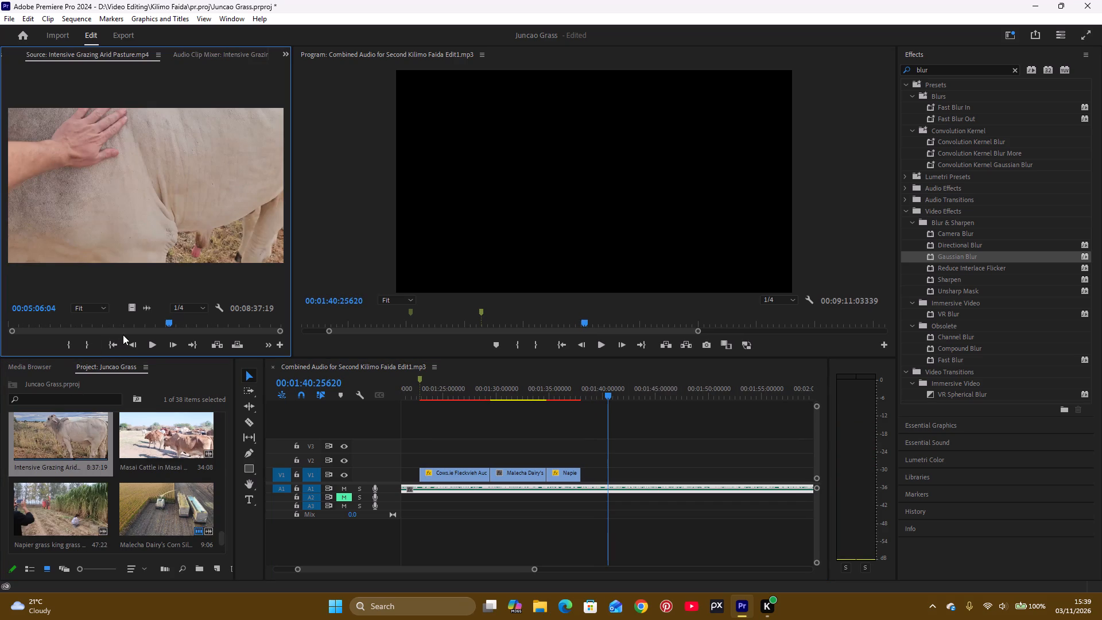
left_click_drag(126, 328, 54, 336)
left_click(32, 321)
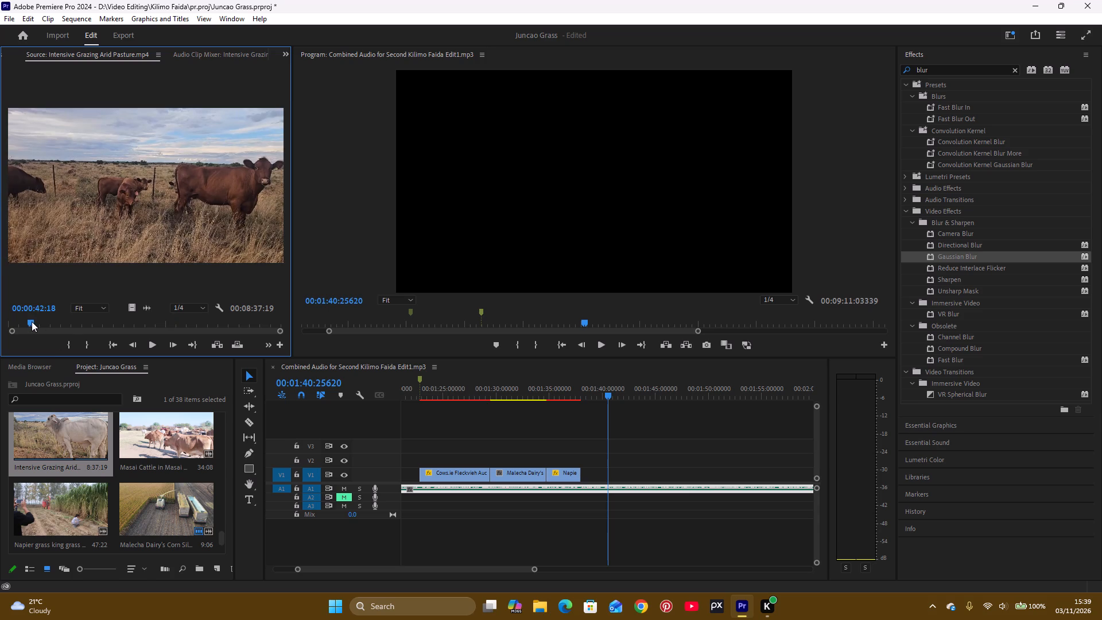
left_click_drag(32, 321, 26, 319)
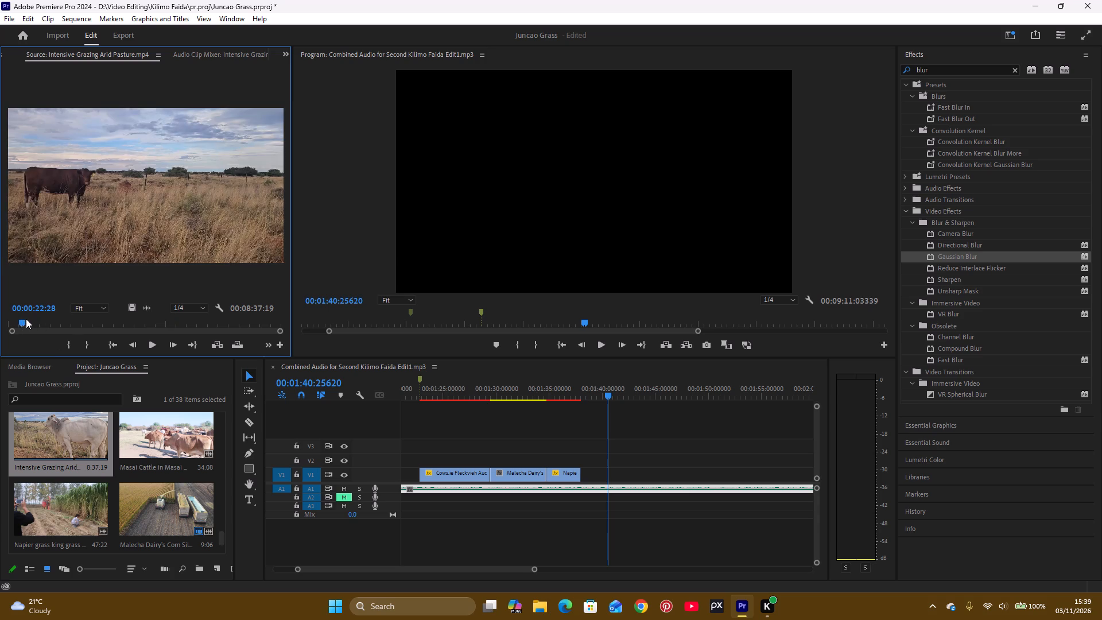
left_click_drag(26, 319, 40, 315)
left_click(63, 343)
key("space")
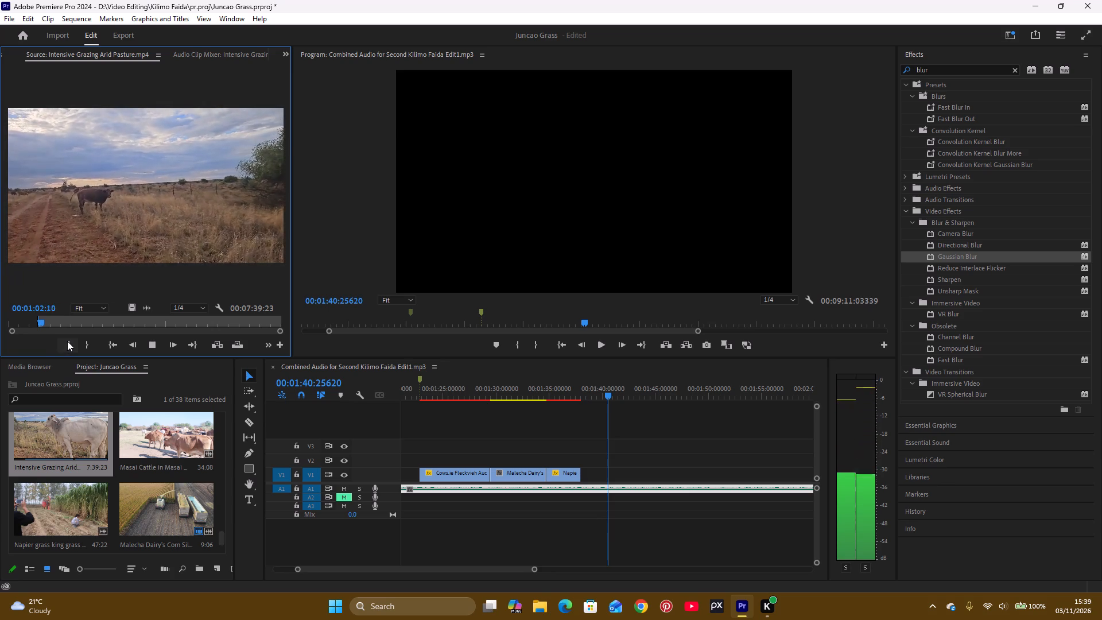
key("space")
left_click_drag(45, 325, 47, 325)
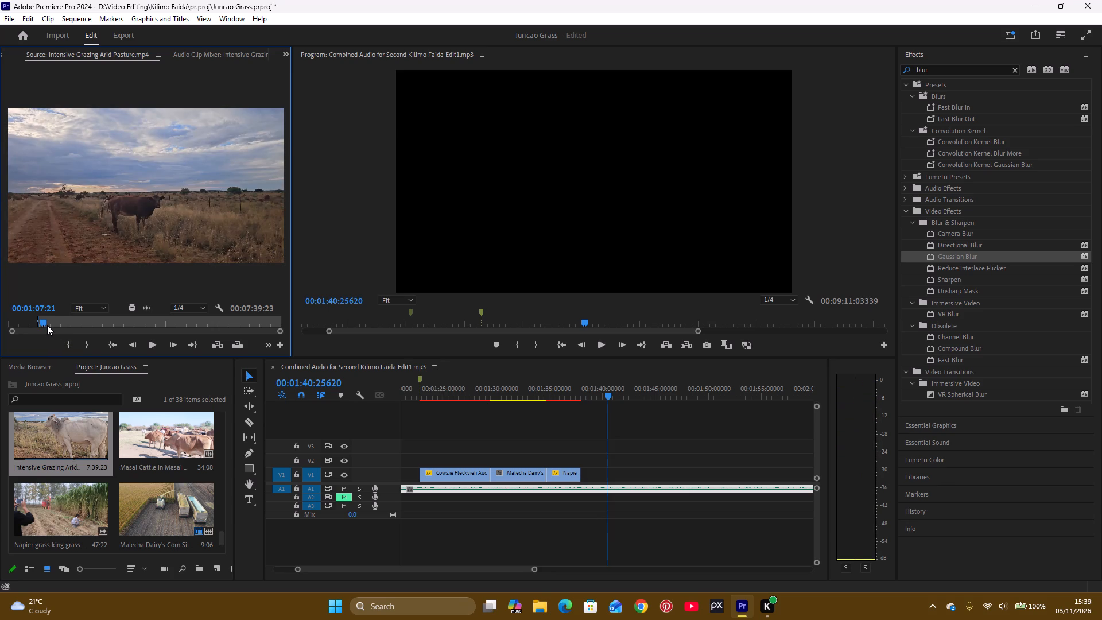
left_click_drag(47, 325, 55, 325)
left_click(86, 347)
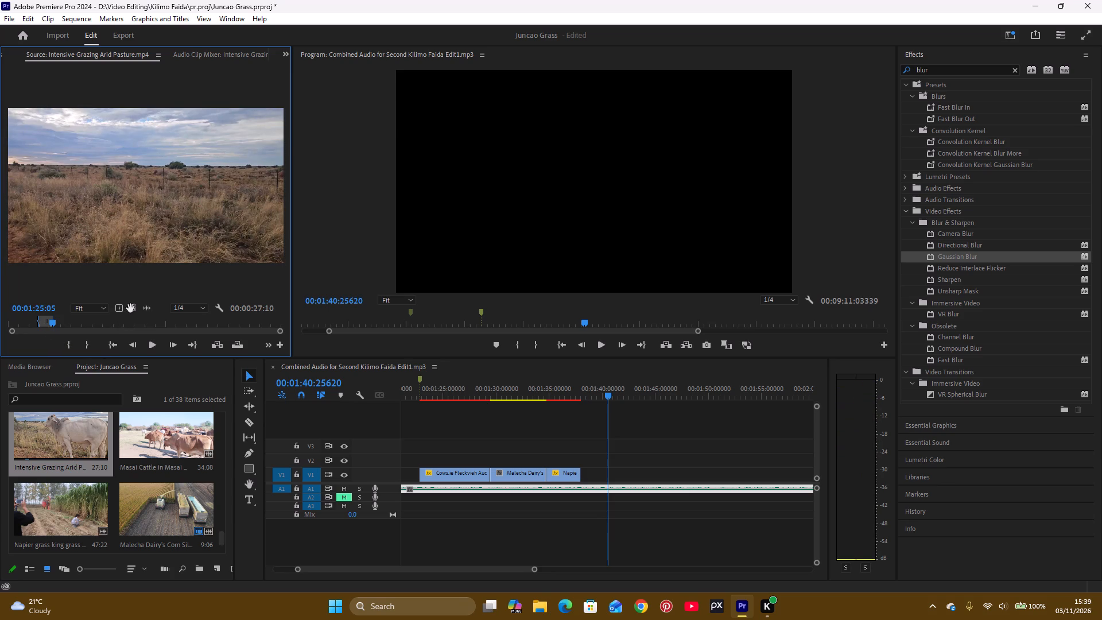
Place only the video of the marked Intensive Grazing range on V1 at 00:01:40:25620 and preview it with the narration.
left_click_drag(130, 308, 611, 477)
key("space")
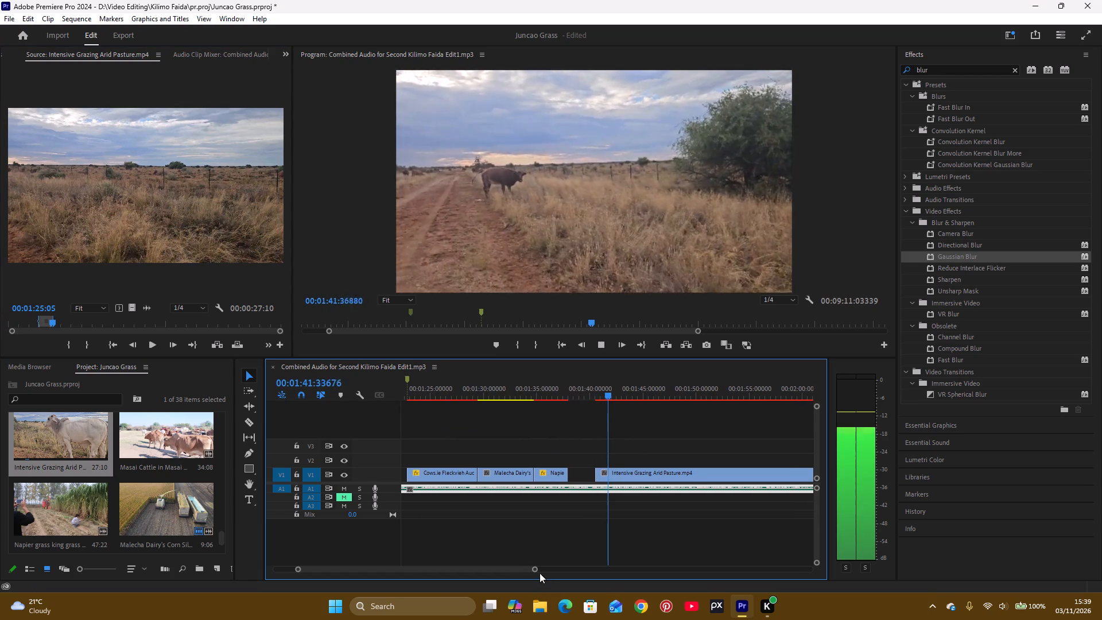
key("space")
key("space")
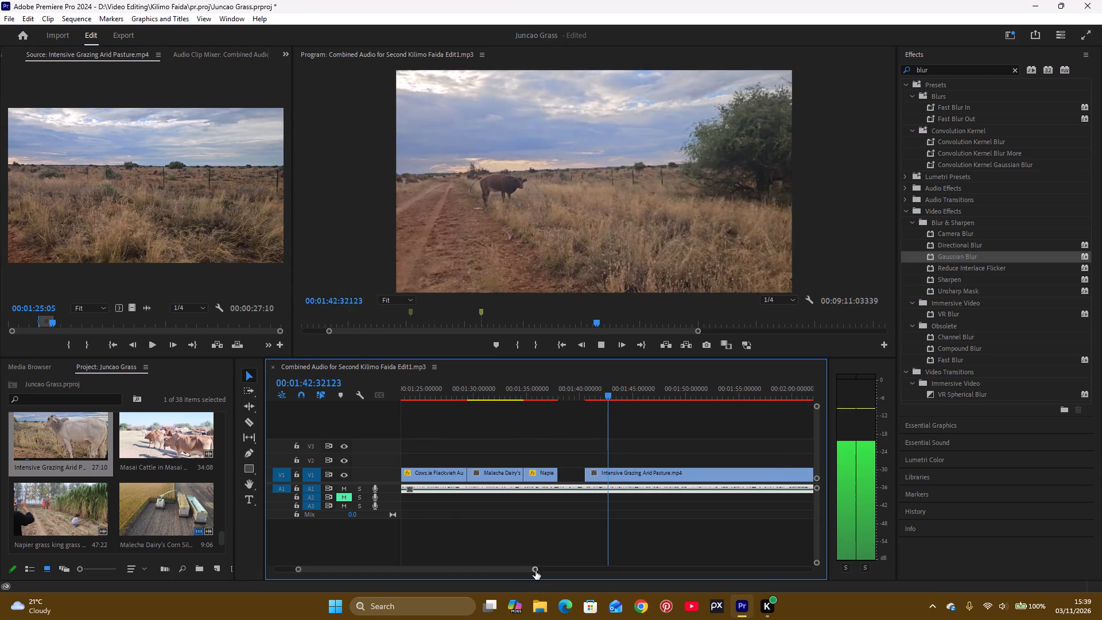
key("space")
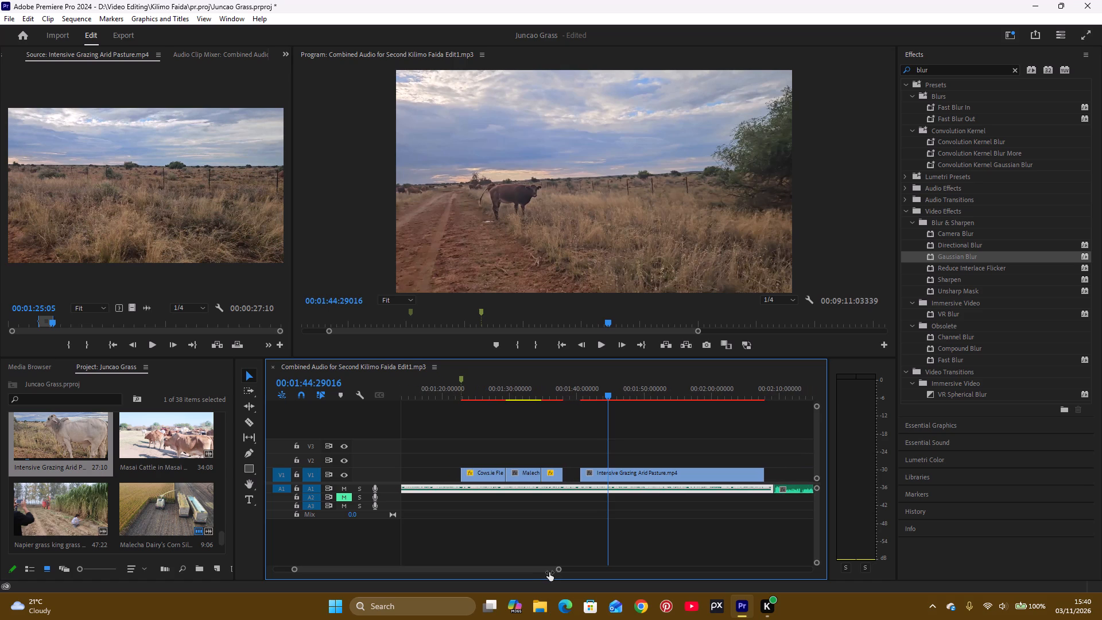
Find the cut point in the narration and trim the Intensive Grazing clip's end on V1 to 00:01:42:30521.
left_click(587, 397)
key("space")
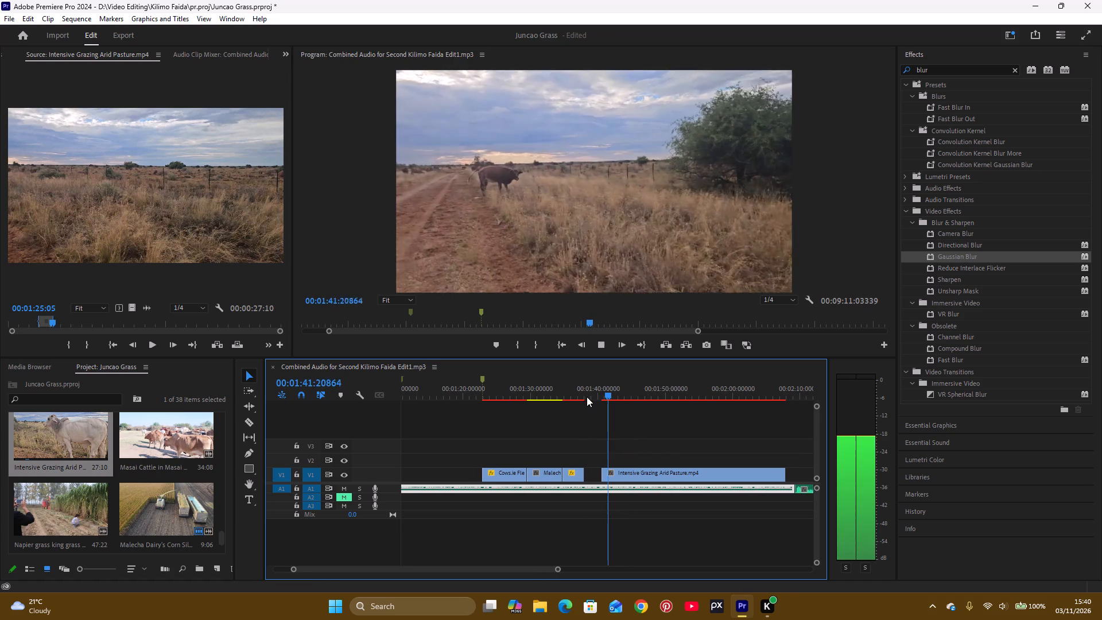
key("space")
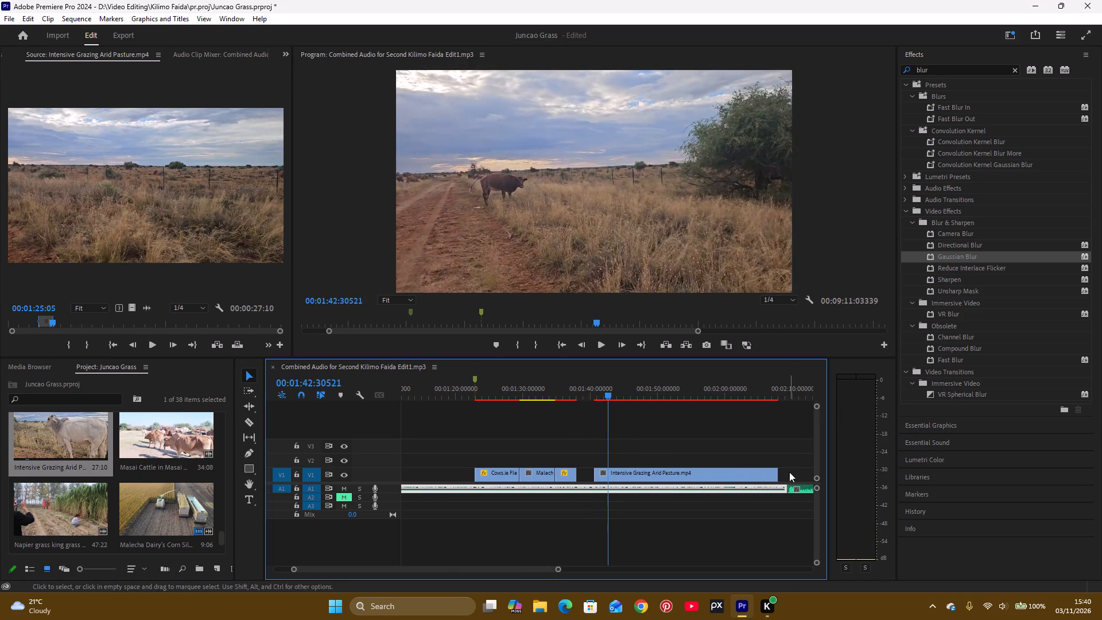
left_click_drag(778, 475, 613, 493)
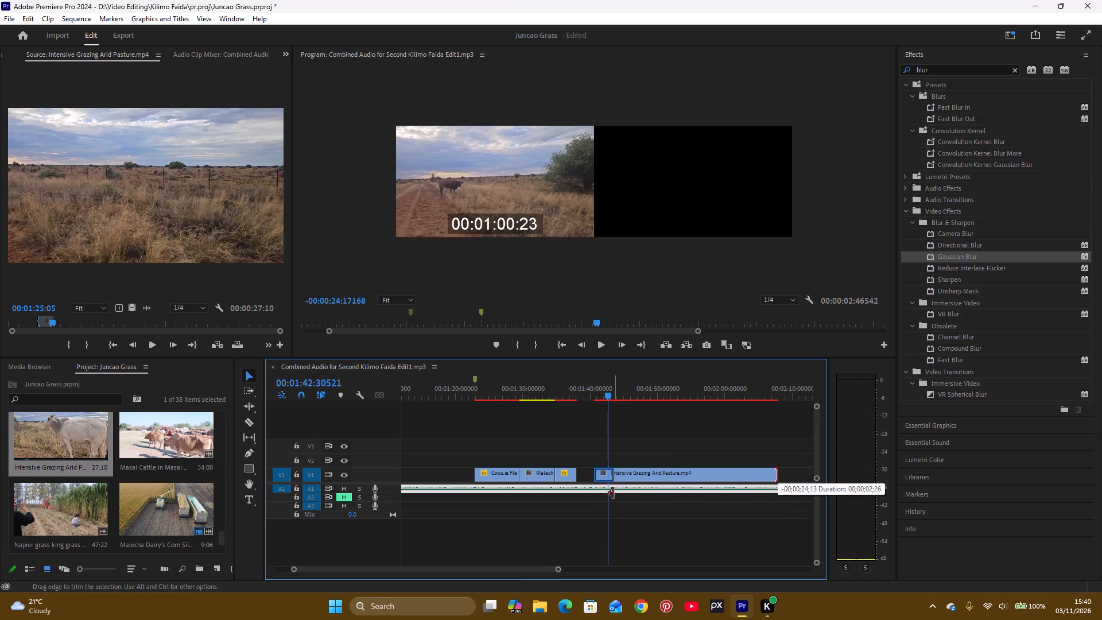
left_click_drag(613, 493, 611, 494)
Play the narration past the Intensive Grazing clip and park the playhead at the next cue, 00:01:45:21056.
key("space")
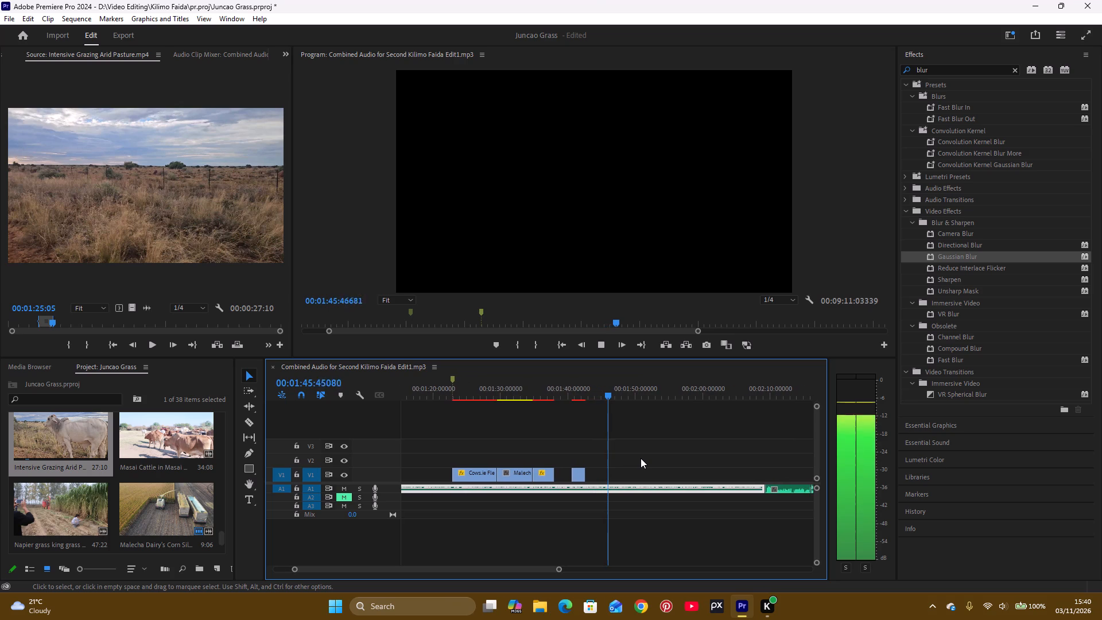
key("space")
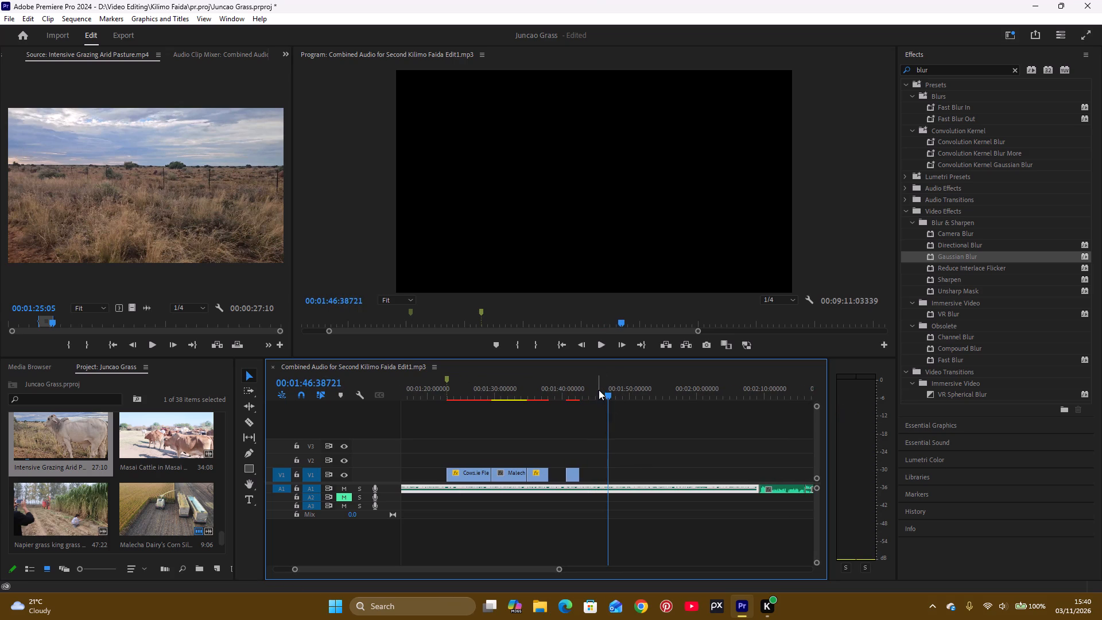
left_click(590, 394)
key("space")
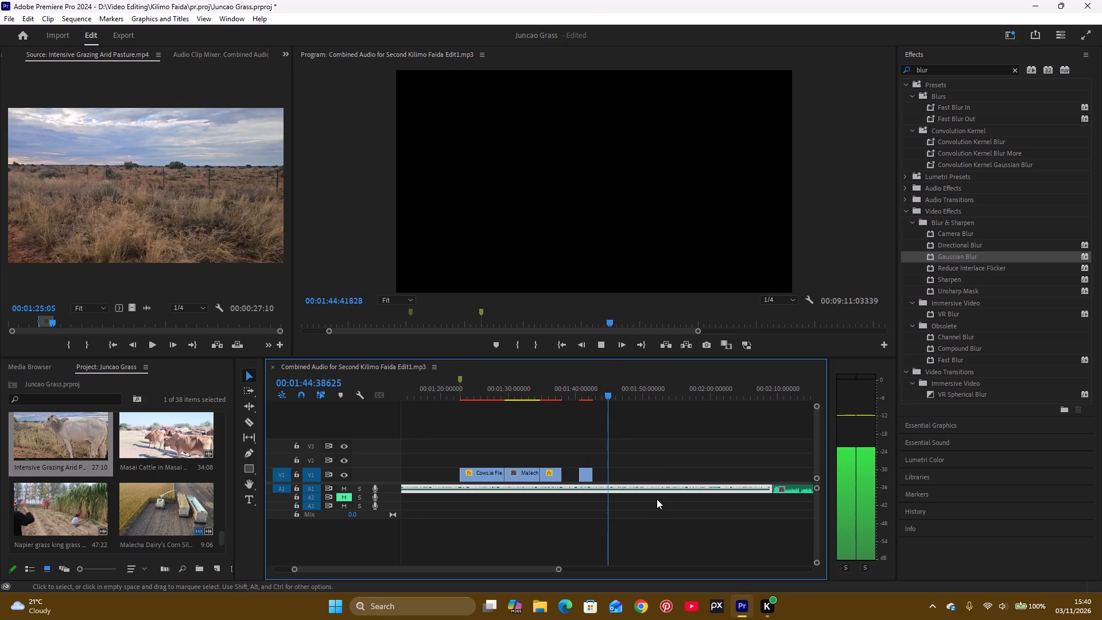
key("space")
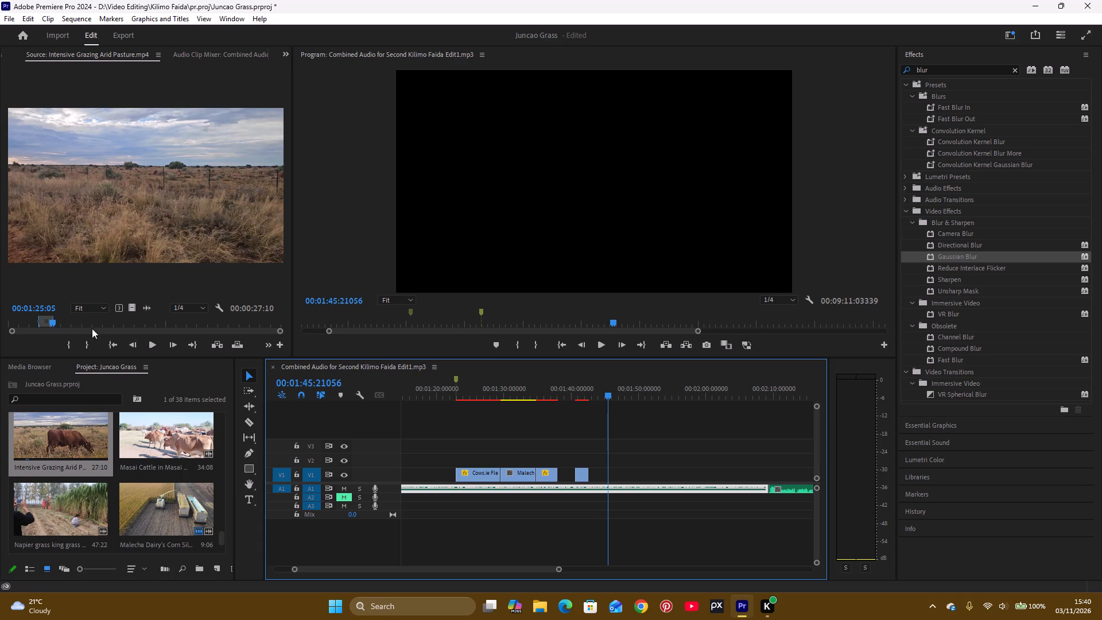
Scan the Intensive Grazing Arid Pasture clip between about 00:03:37 and 00:06:56 for another usable cattle shot.
left_click_drag(57, 322, 132, 320)
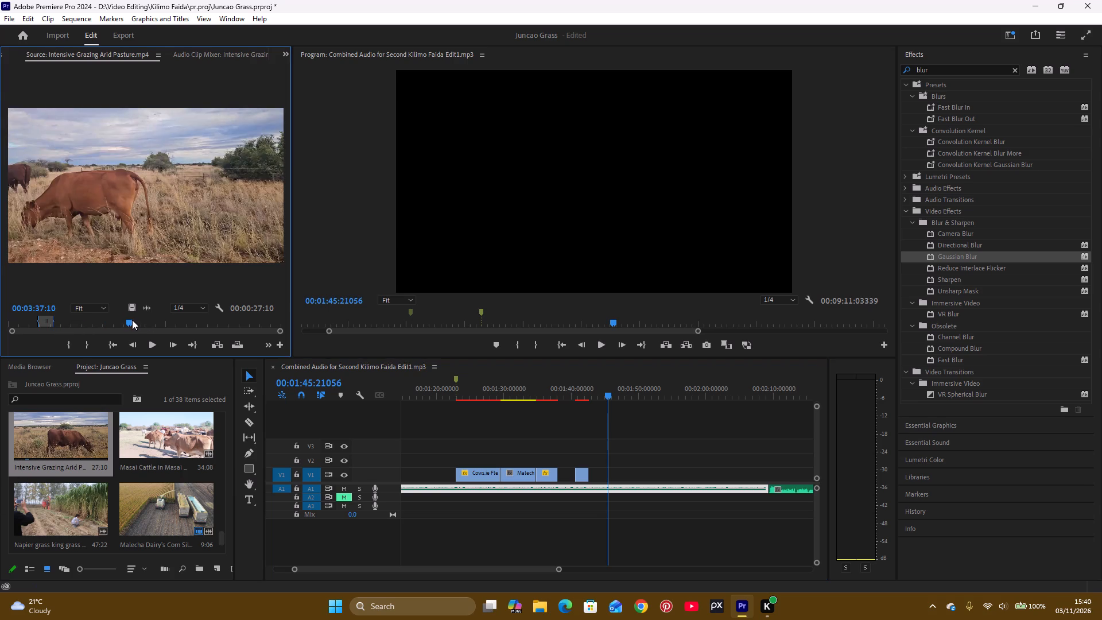
left_click_drag(132, 320, 196, 315)
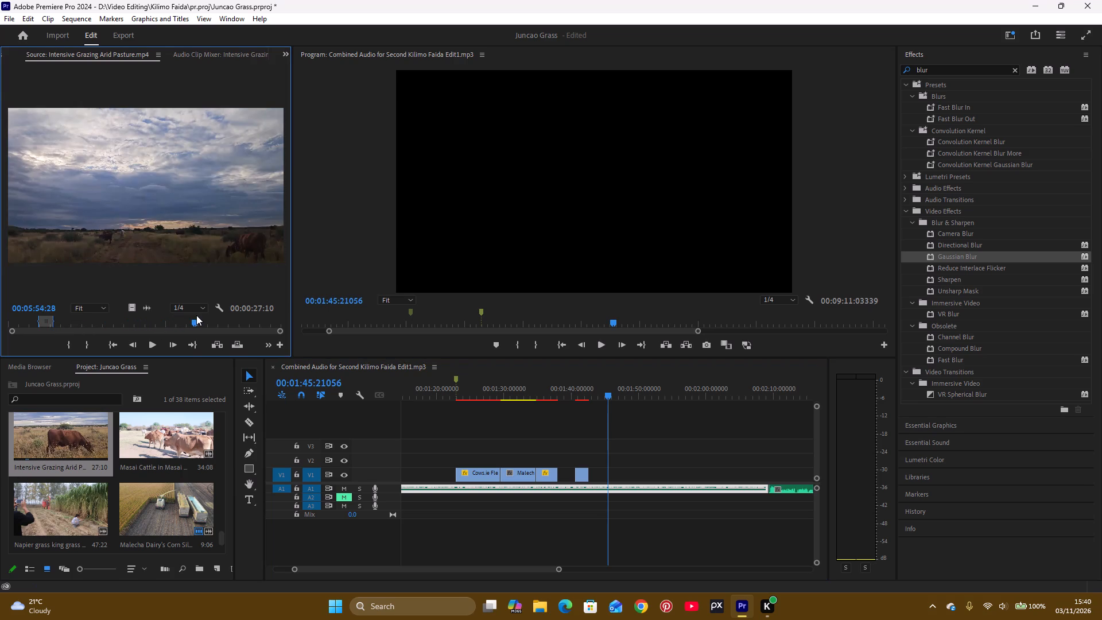
left_click_drag(196, 315, 185, 327)
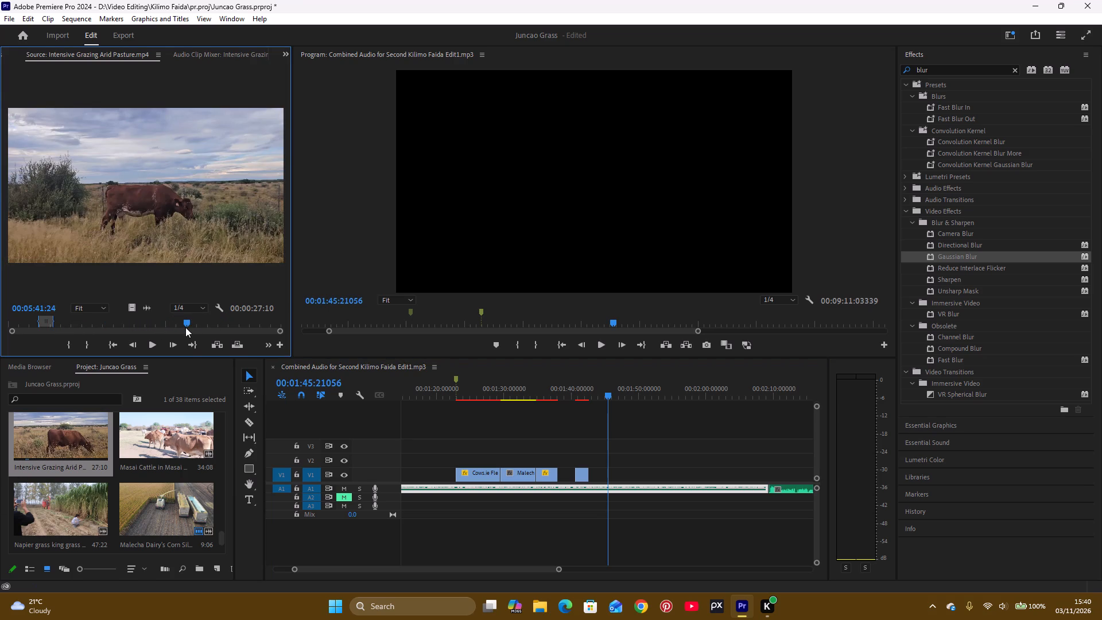
left_click_drag(185, 327, 218, 315)
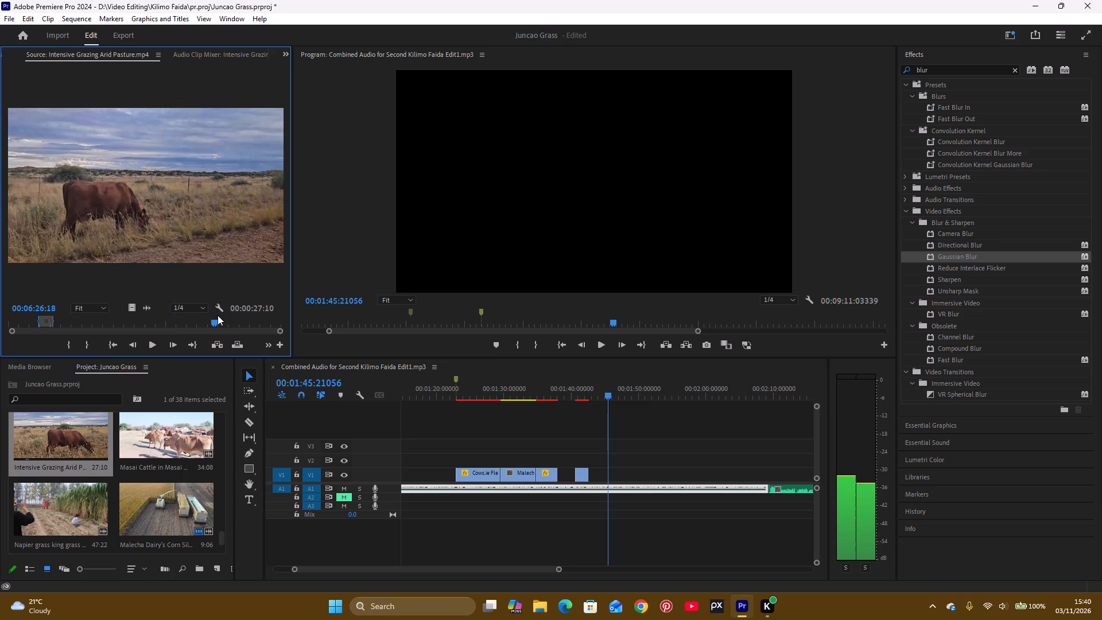
left_click_drag(218, 315, 224, 312)
left_click_drag(224, 312, 204, 327)
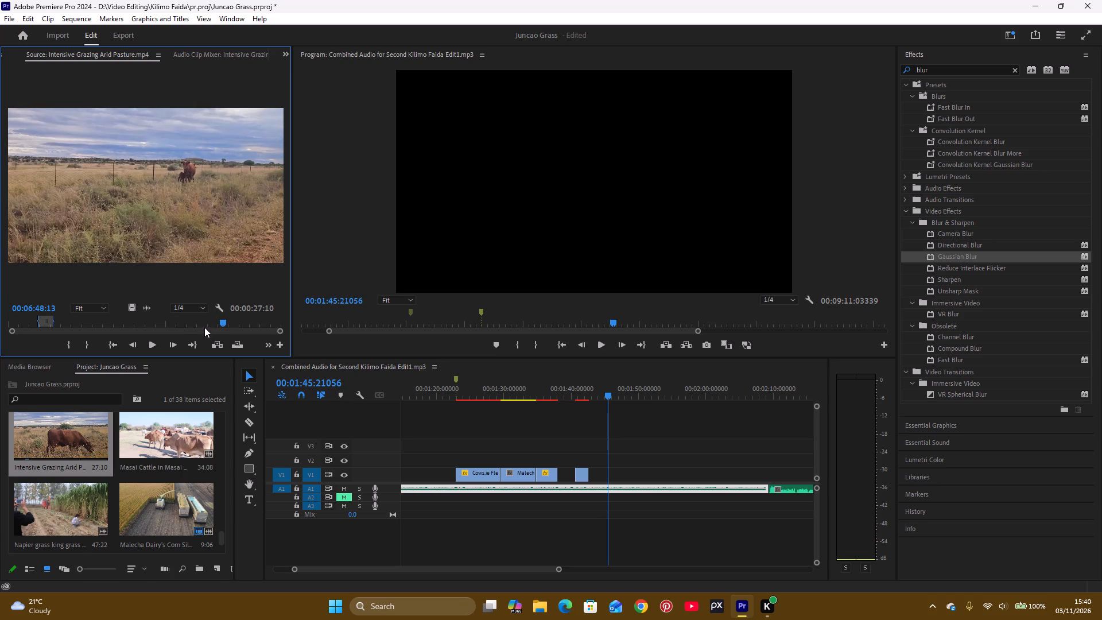
left_click_drag(204, 327, 204, 328)
left_click(206, 324)
key("space")
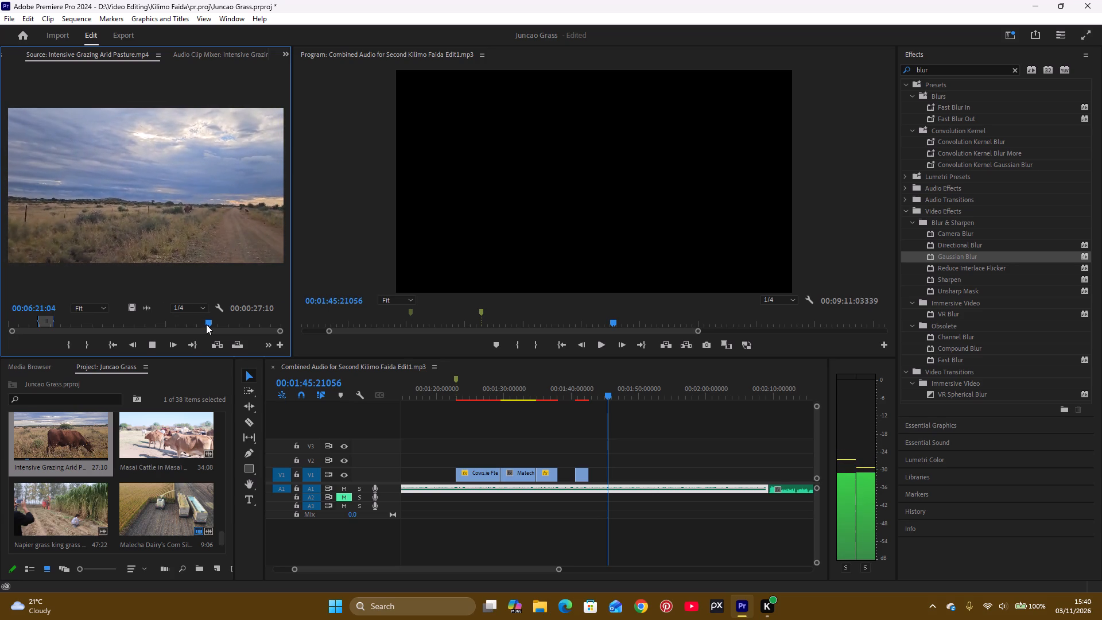
key("space")
key("space")
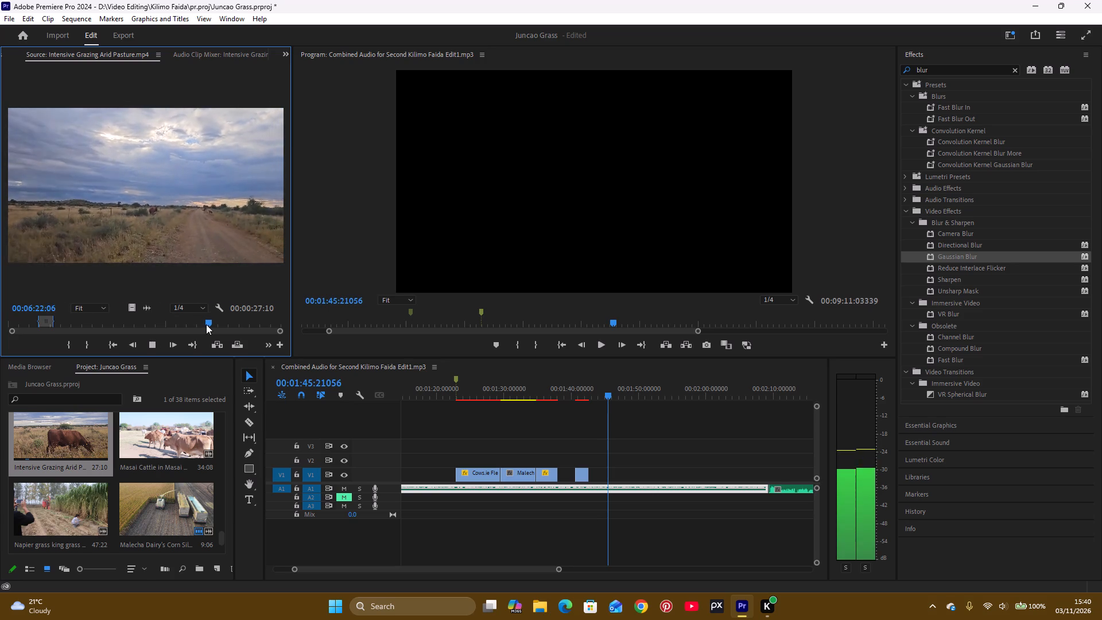
key("space")
left_click(194, 323)
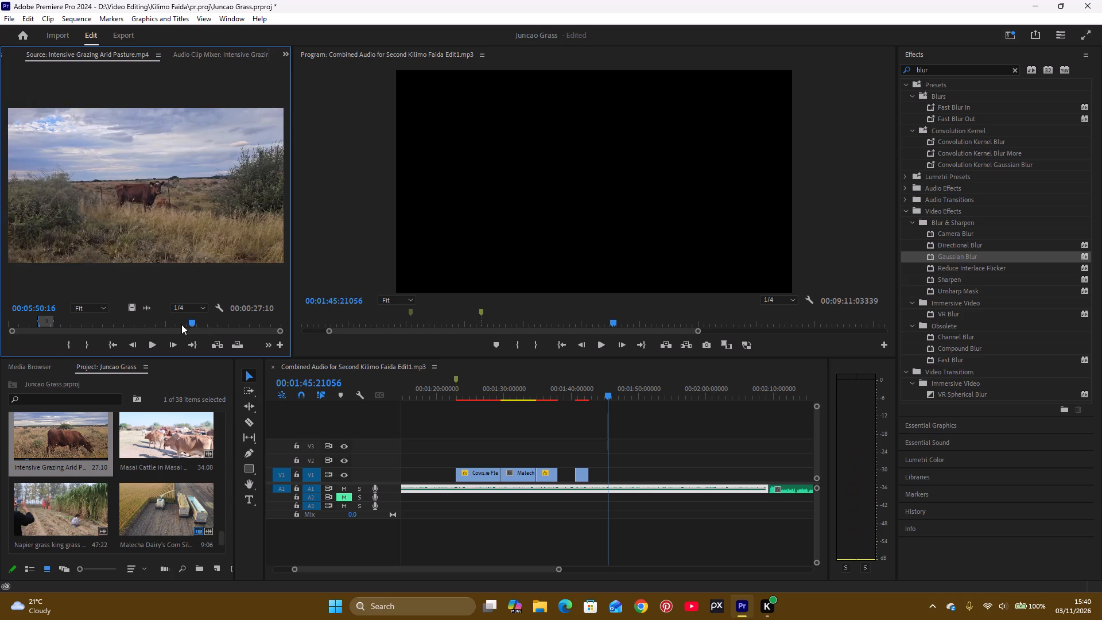
key("space")
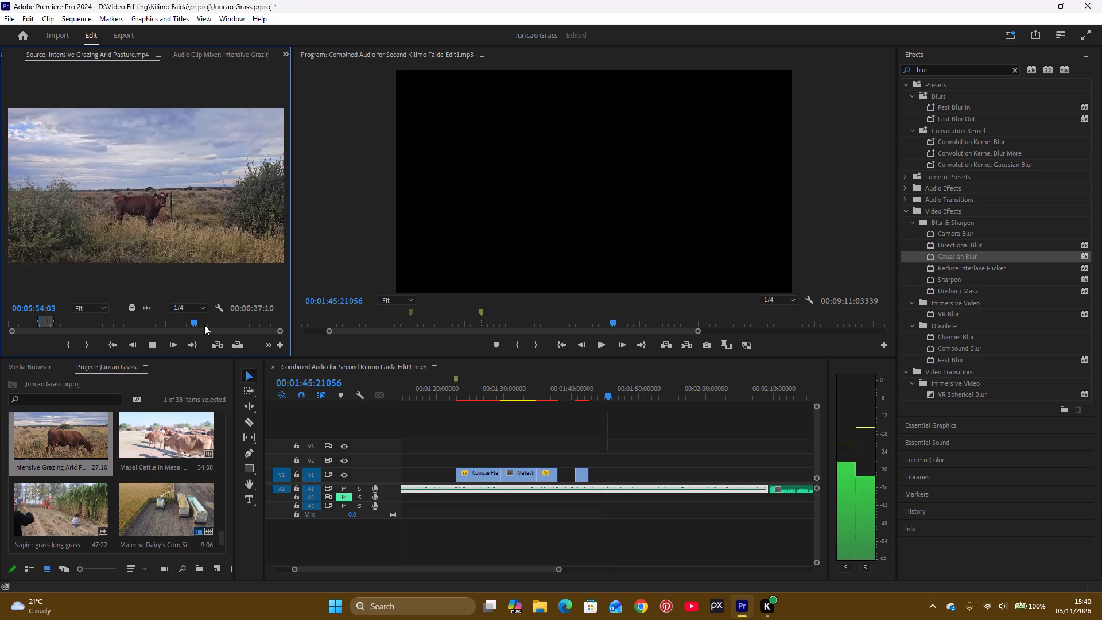
left_click(204, 325)
key("space")
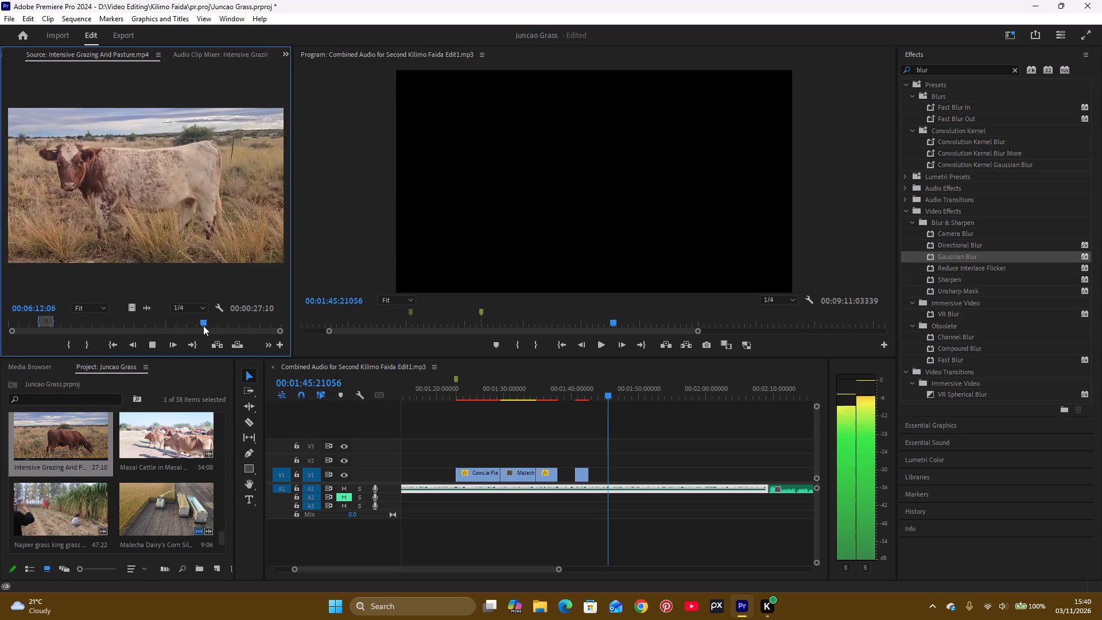
left_click_drag(201, 325, 182, 324)
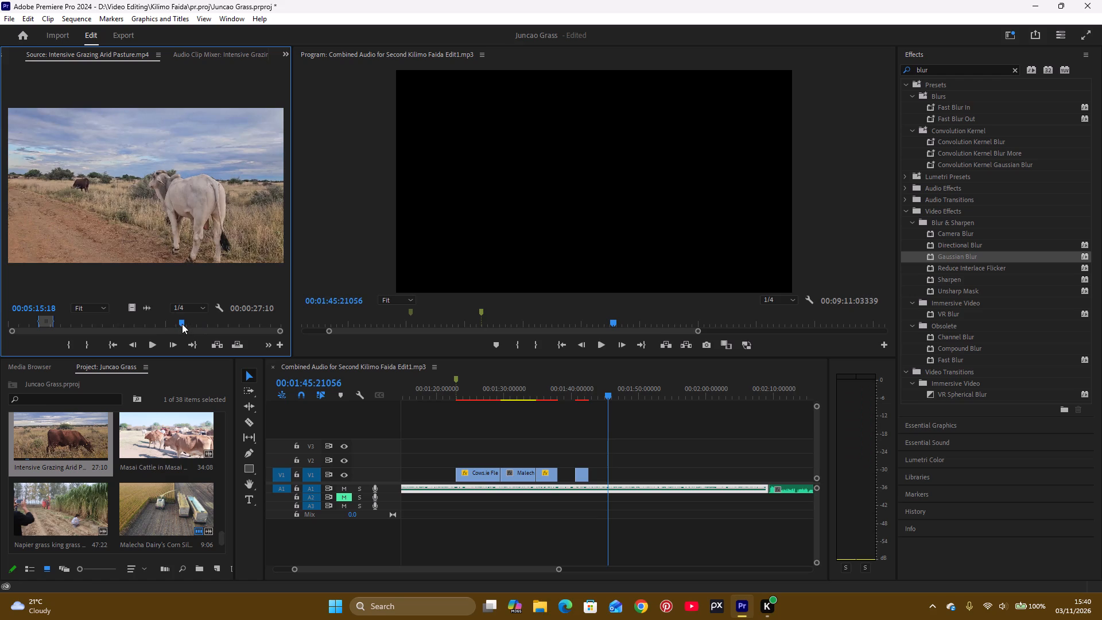
left_click_drag(182, 324, 221, 315)
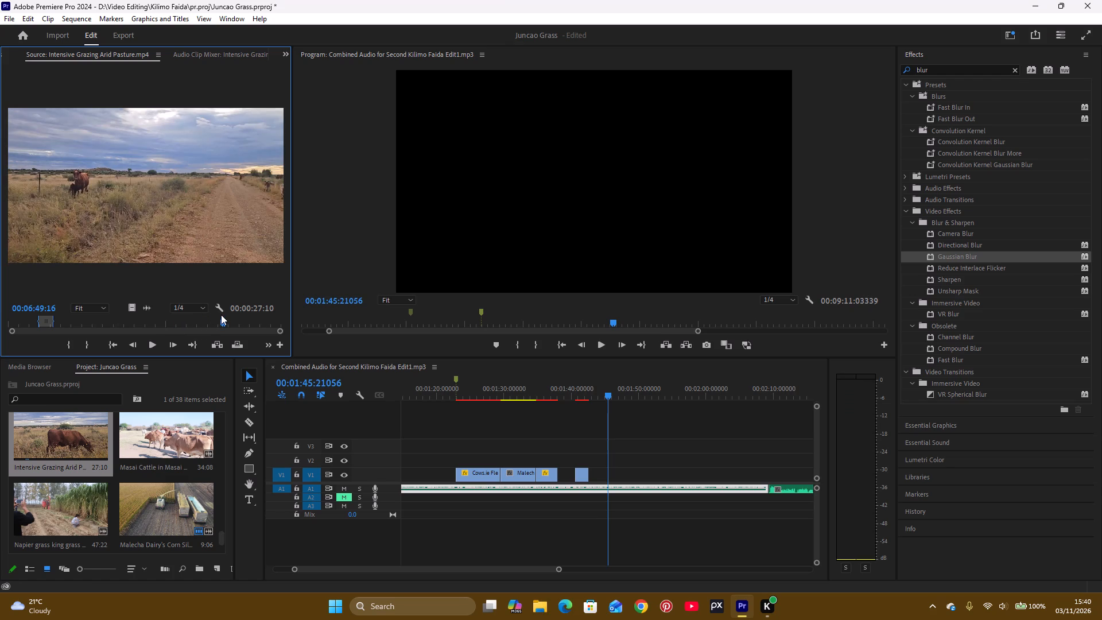
left_click_drag(221, 315, 223, 316)
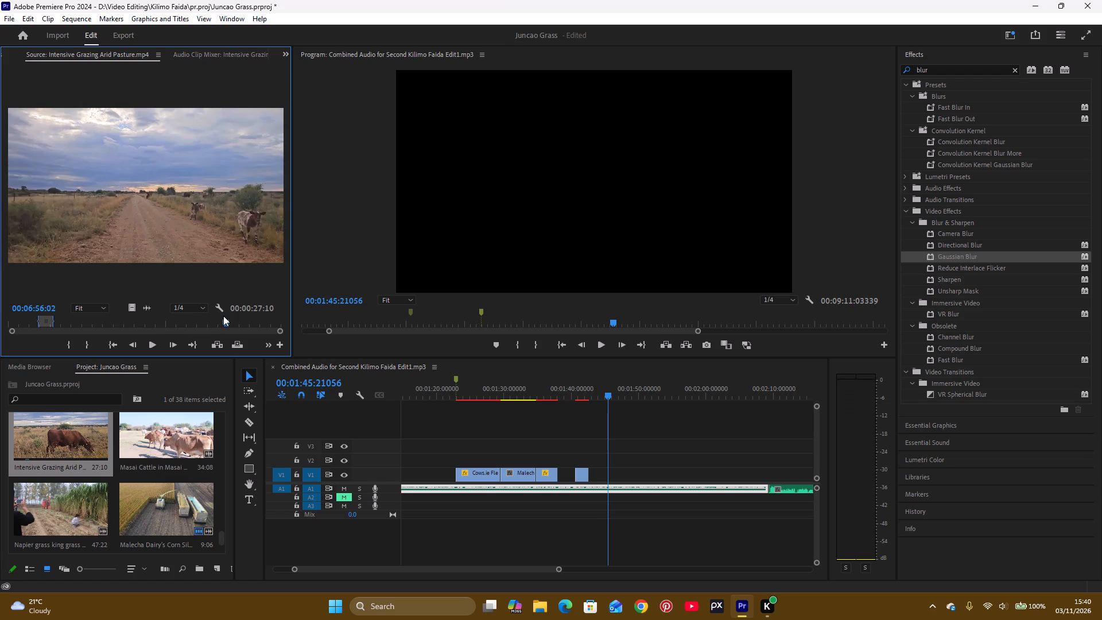
left_click_drag(223, 316, 208, 330)
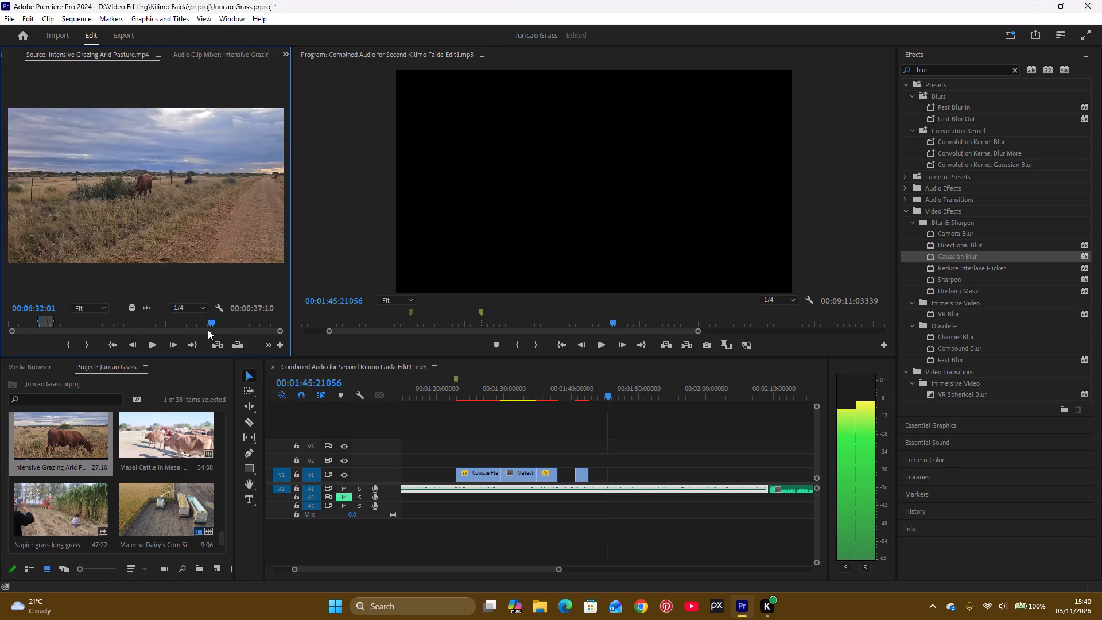
left_click_drag(208, 330, 205, 331)
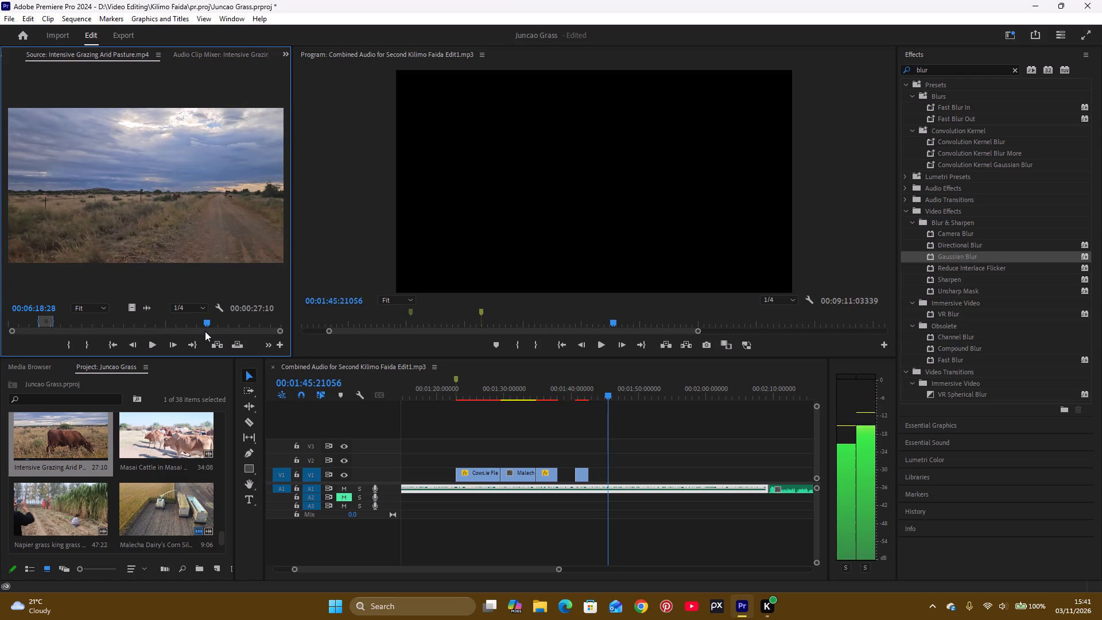
left_click_drag(205, 331, 202, 336)
Mark a 6:00 source range ending at 00:06:23:27 in the Intensive Grazing clip, covering the dirt road with distant cattle.
key("space")
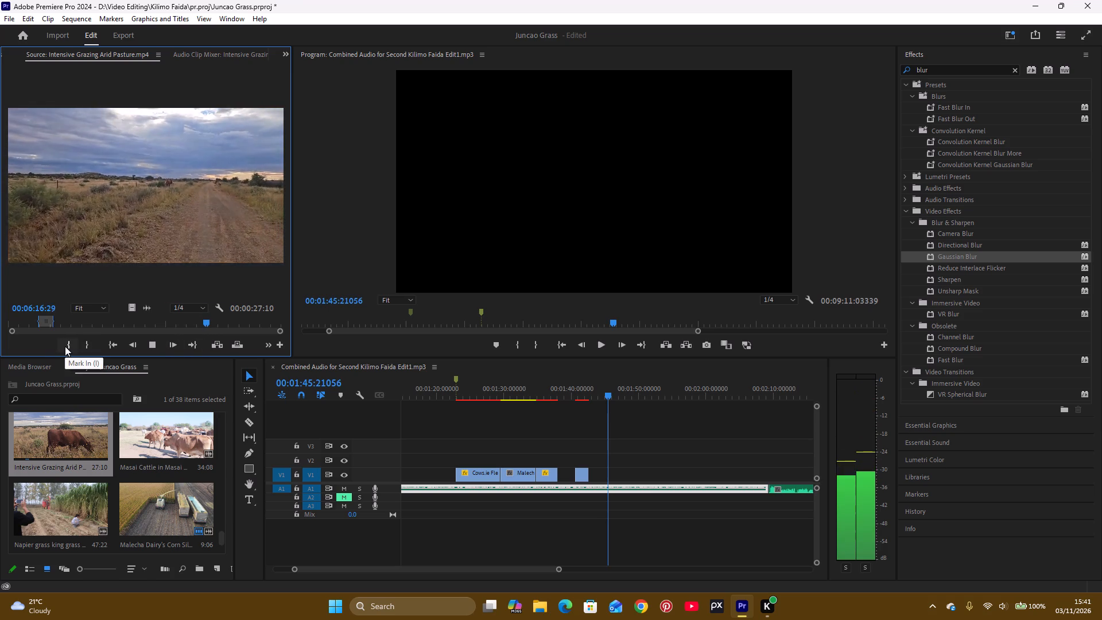
key("space")
left_click(65, 346)
key("space")
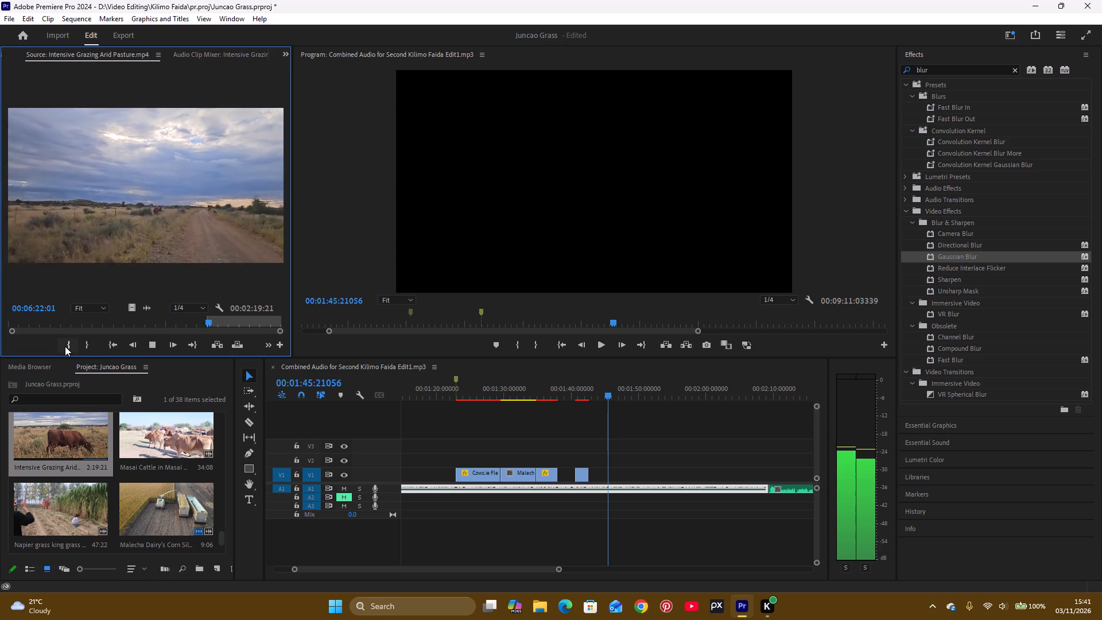
key("space")
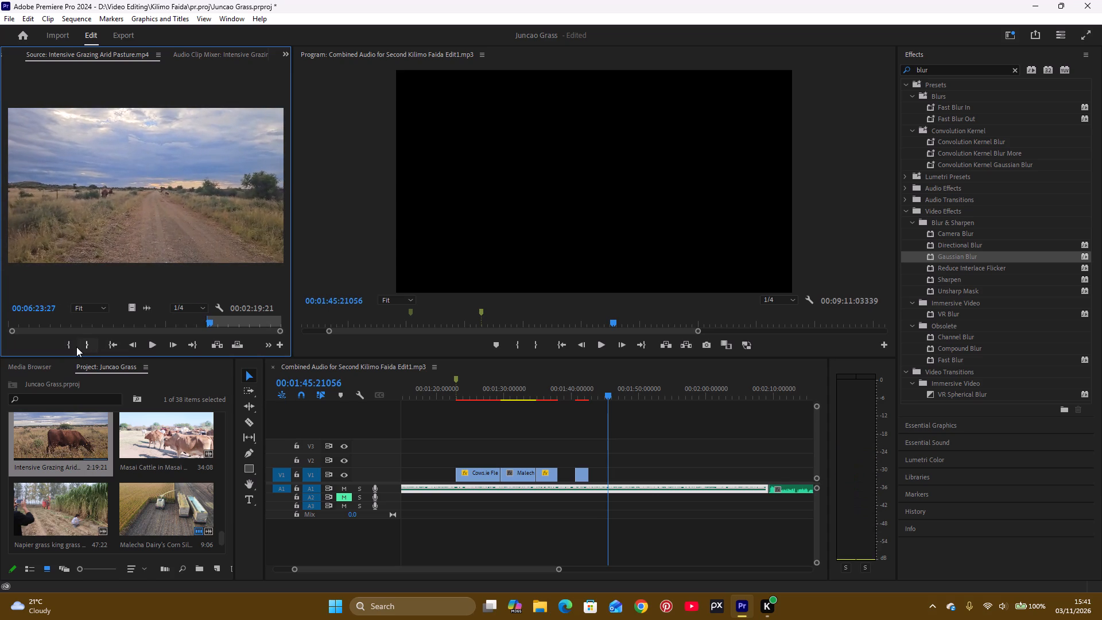
left_click(86, 343)
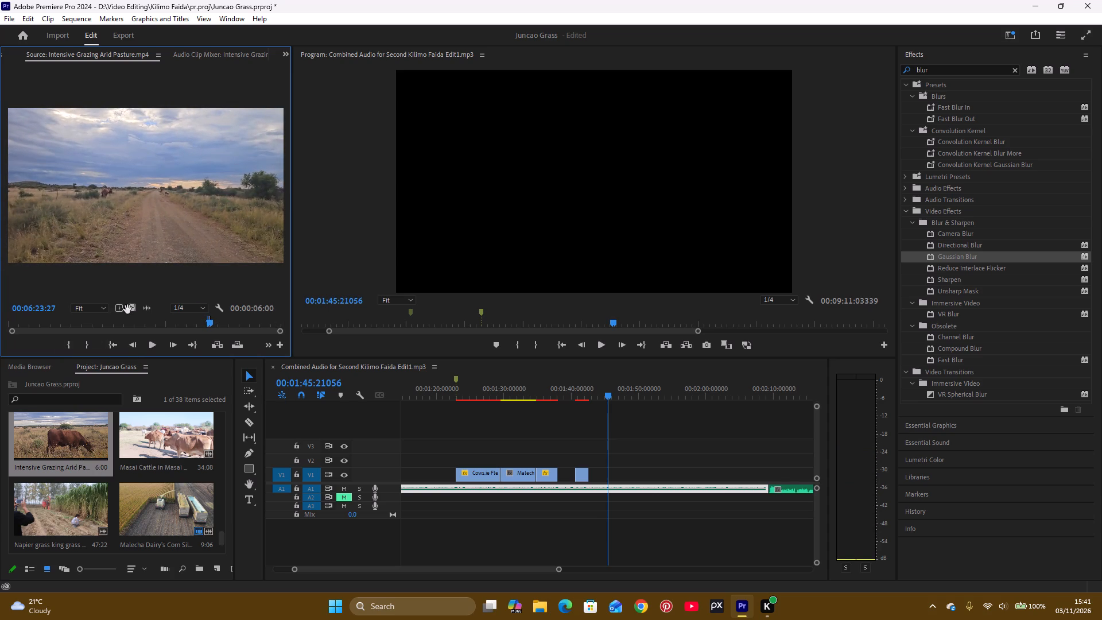
Place only the video of the marked range on V2, starting where the red harvester clip on V1 ends.
left_click_drag(129, 309, 558, 478)
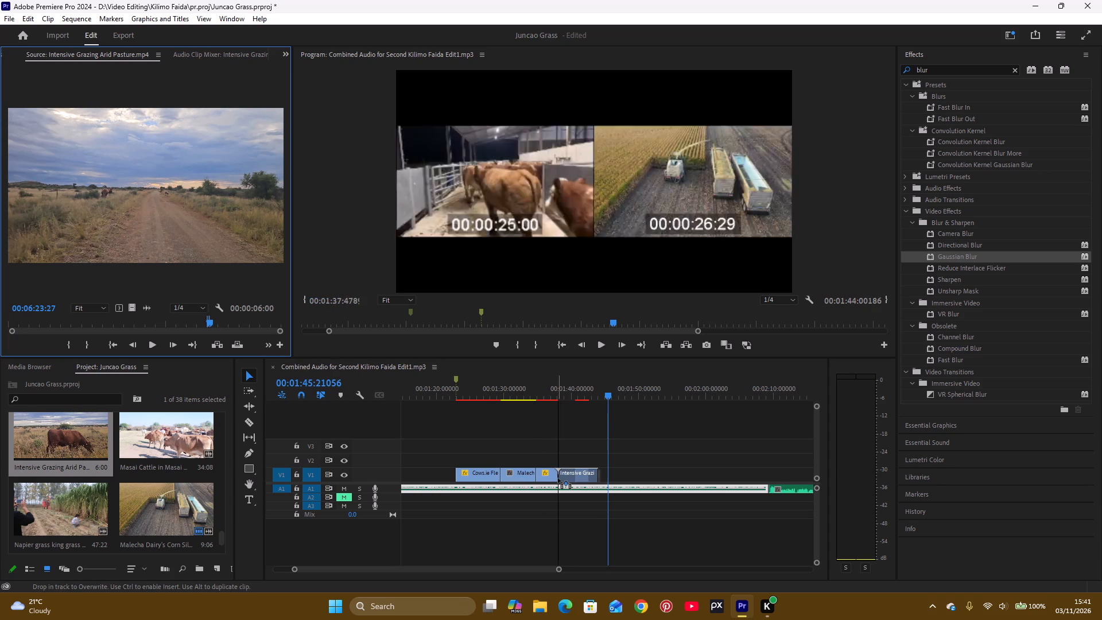
left_click_drag(558, 478, 557, 463)
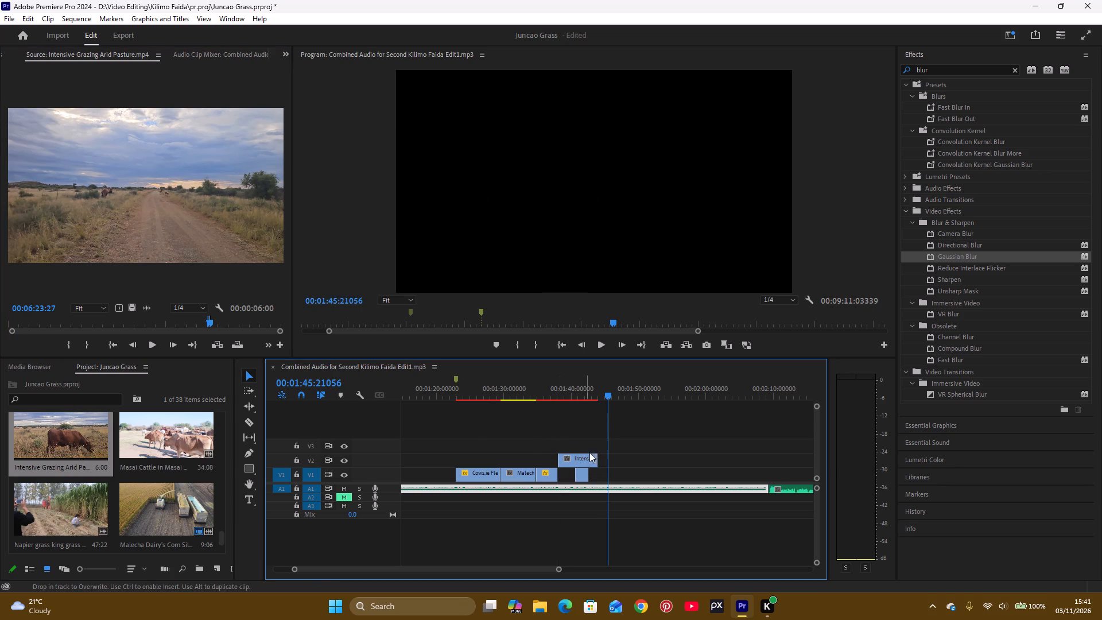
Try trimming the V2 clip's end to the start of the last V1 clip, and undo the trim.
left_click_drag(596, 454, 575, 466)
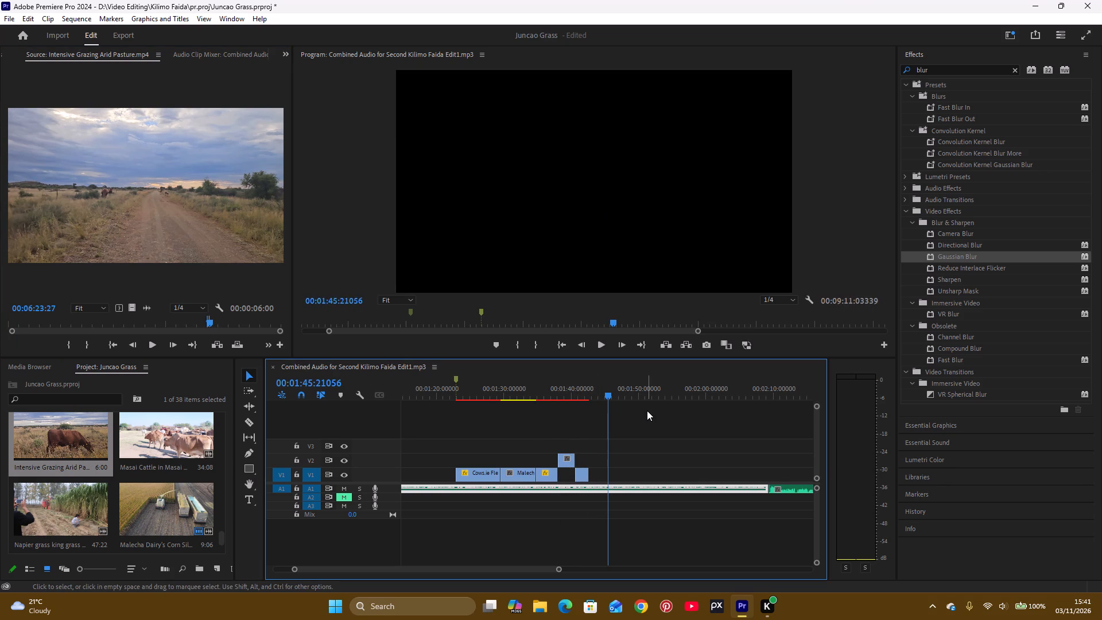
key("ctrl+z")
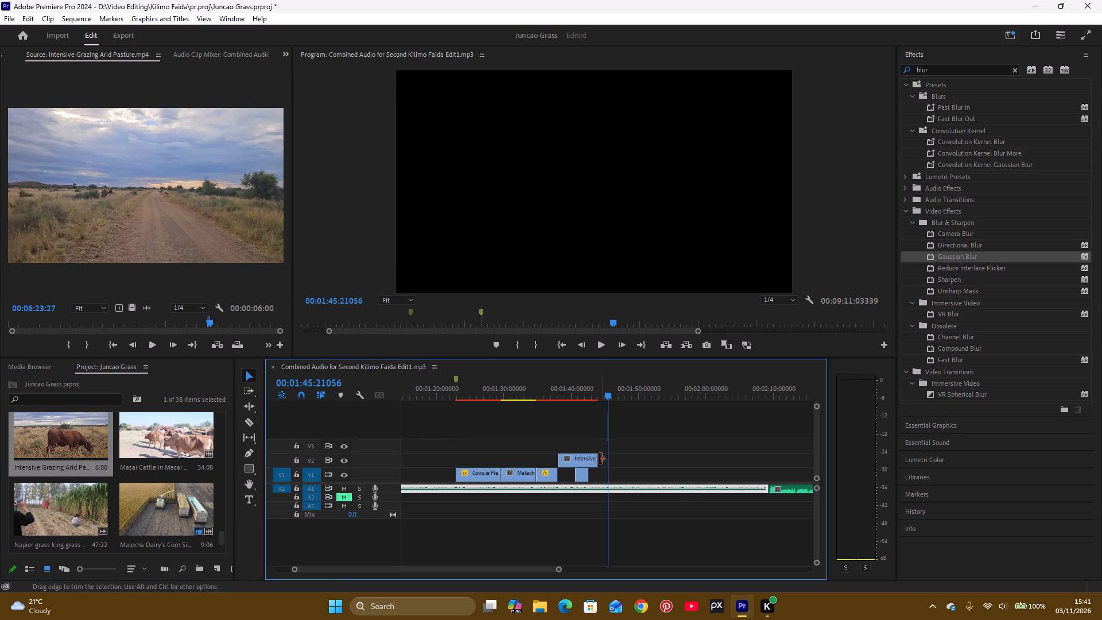
Rate-stretch the V2 dirt road clip to the length of the V1 gap and move it down into that gap.
left_click_drag(248, 404, 293, 427)
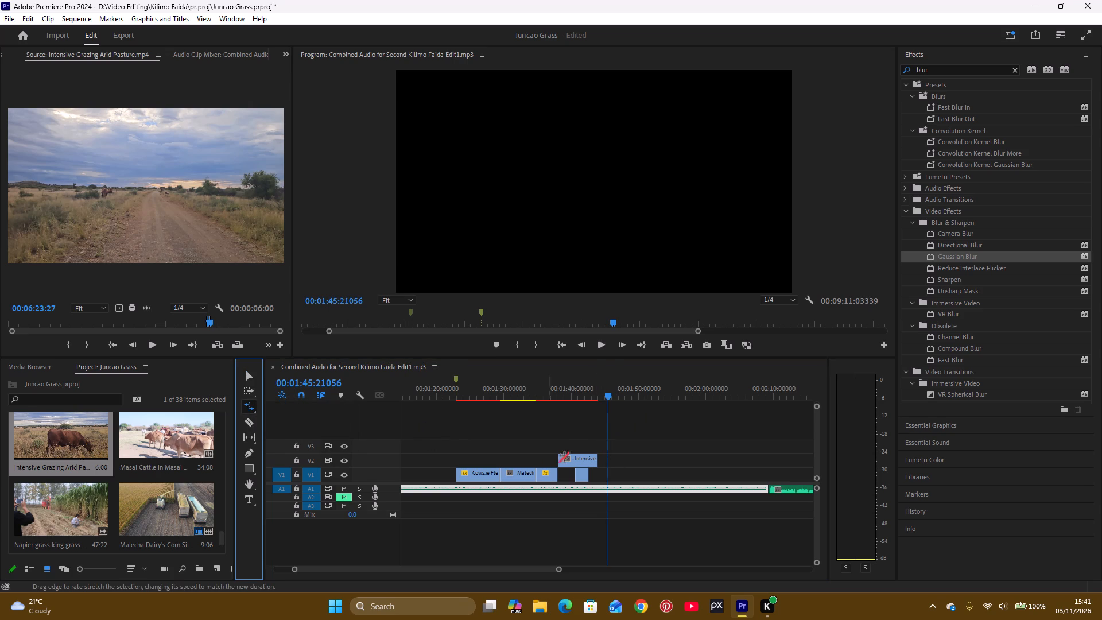
left_click_drag(596, 459, 575, 466)
key("v")
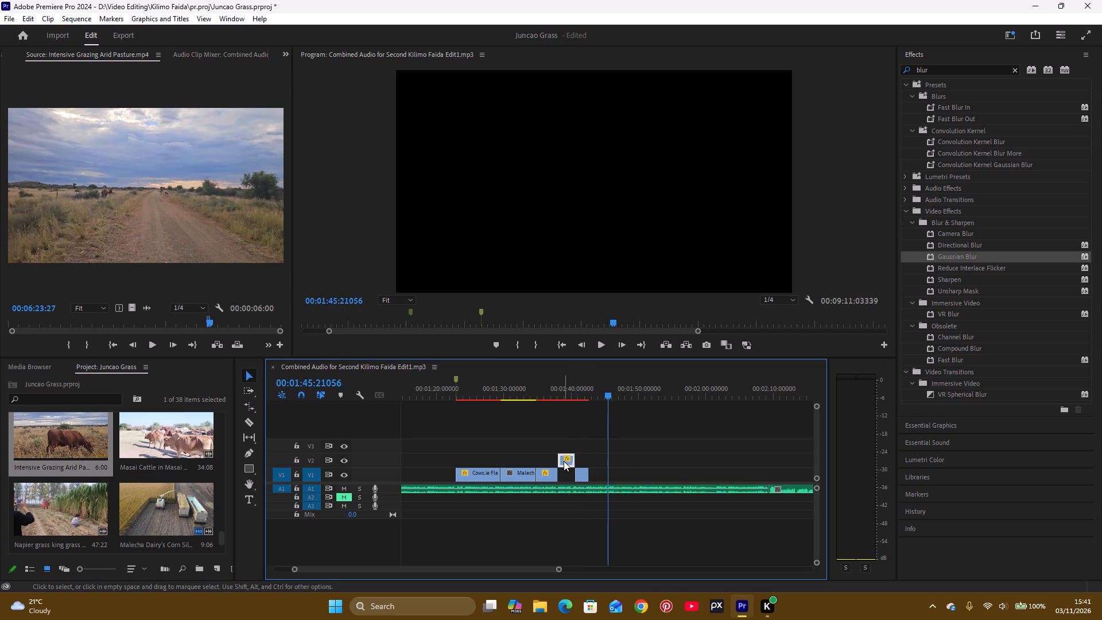
left_click_drag(564, 461, 564, 474)
Play the sequence from 00:01:36:15562 across the new clip with the narration and park the playhead at 00:01:45:38673.
left_click(548, 396)
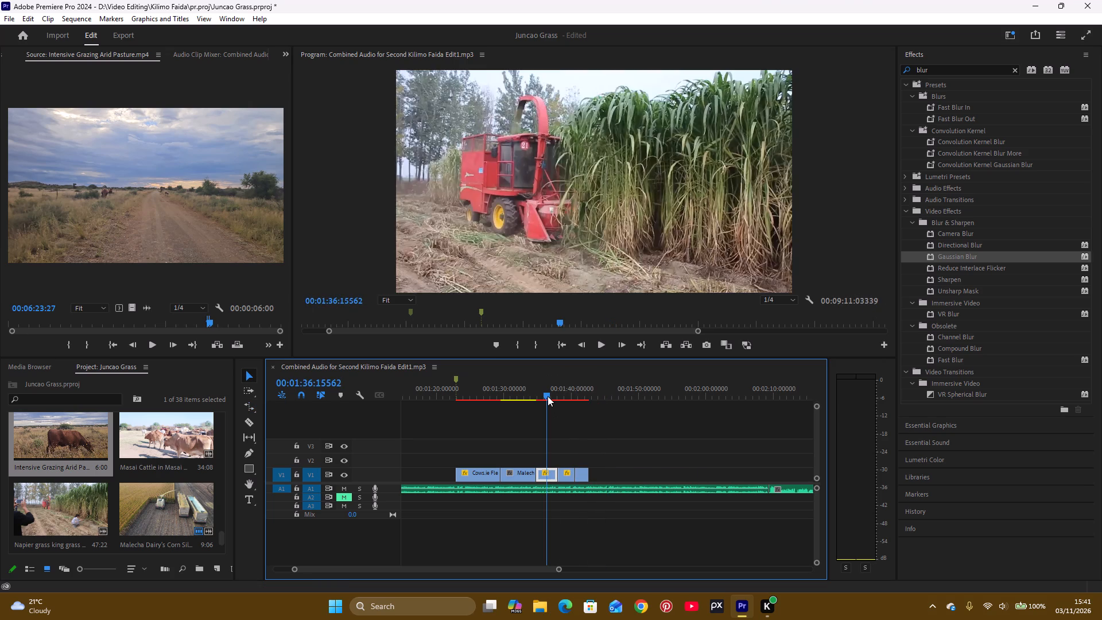
key("space")
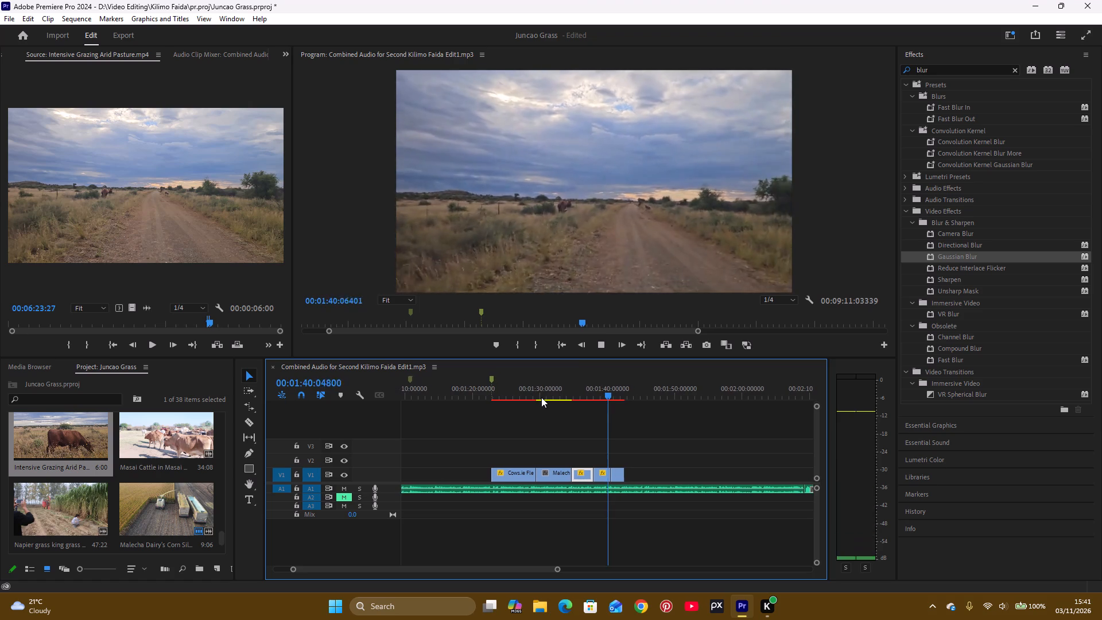
key("space")
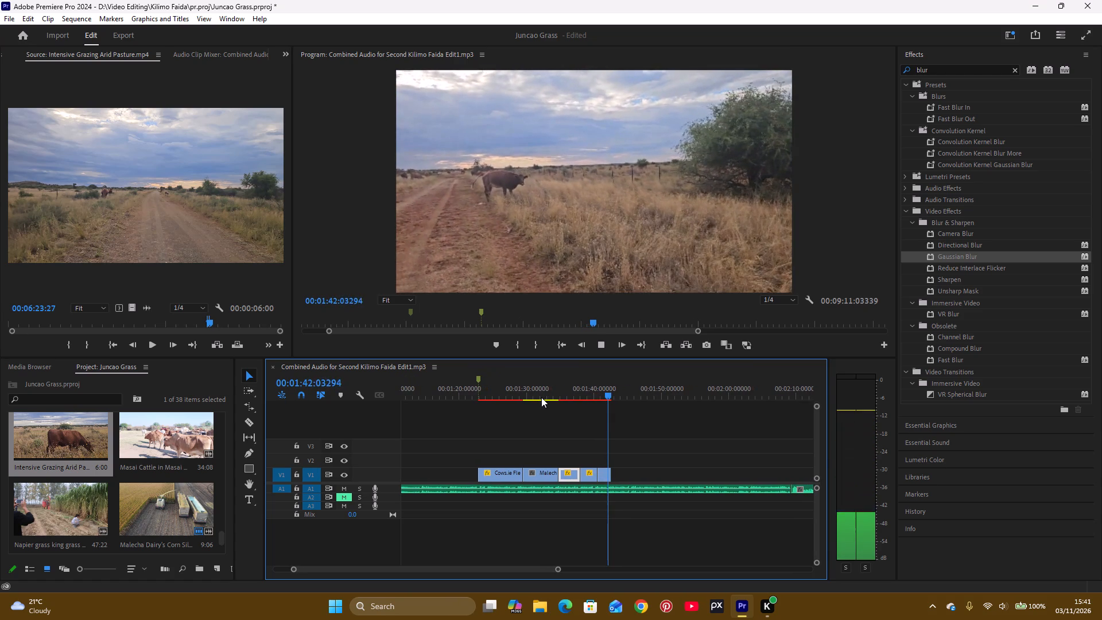
key("space")
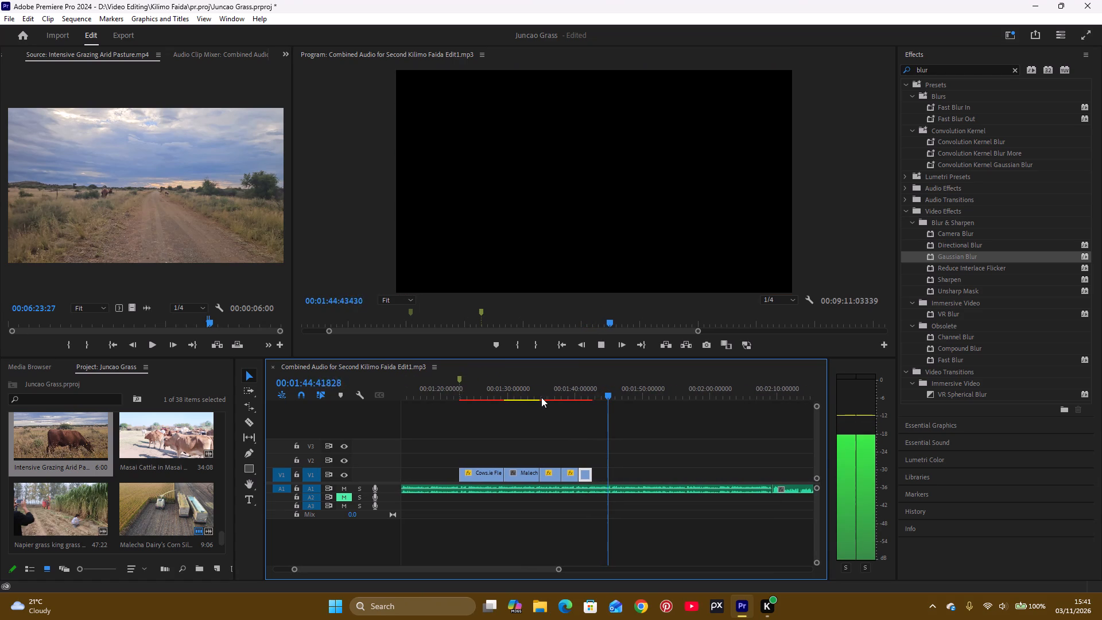
key("space")
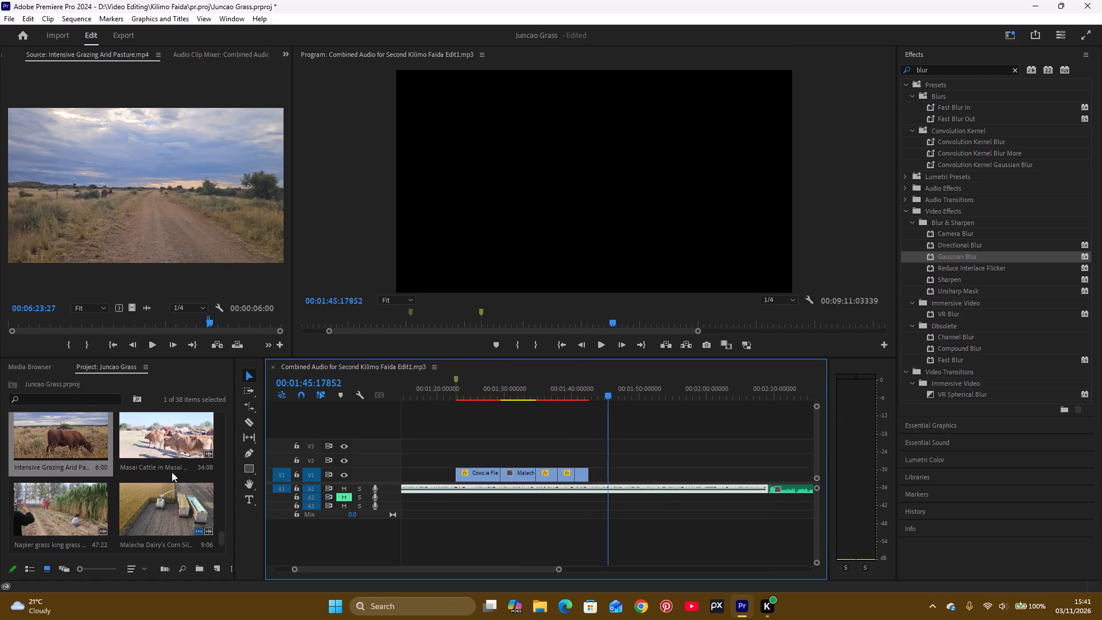
key("space")
key("space")
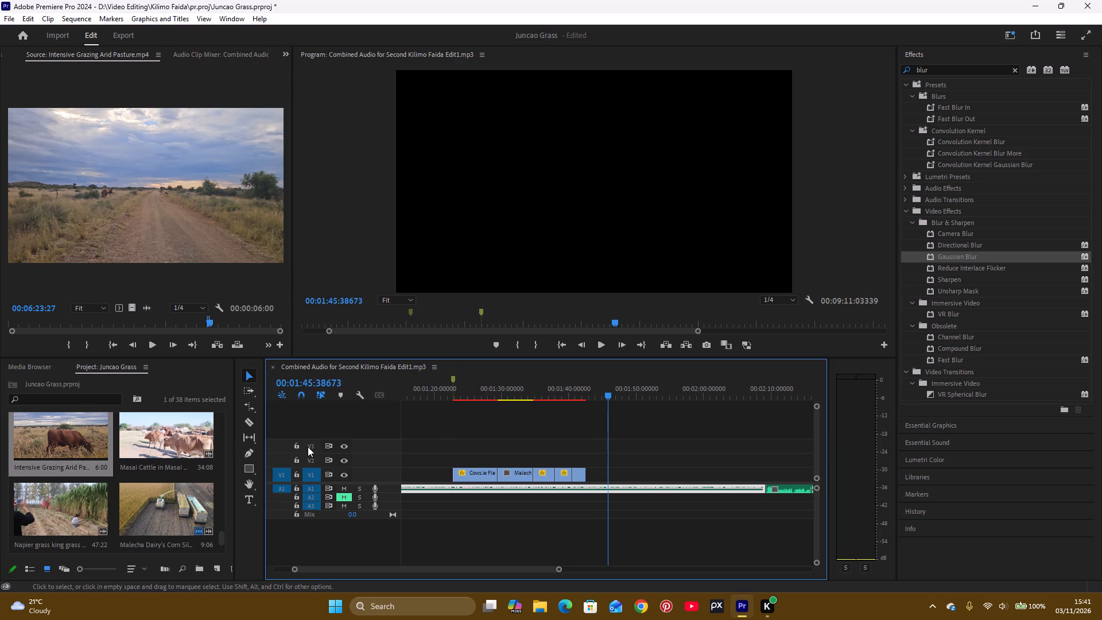
Open the Lucerne, Switzerland travel video as the source and skim through it for usable footage.
scroll(103, 508, "down", 2)
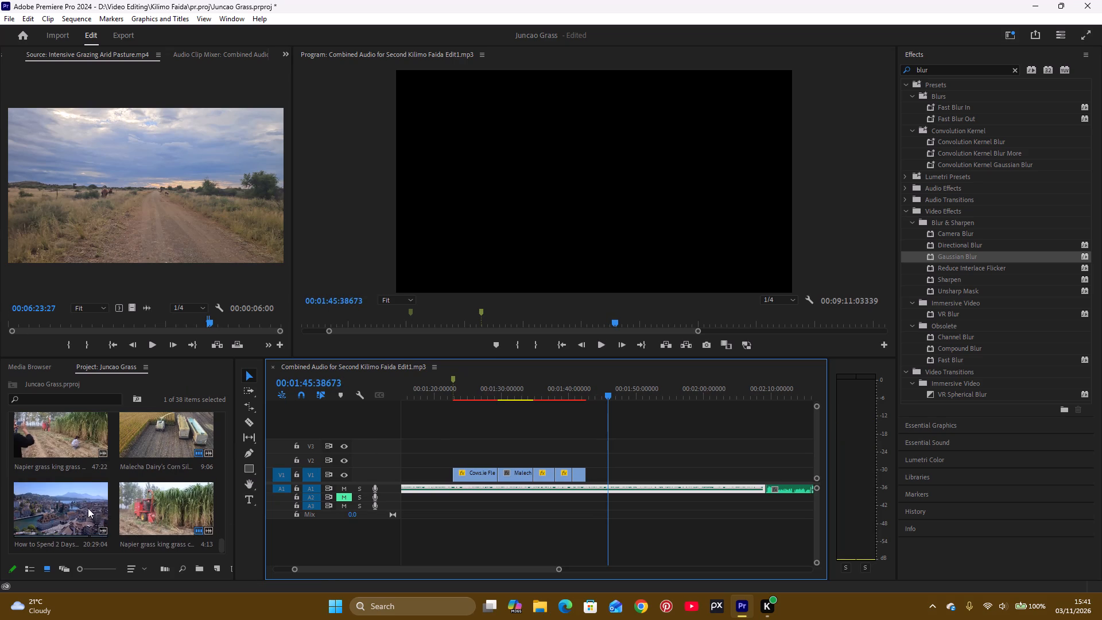
double_click(89, 504)
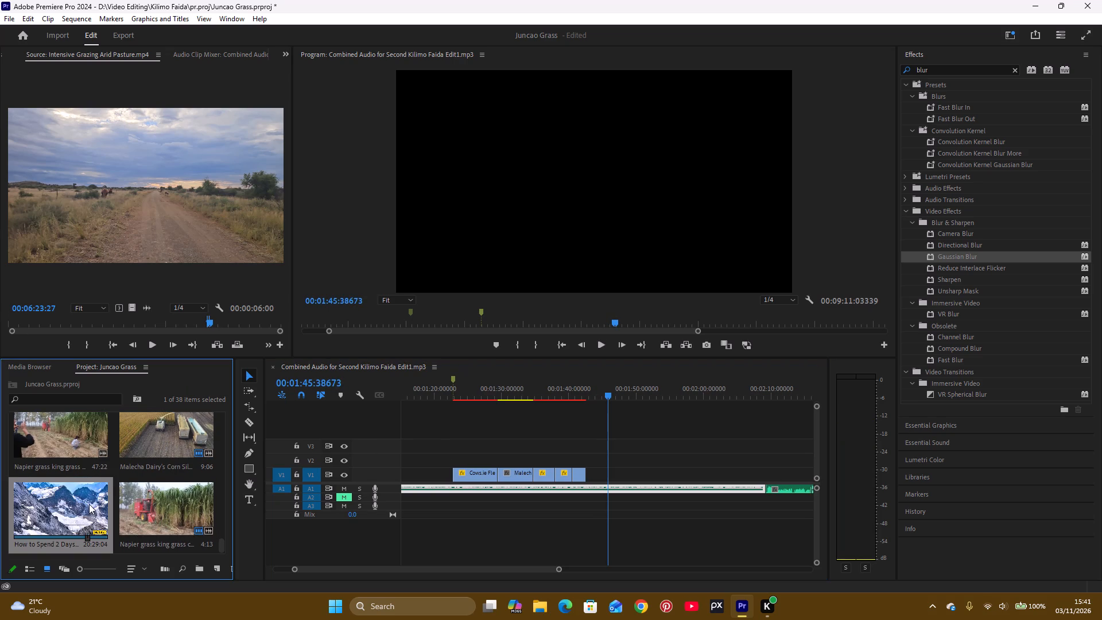
left_click_drag(141, 330, 91, 331)
left_click(87, 321)
left_click_drag(87, 321, 159, 313)
left_click(159, 313)
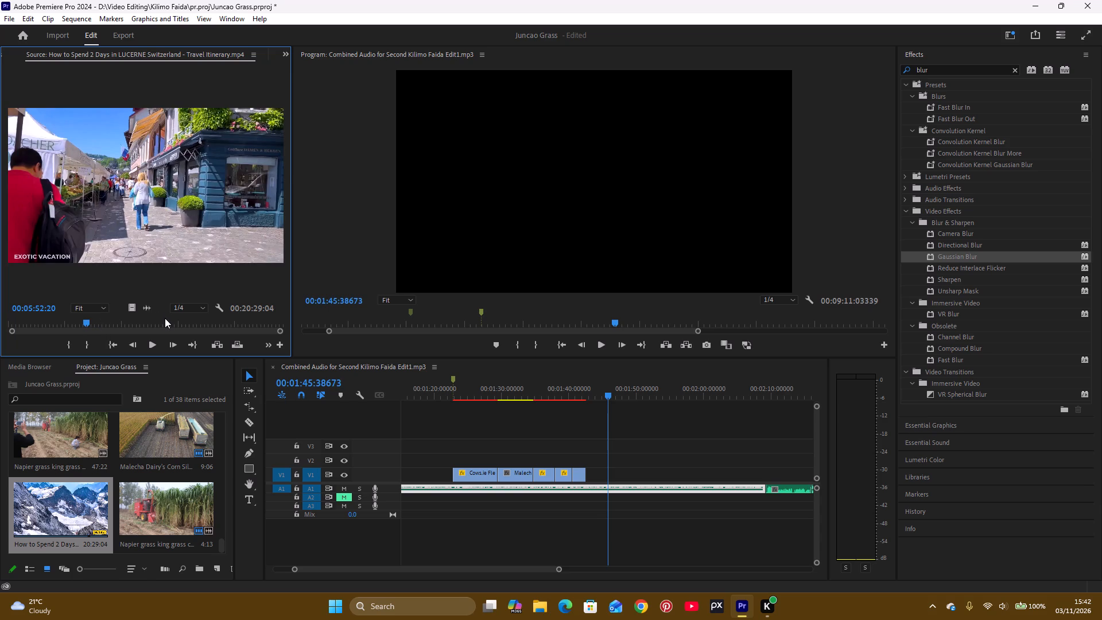
left_click(165, 318)
left_click_drag(165, 318, 208, 323)
left_click(7, 304)
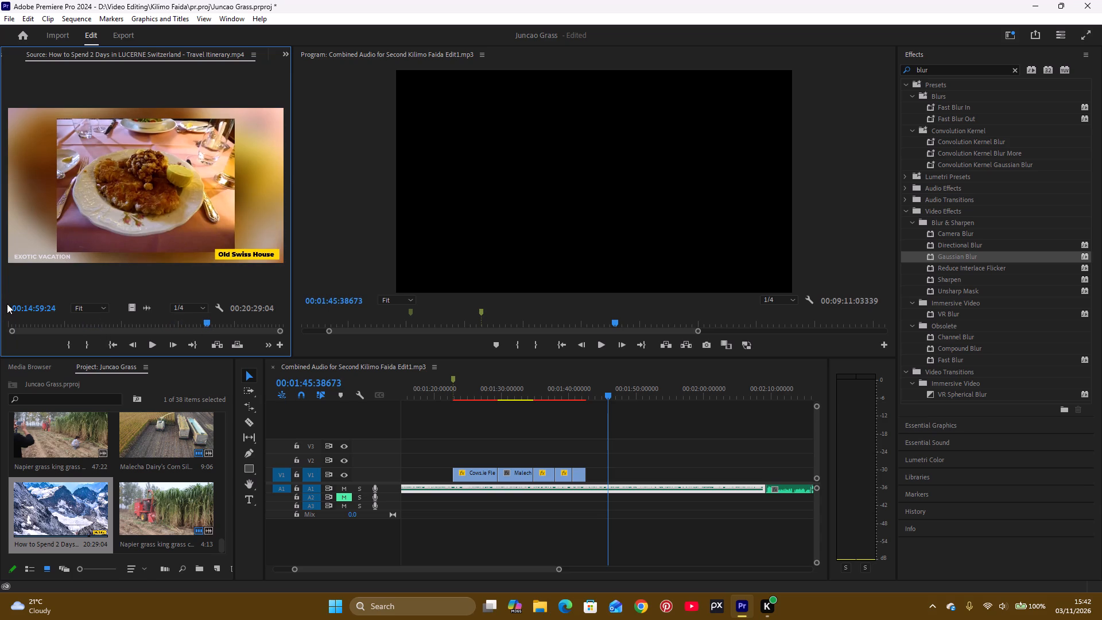
left_click(21, 323)
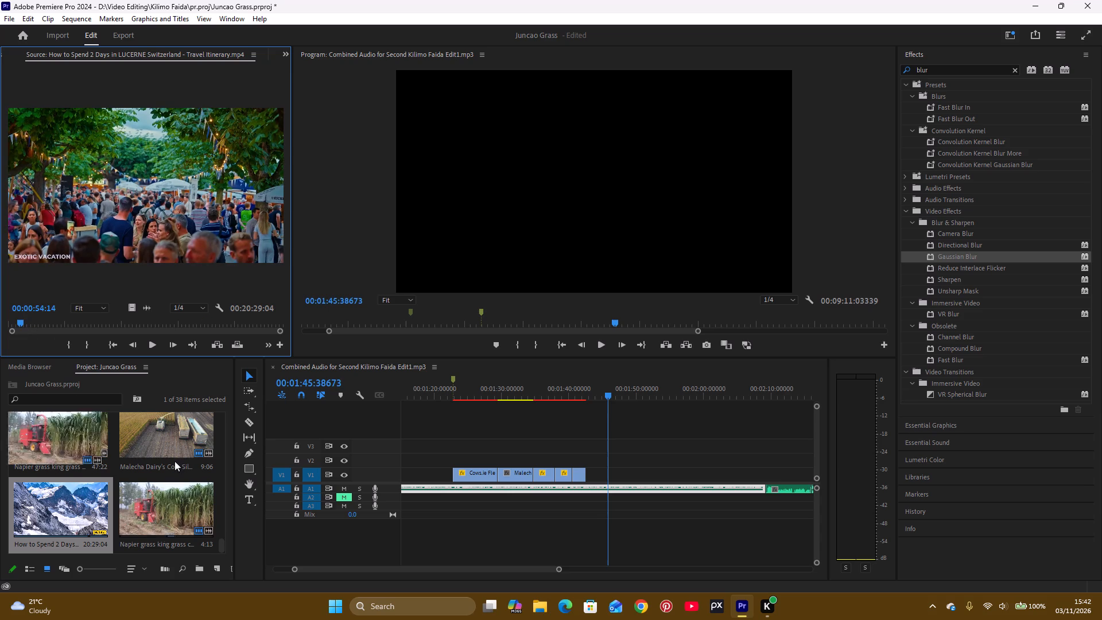
Preview the Malecha Dairy corn silage, Napier grass harvester and TEBATAI FARM clips, skimming the farm clip back to its opening shots.
double_click(169, 441)
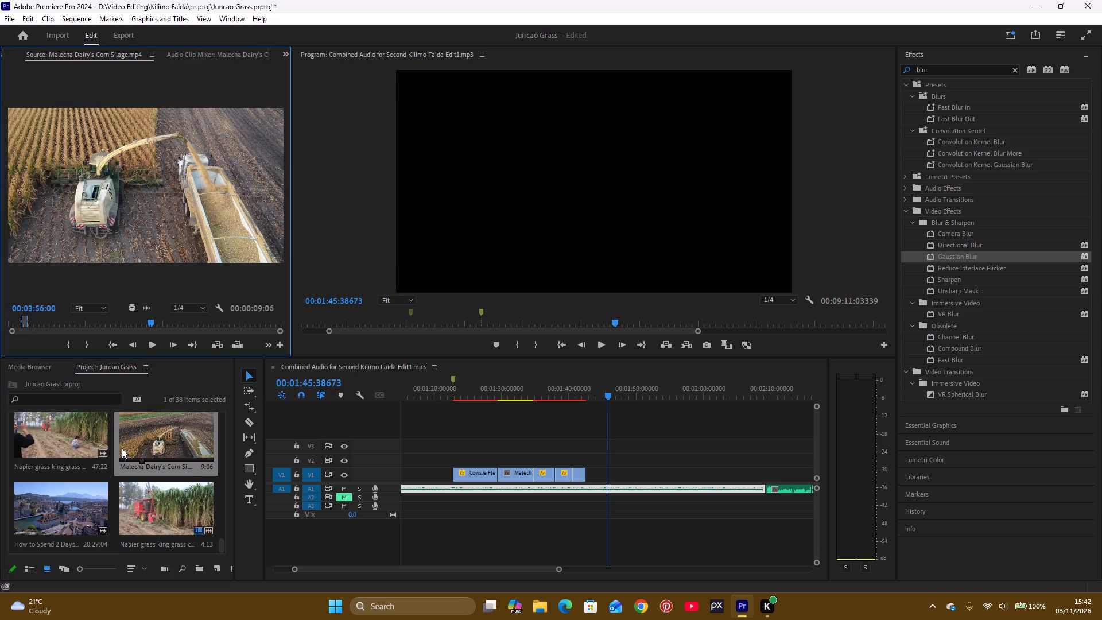
double_click(90, 449)
scroll(90, 449, "up", 2)
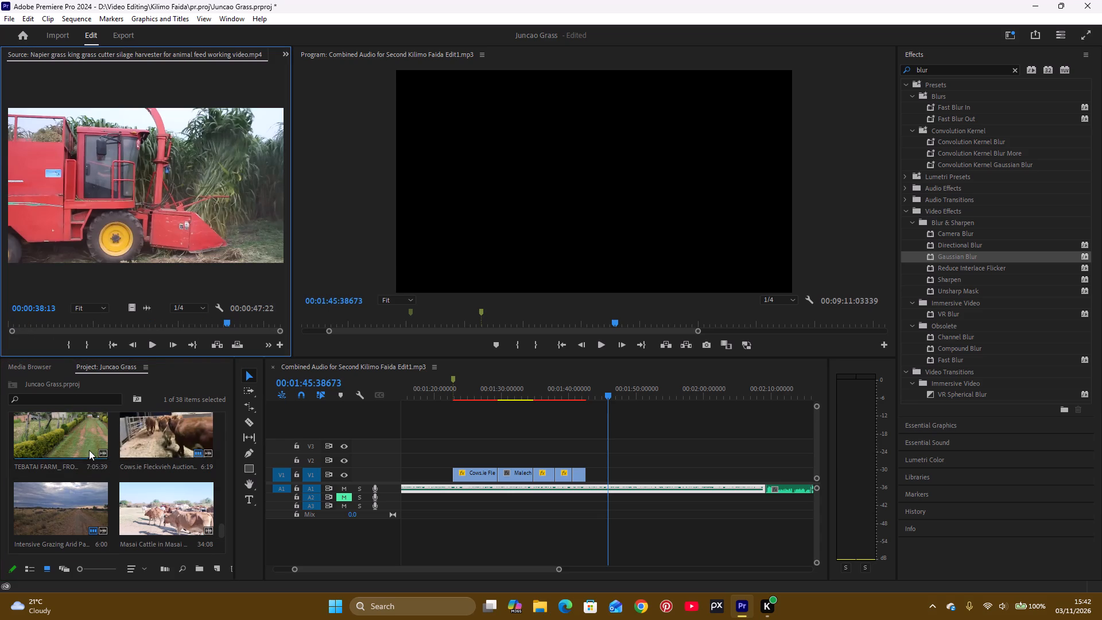
double_click(89, 445)
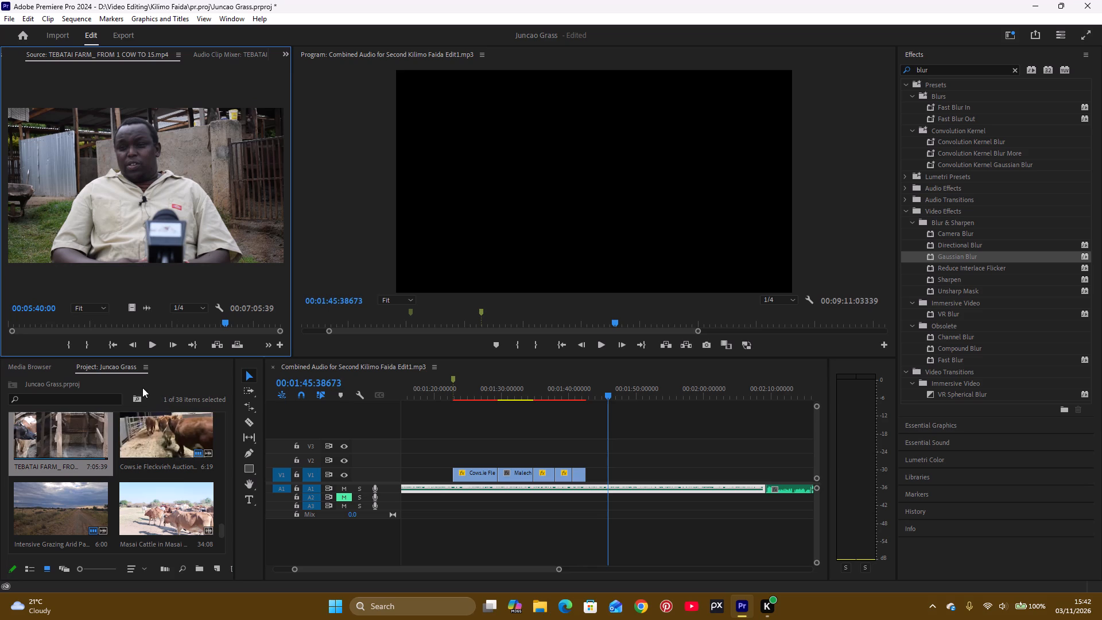
left_click_drag(114, 321, 17, 339)
Check frames of the placed V1 clips, play the narration in the empty stretch after them, and park the playhead at 00:01:49:42068.
left_click(583, 397)
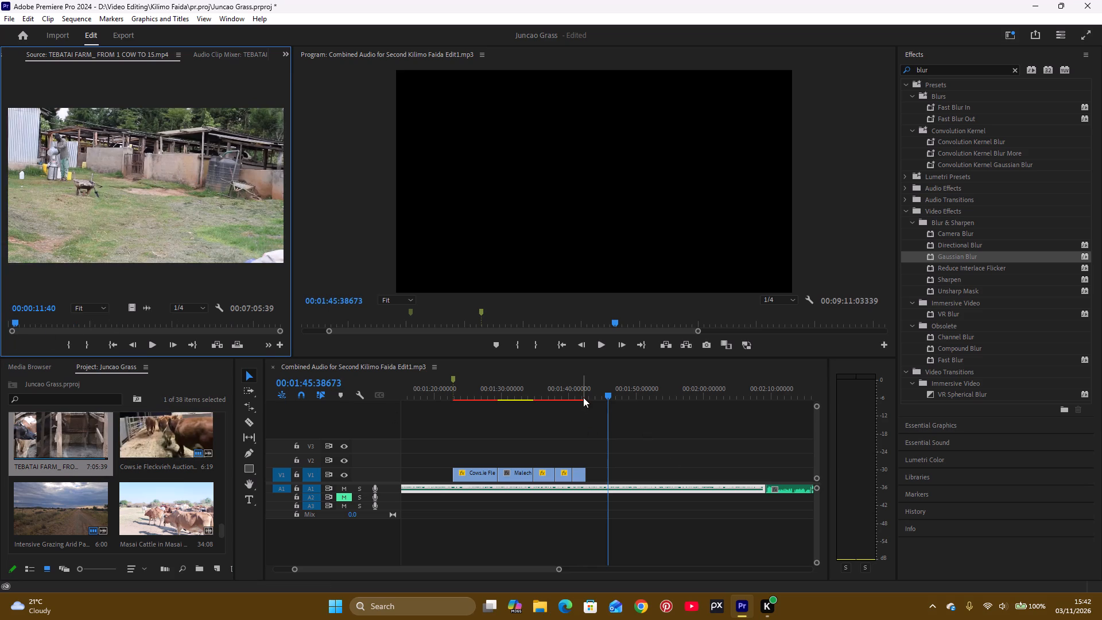
left_click(549, 398)
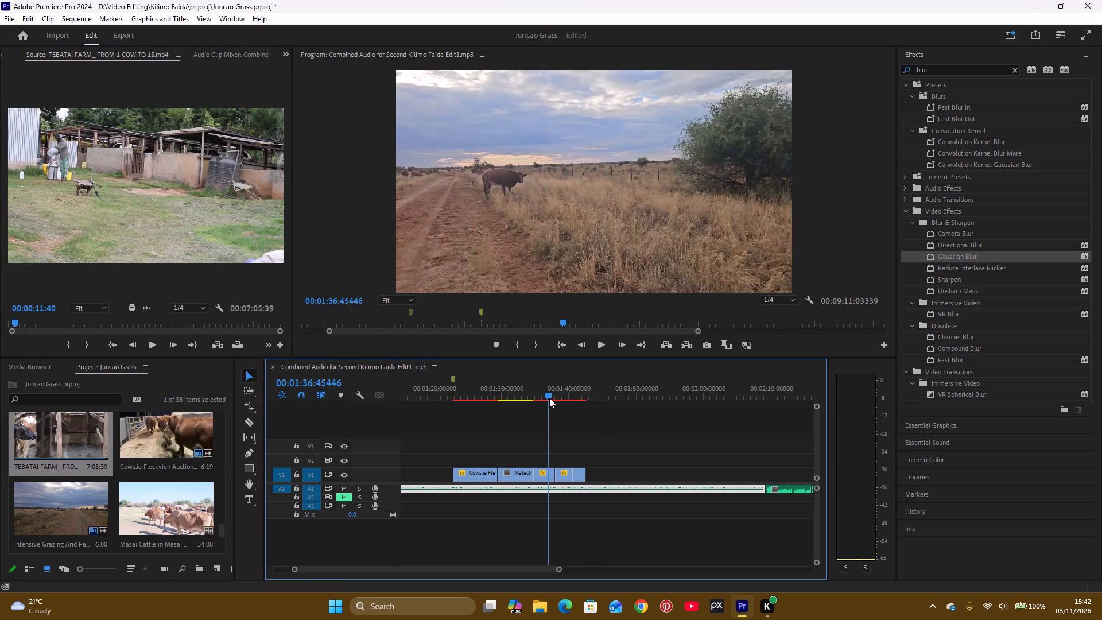
left_click(522, 398)
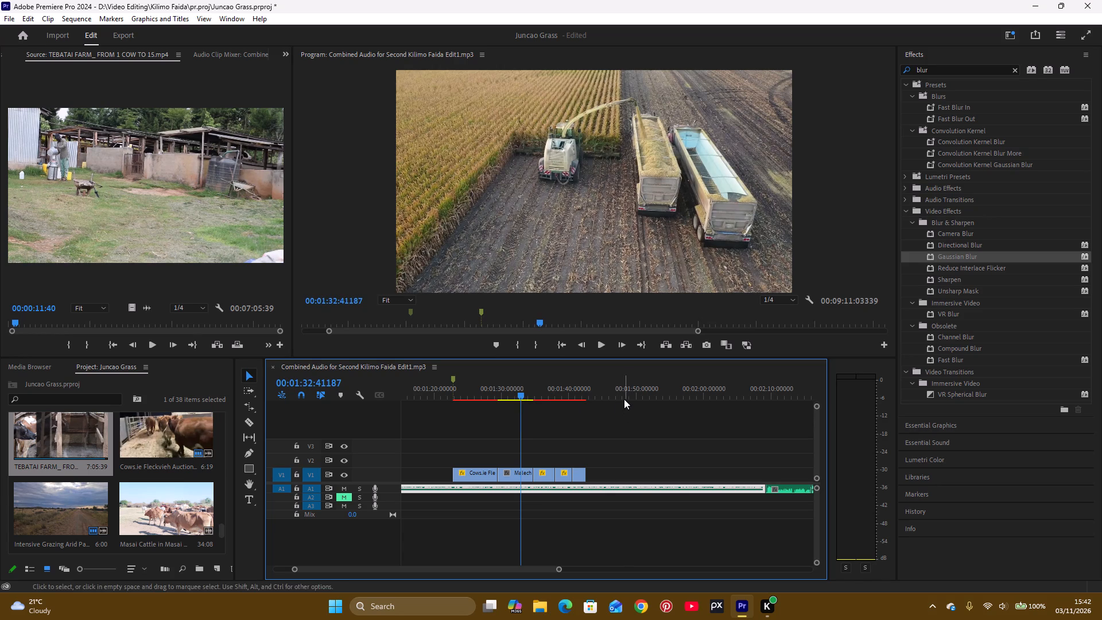
left_click(624, 399)
key("space")
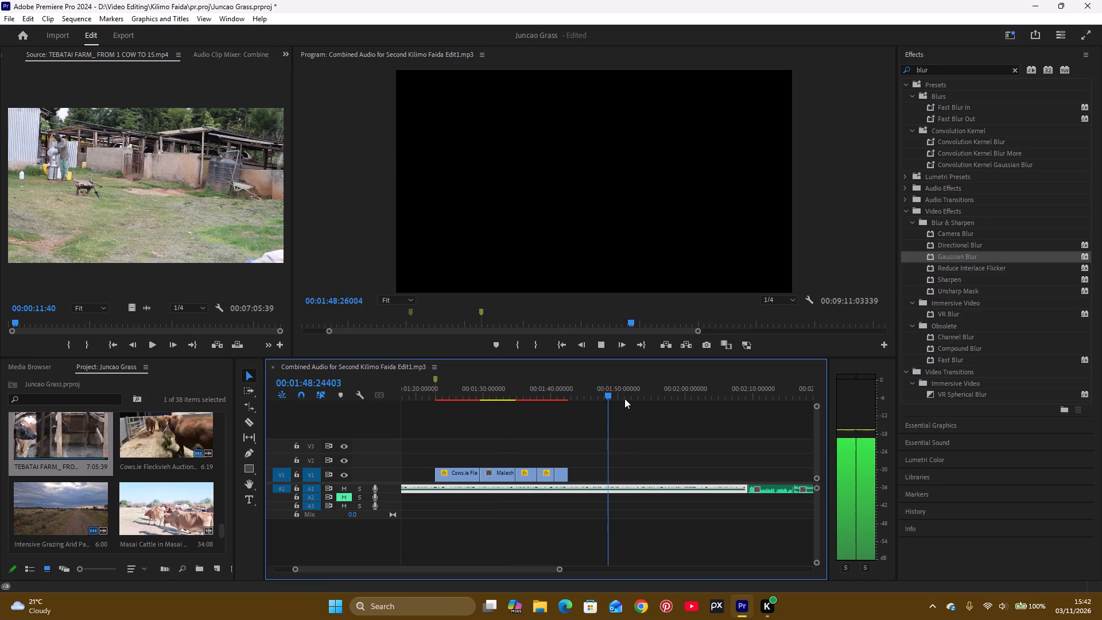
key("space")
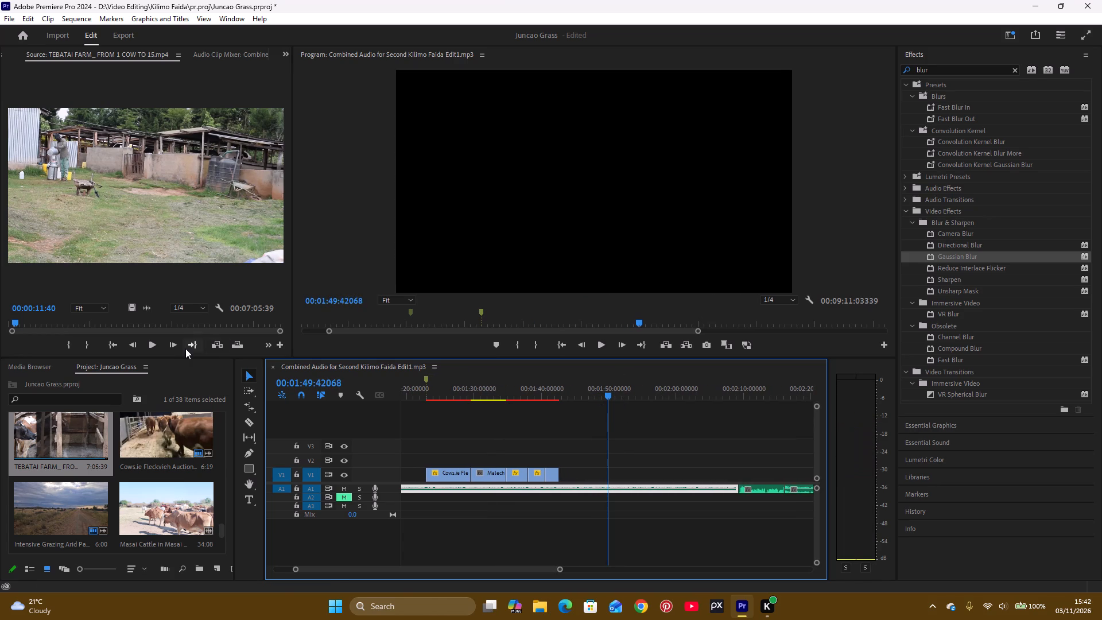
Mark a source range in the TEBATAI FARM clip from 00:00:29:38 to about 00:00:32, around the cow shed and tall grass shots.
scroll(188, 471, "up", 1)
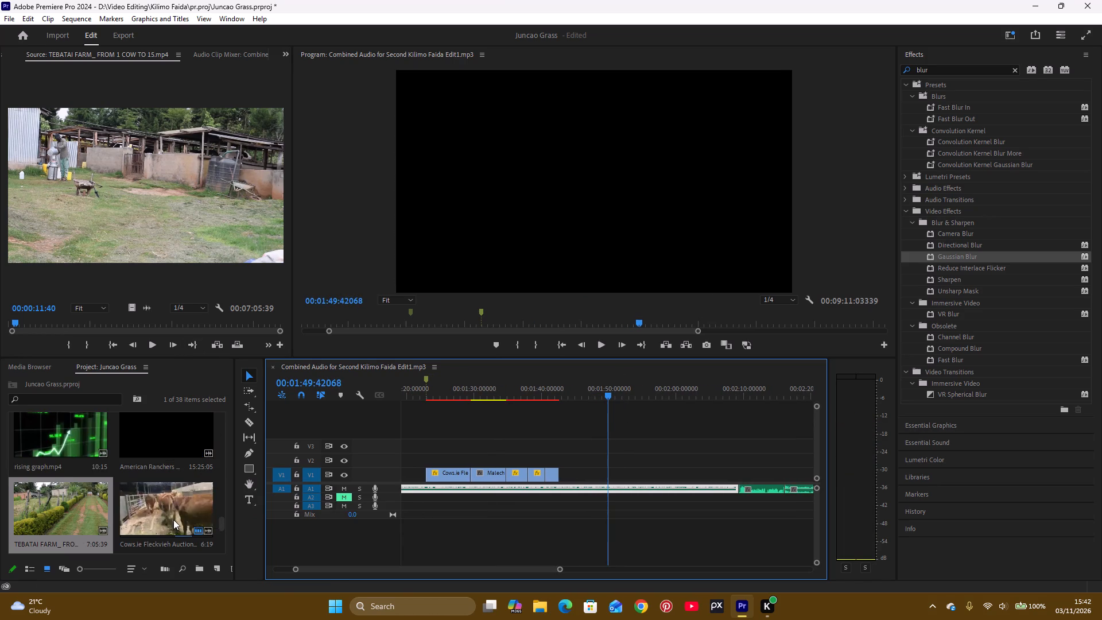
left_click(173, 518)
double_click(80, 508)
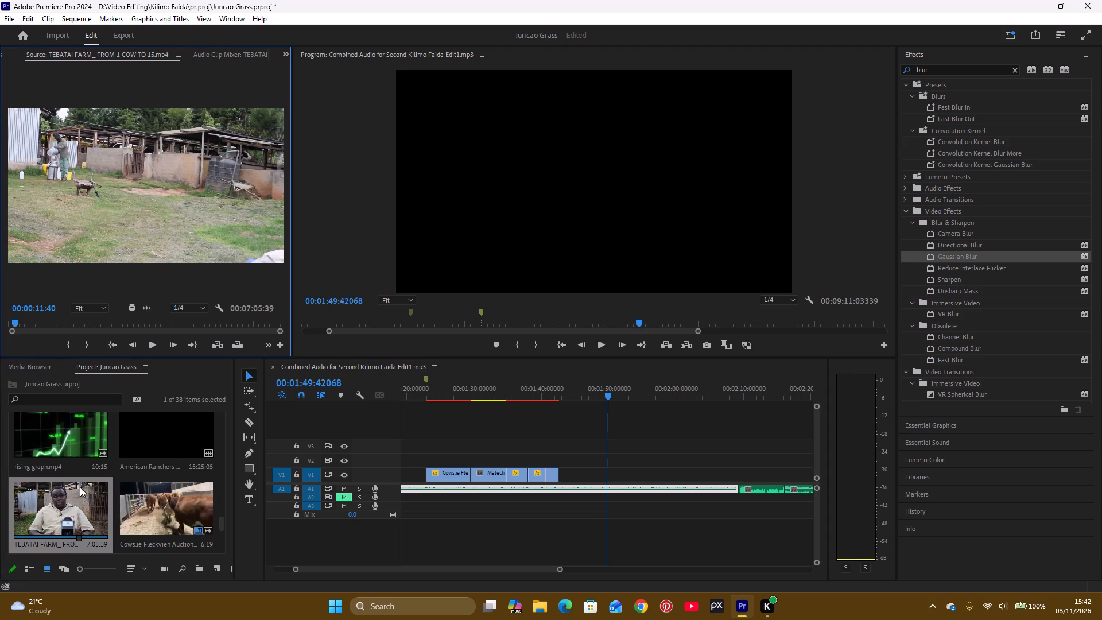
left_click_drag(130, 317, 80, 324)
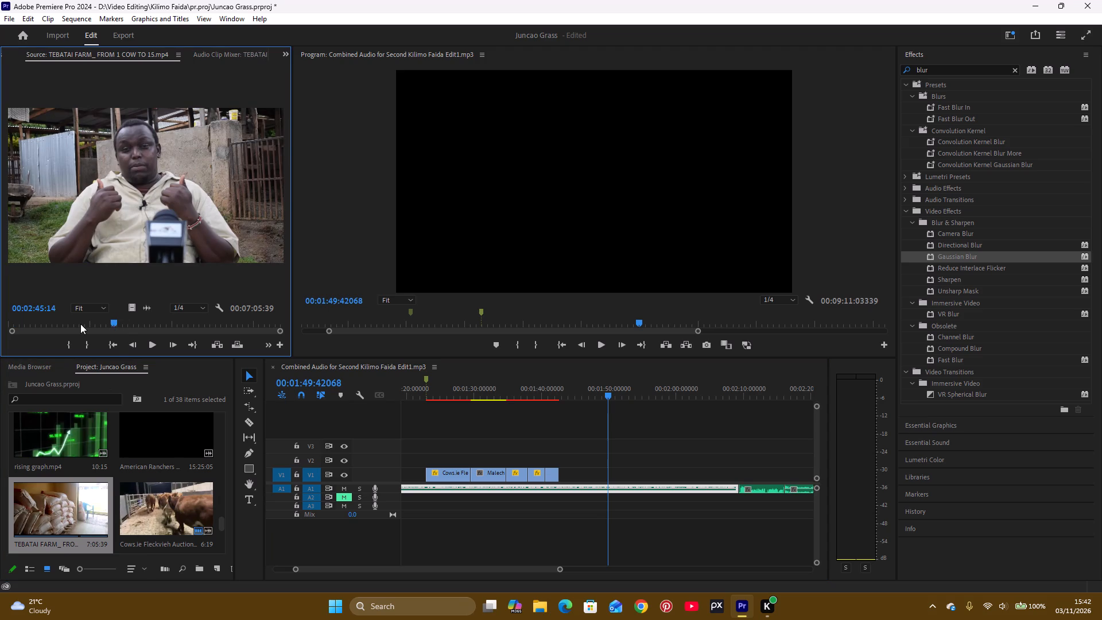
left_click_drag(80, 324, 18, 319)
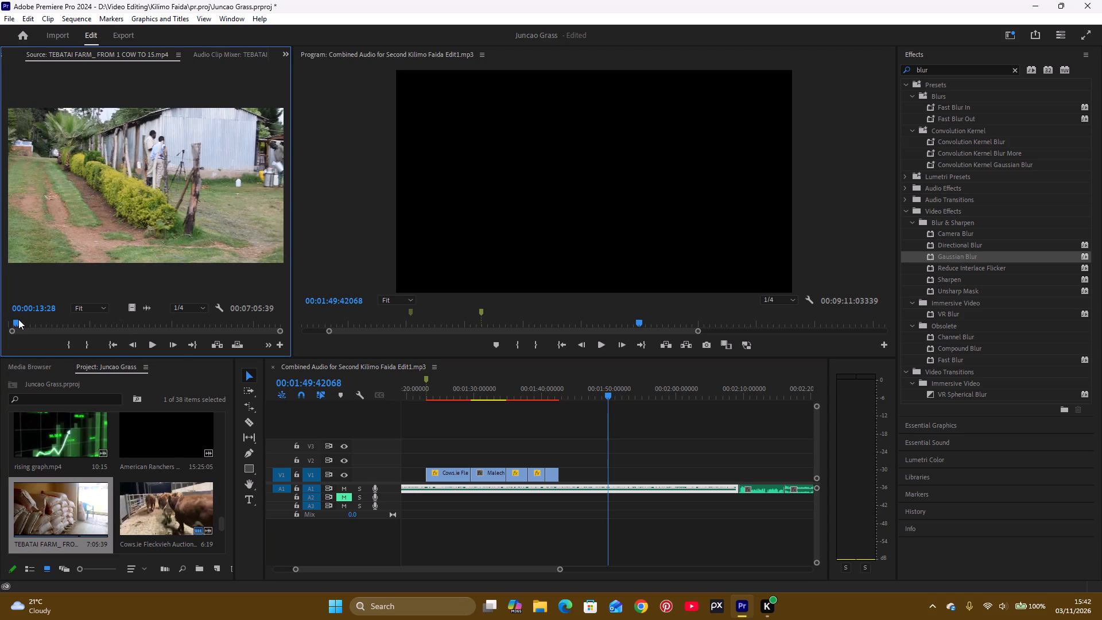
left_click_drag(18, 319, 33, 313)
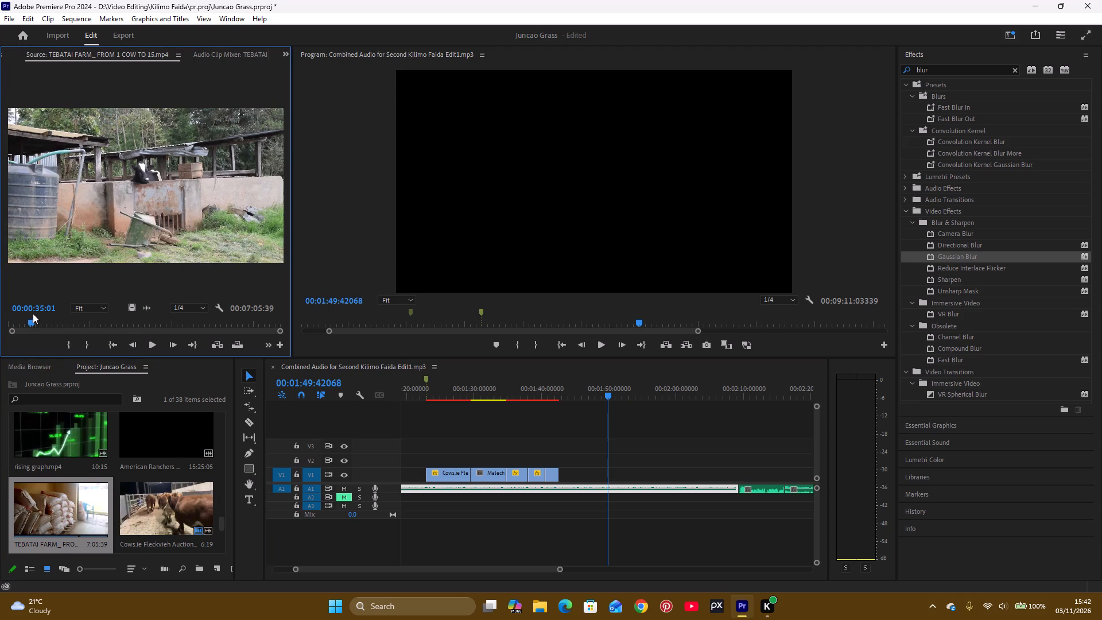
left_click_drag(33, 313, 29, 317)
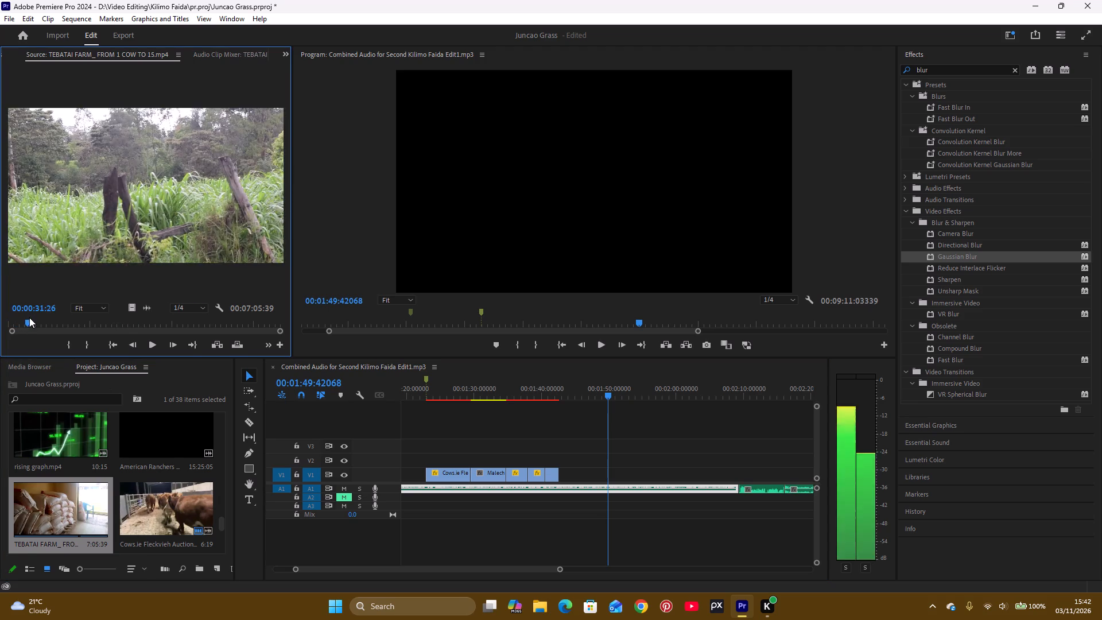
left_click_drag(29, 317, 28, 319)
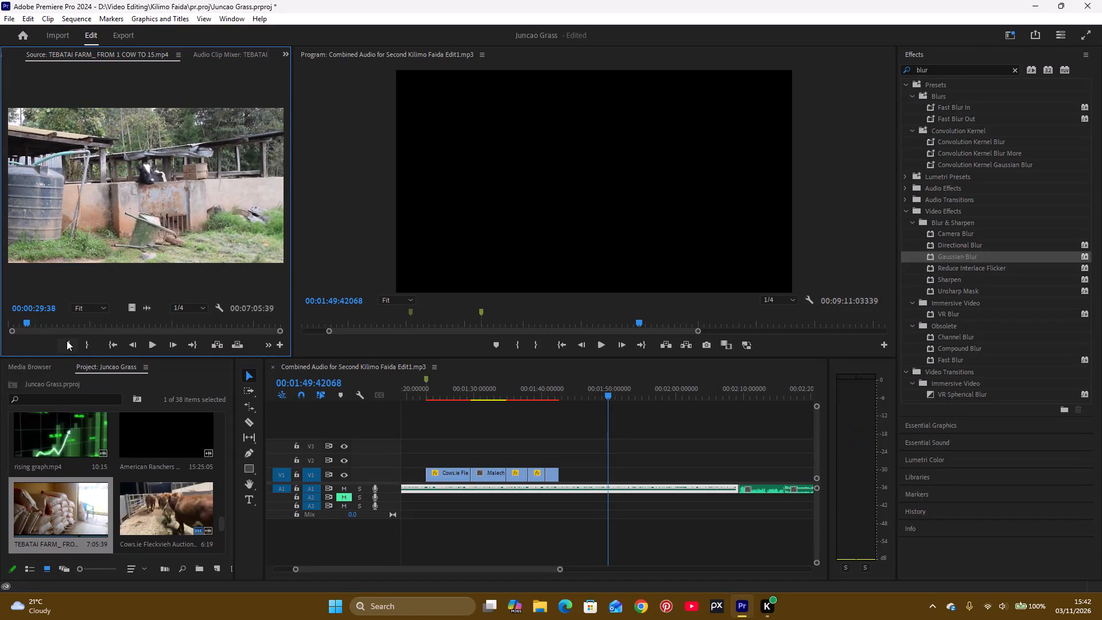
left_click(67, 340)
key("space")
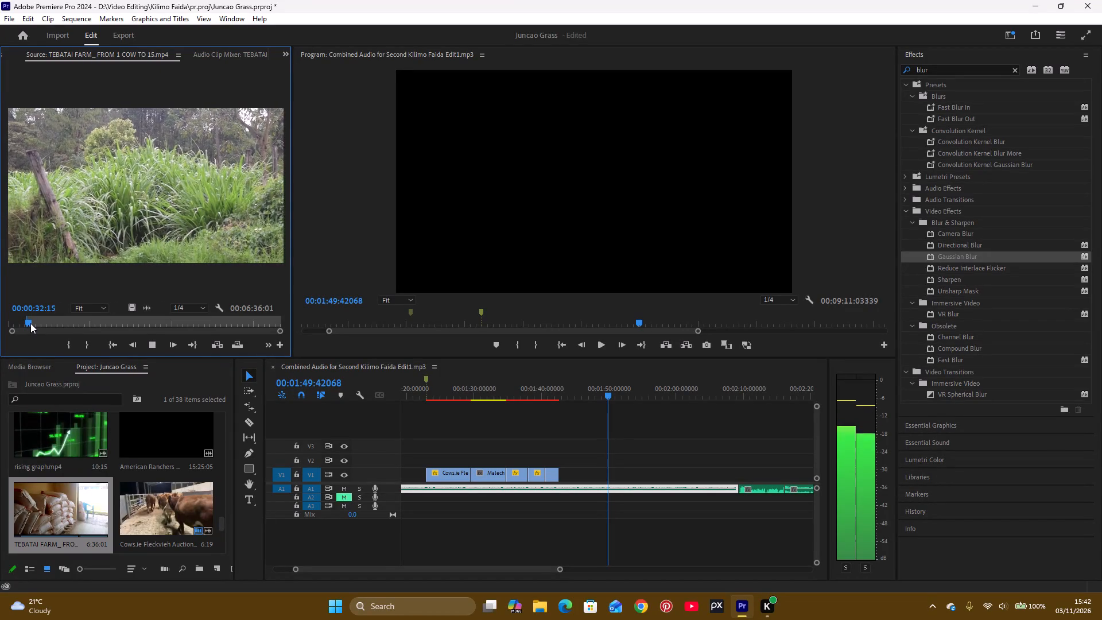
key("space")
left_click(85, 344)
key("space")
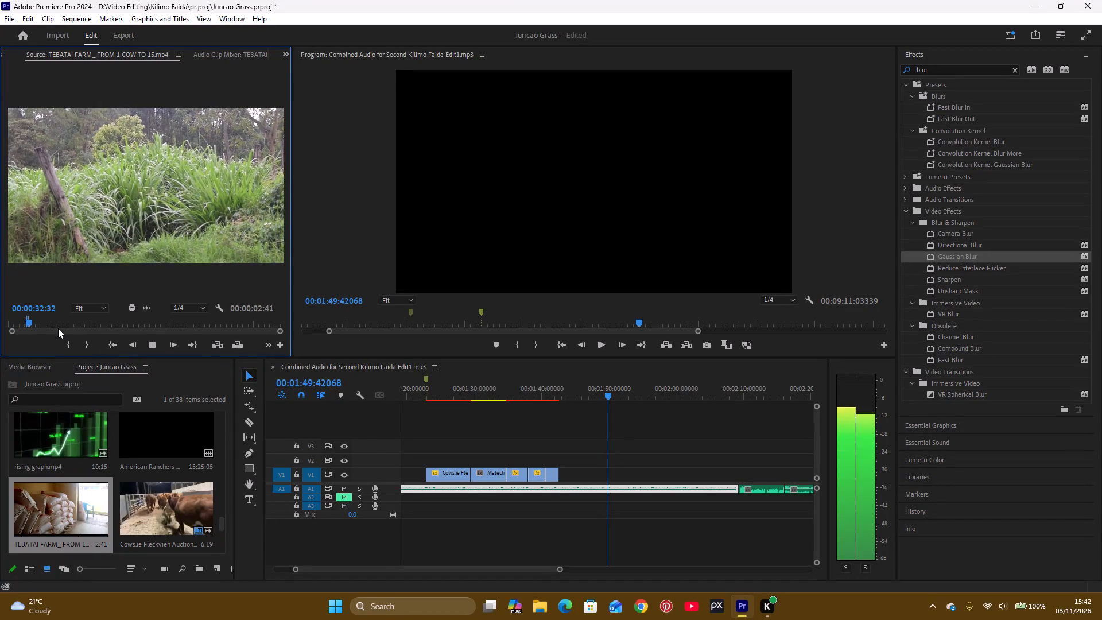
Mark the cows-in-the-shed footage of the TEBATAI FARM clip from 00:00:58:25 to 00:01:12:07 as the source range.
left_click_drag(33, 327, 48, 324)
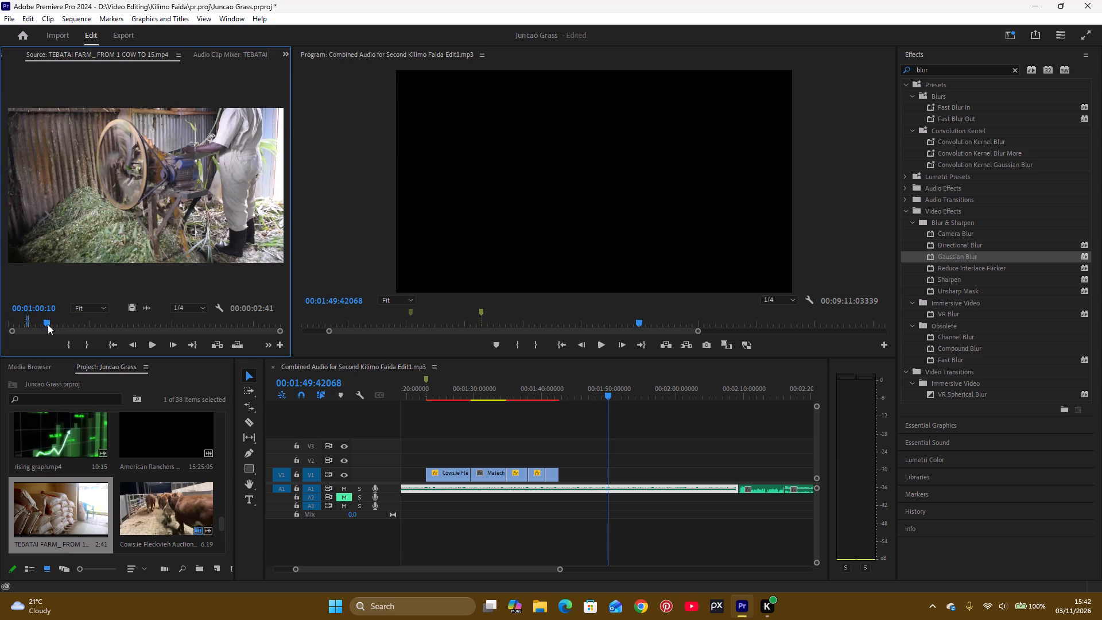
left_click_drag(48, 324, 59, 325)
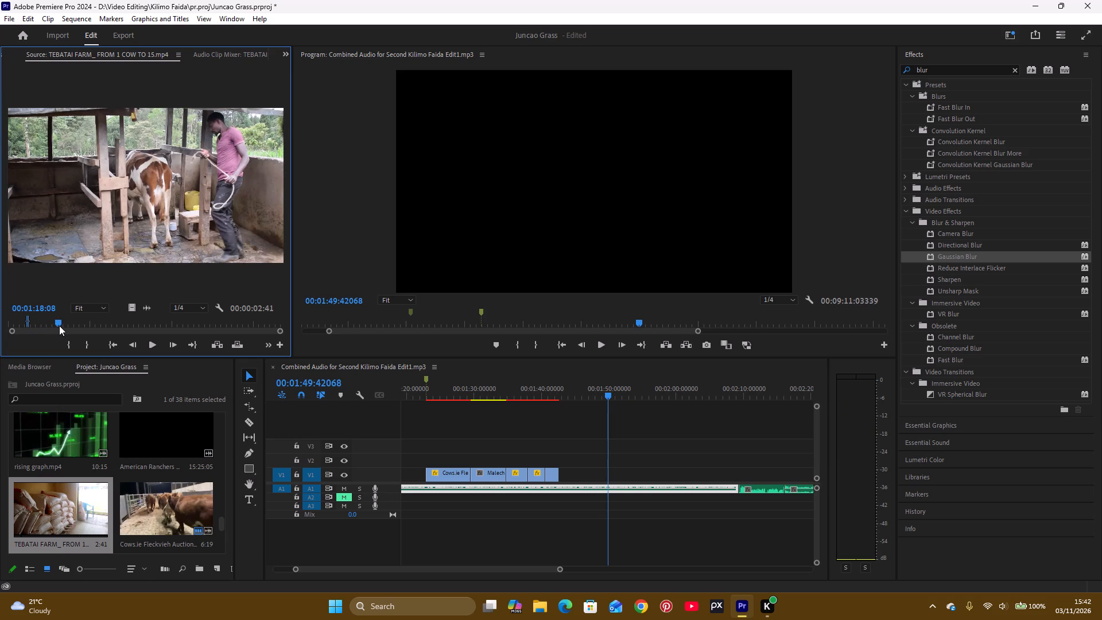
left_click_drag(59, 325, 57, 328)
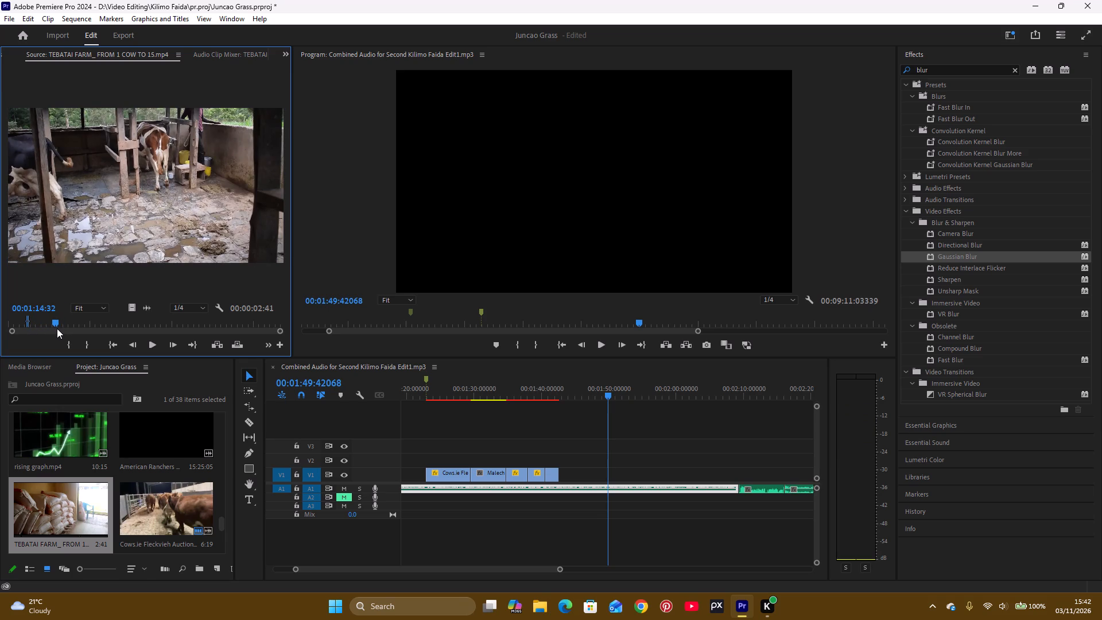
left_click_drag(57, 328, 52, 333)
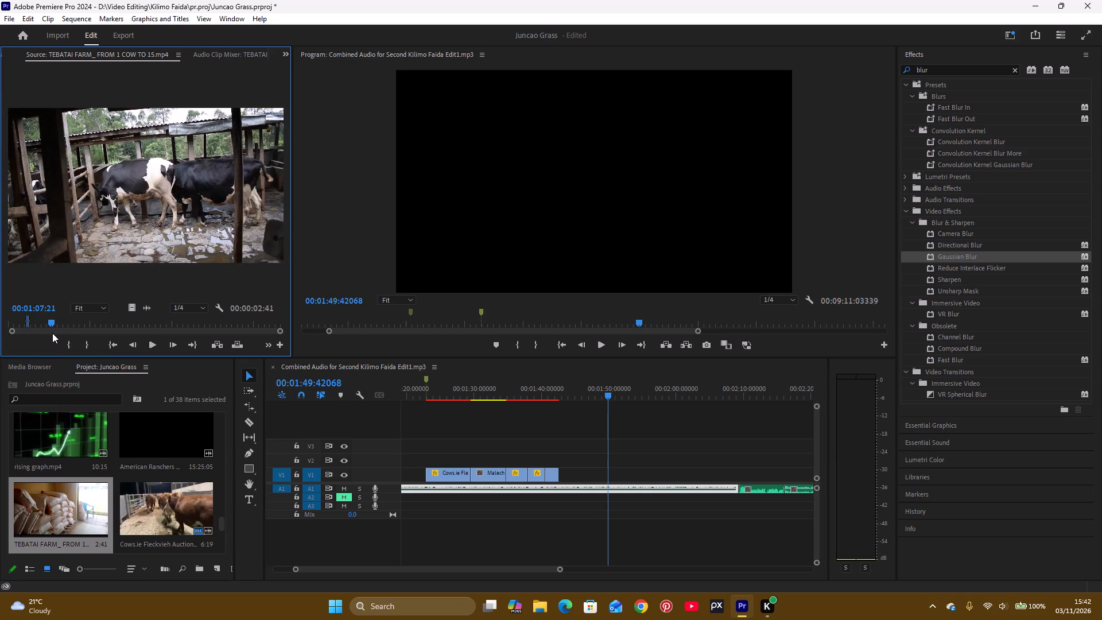
left_click_drag(52, 333, 51, 335)
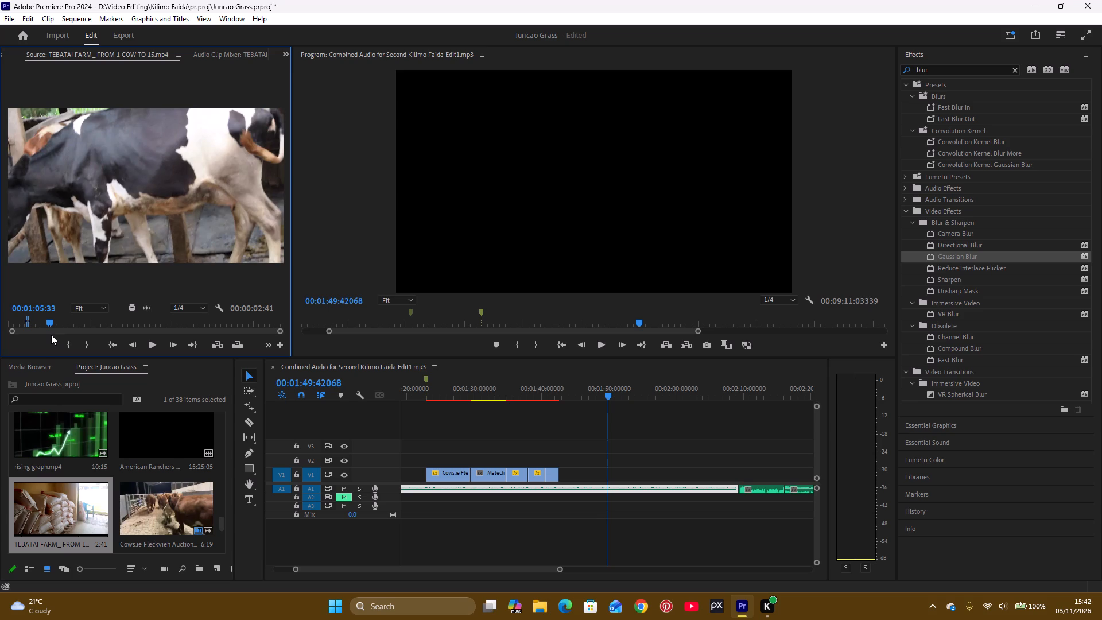
left_click_drag(51, 320, 50, 327)
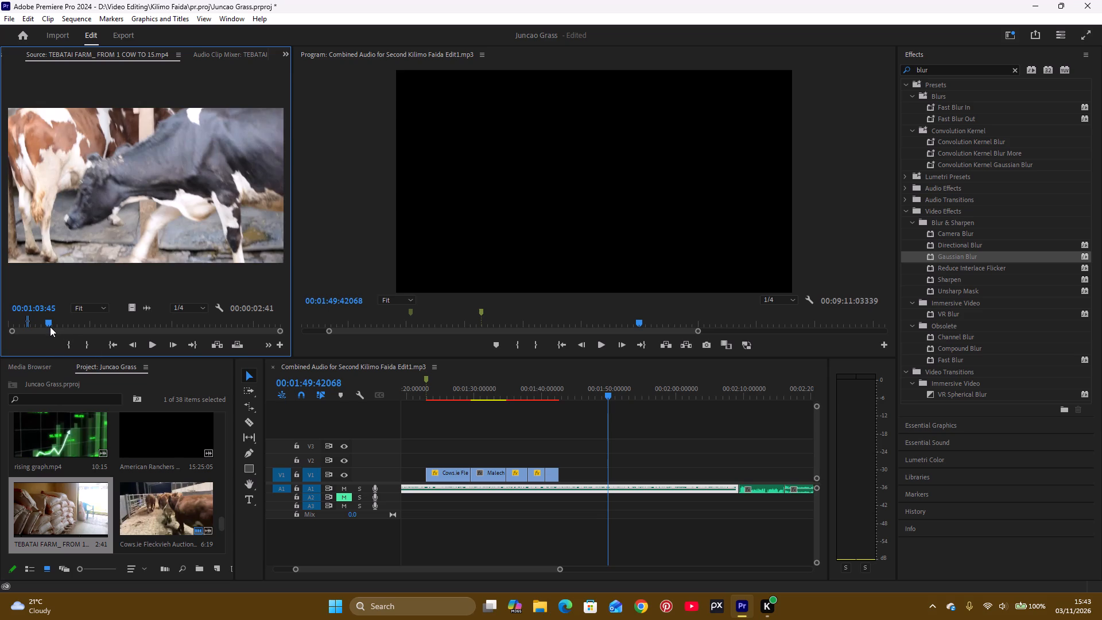
left_click_drag(50, 327, 50, 332)
left_click_drag(282, 331, 242, 348)
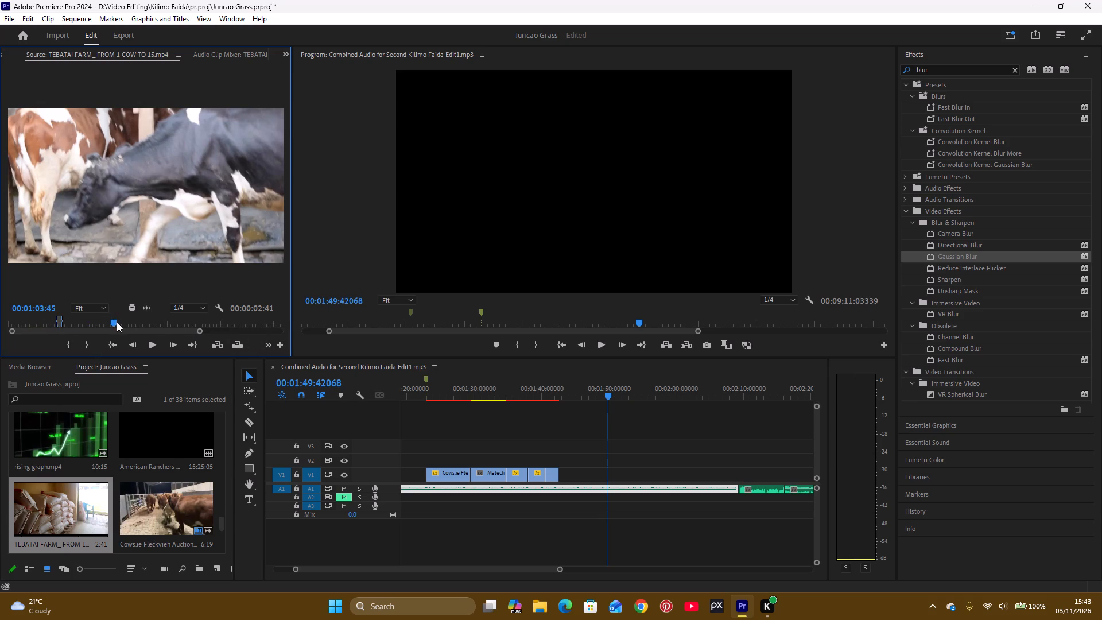
left_click_drag(118, 322, 106, 329)
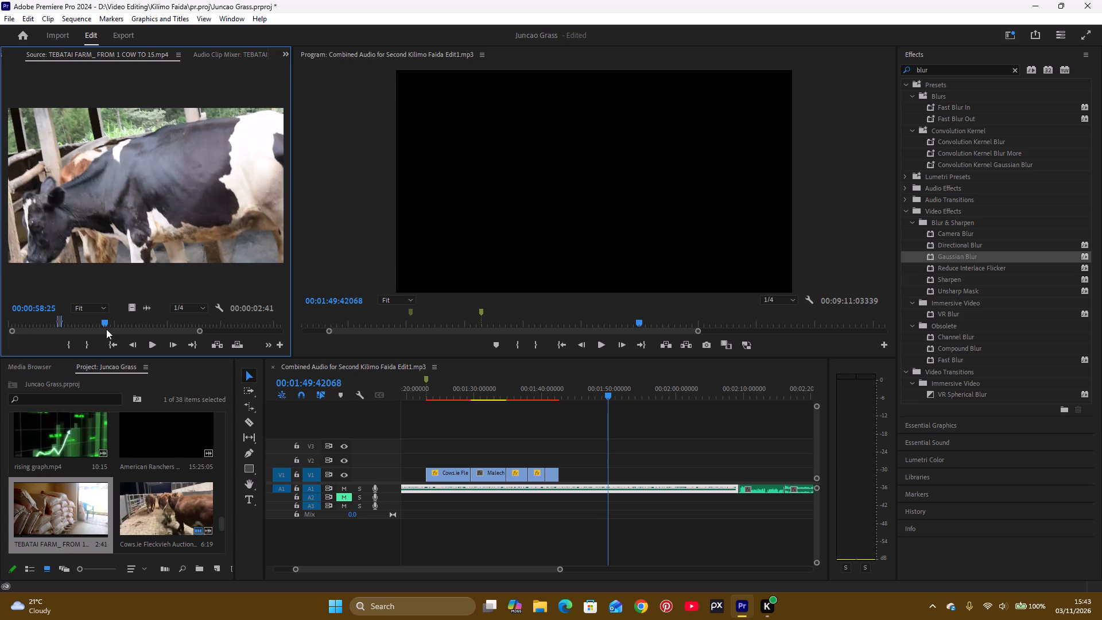
left_click(68, 343)
key("space")
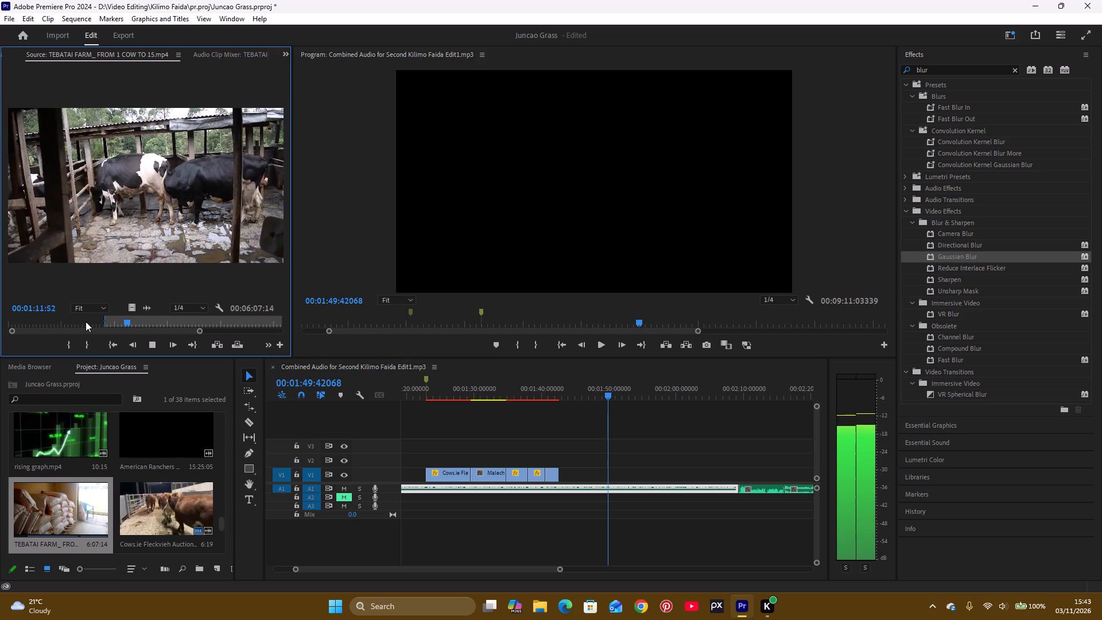
key("space")
left_click(83, 347)
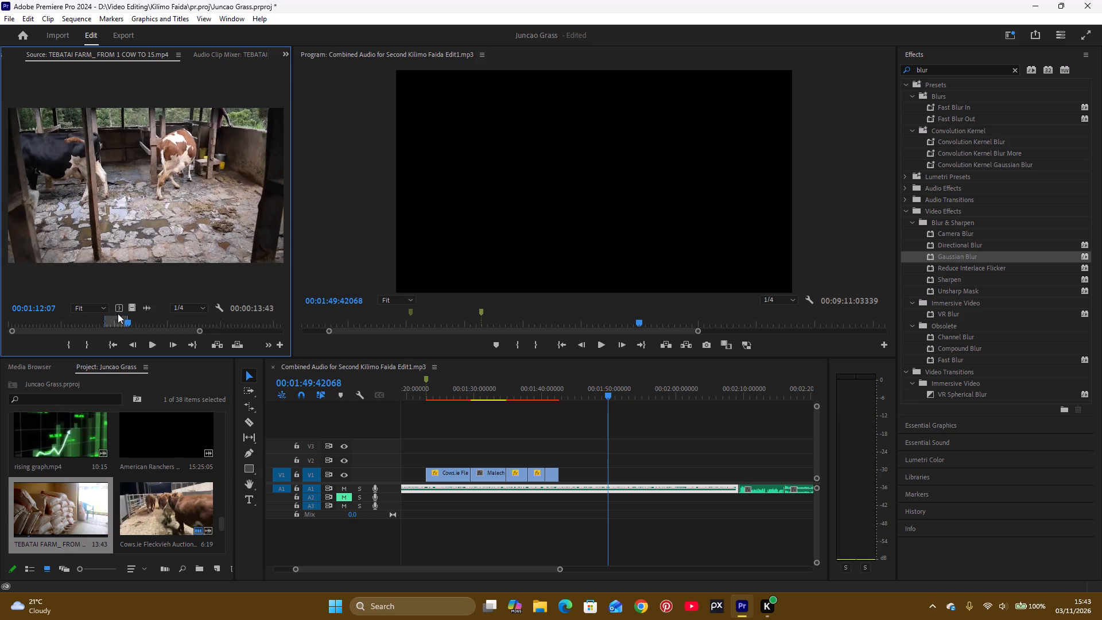
Place only the video of the marked TEBATAI FARM range on V1, directly after the last clip.
left_click_drag(132, 308, 570, 452)
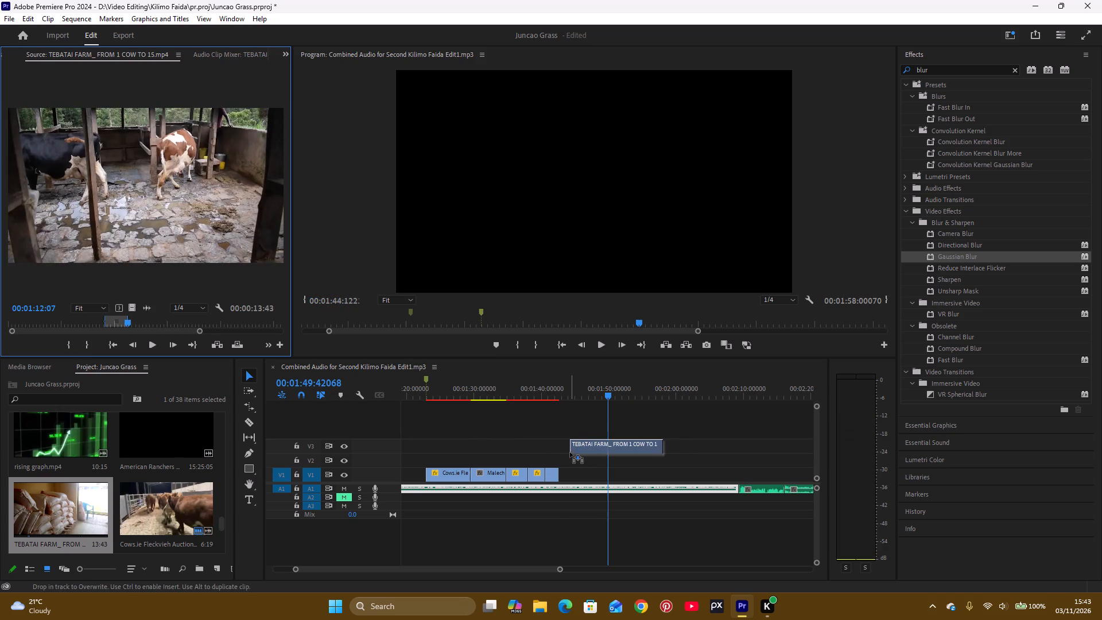
left_click_drag(570, 452, 562, 482)
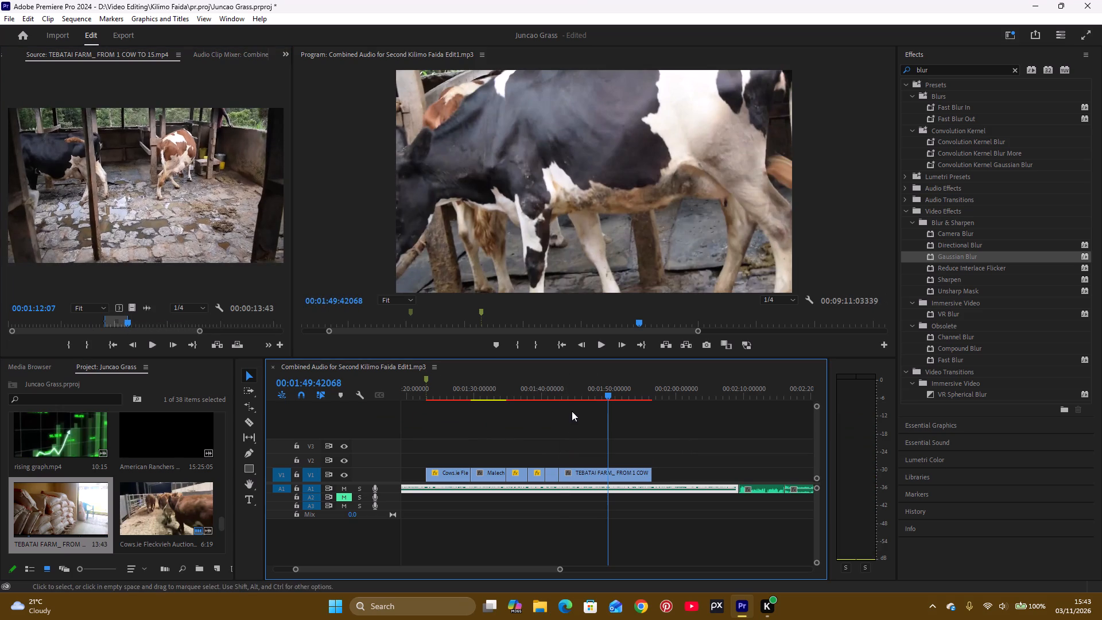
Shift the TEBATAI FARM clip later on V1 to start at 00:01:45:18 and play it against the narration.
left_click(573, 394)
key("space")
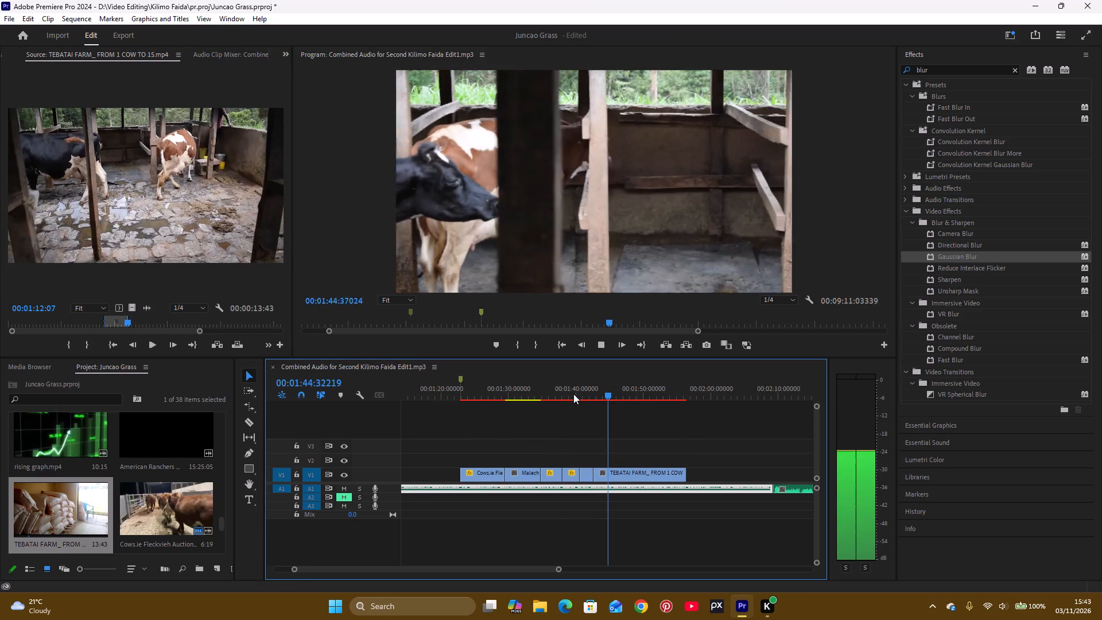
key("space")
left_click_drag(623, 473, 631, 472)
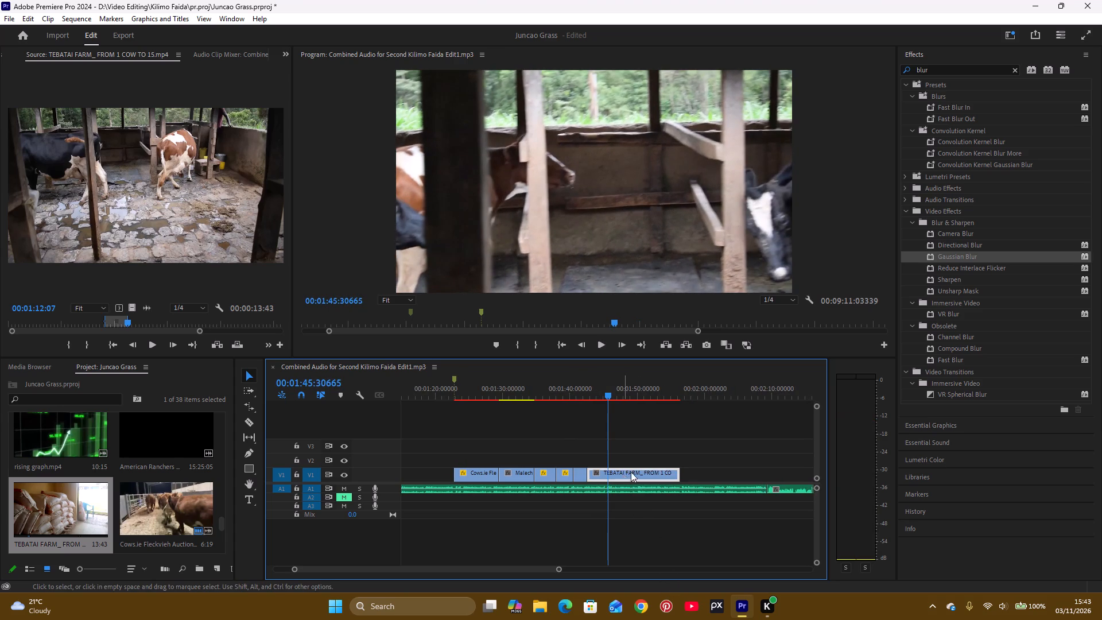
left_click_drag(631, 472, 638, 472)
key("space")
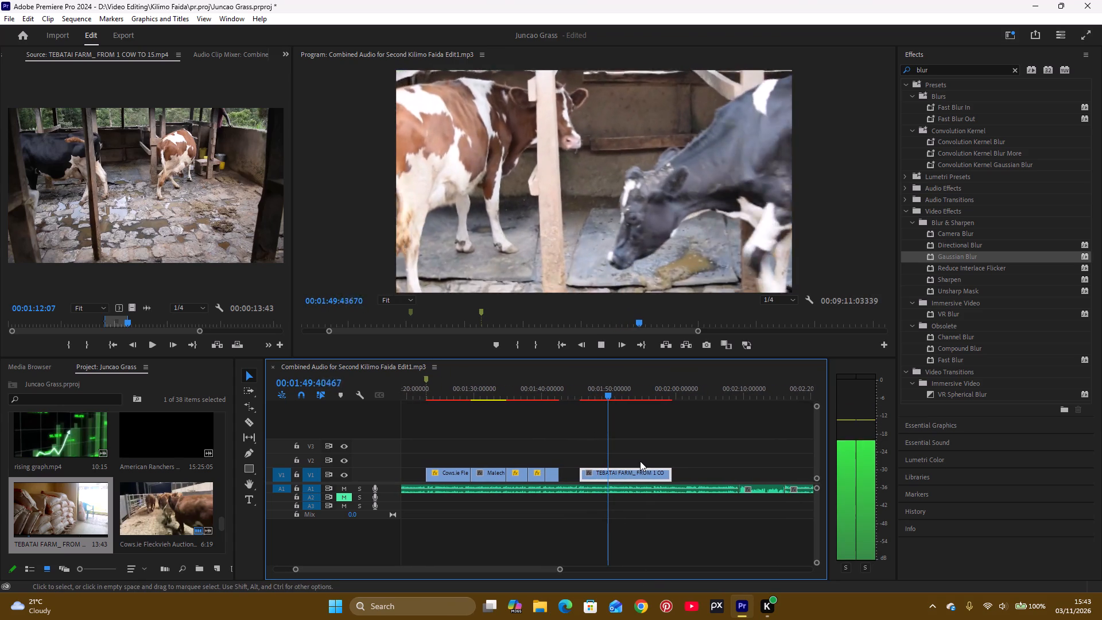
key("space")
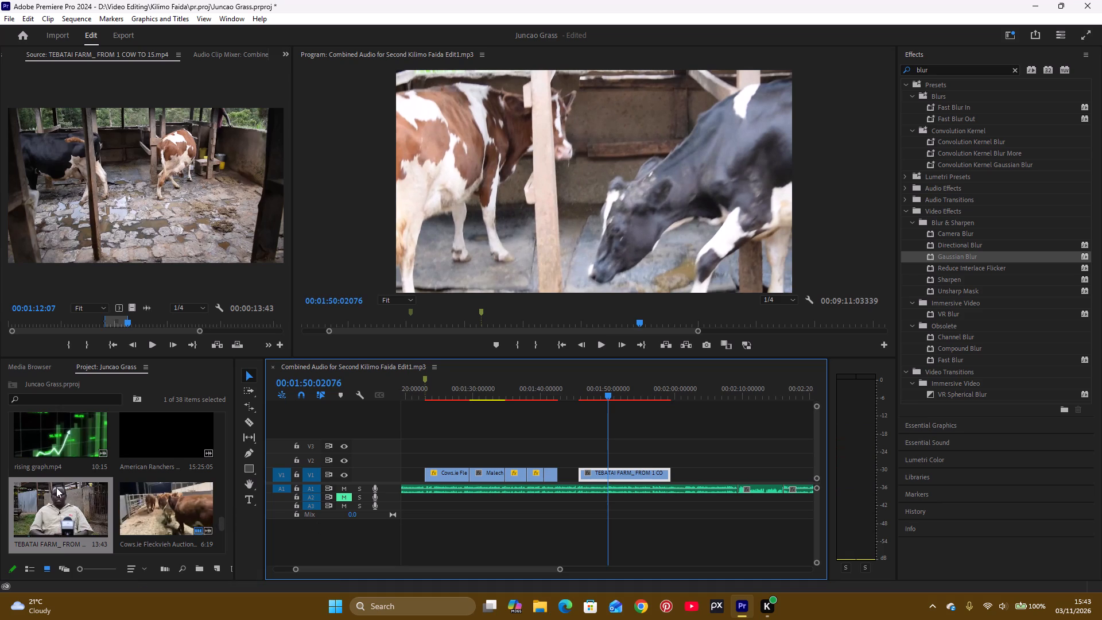
Look through the project's Karibu Bashe Dairy Farm and Kenyan Farmers clips for footage suited to the narration.
triple_click(53, 505)
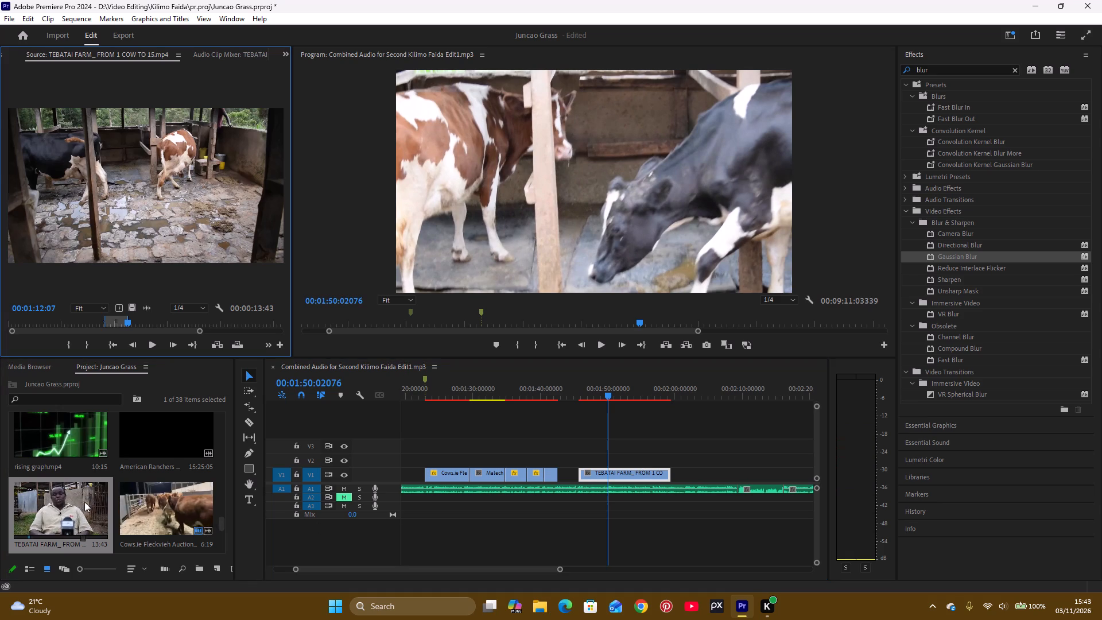
scroll(84, 502, "up", 5)
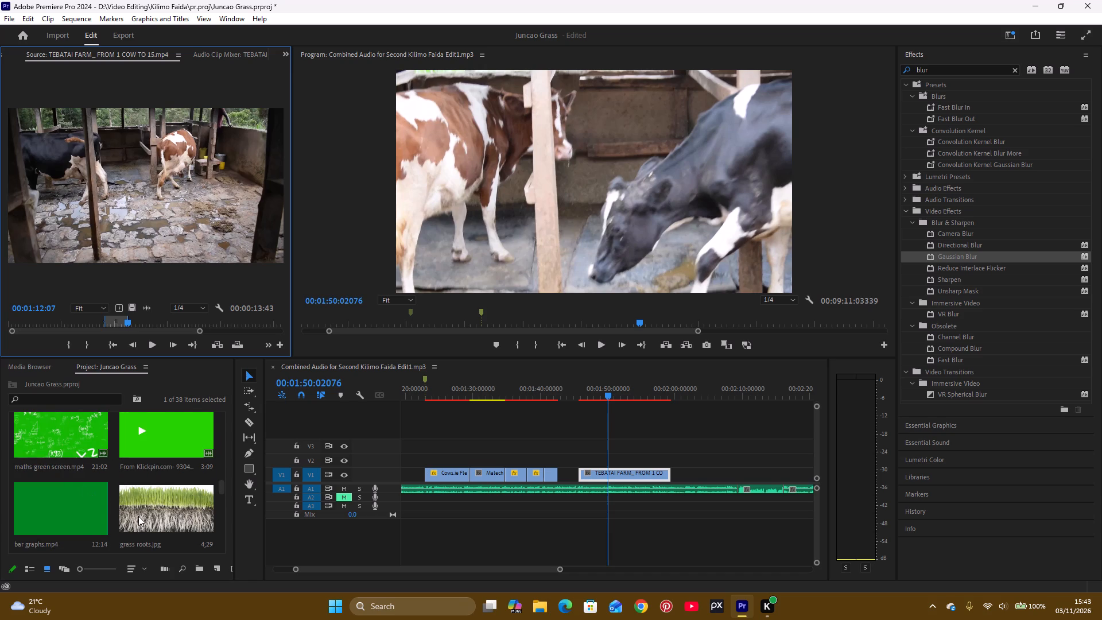
scroll(138, 516, "up", 2)
double_click(187, 436)
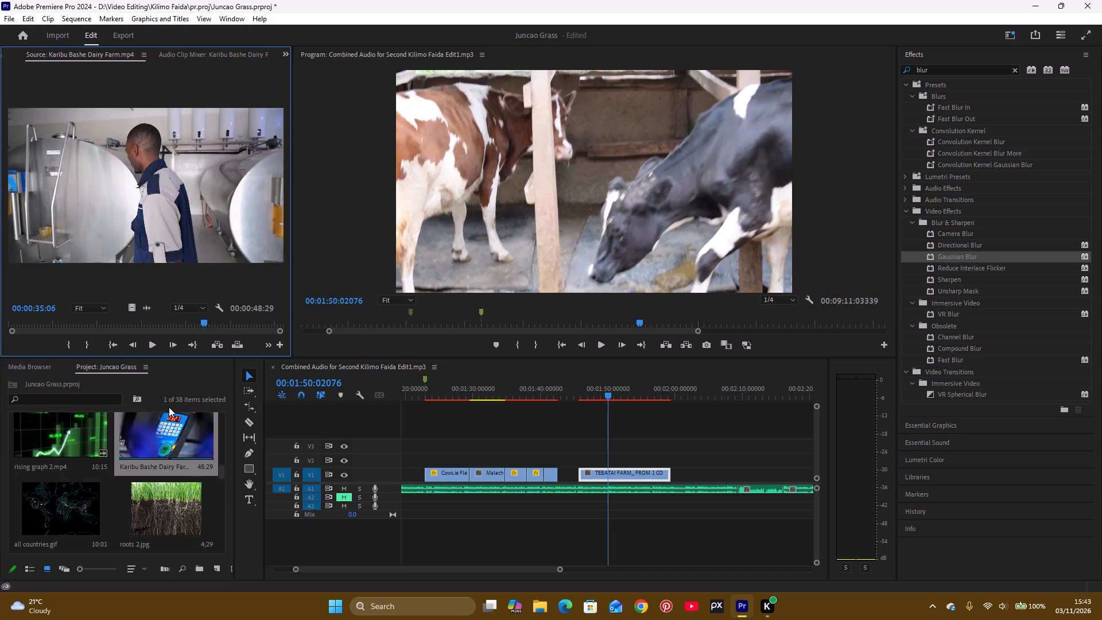
scroll(123, 455, "up", 1)
double_click(73, 435)
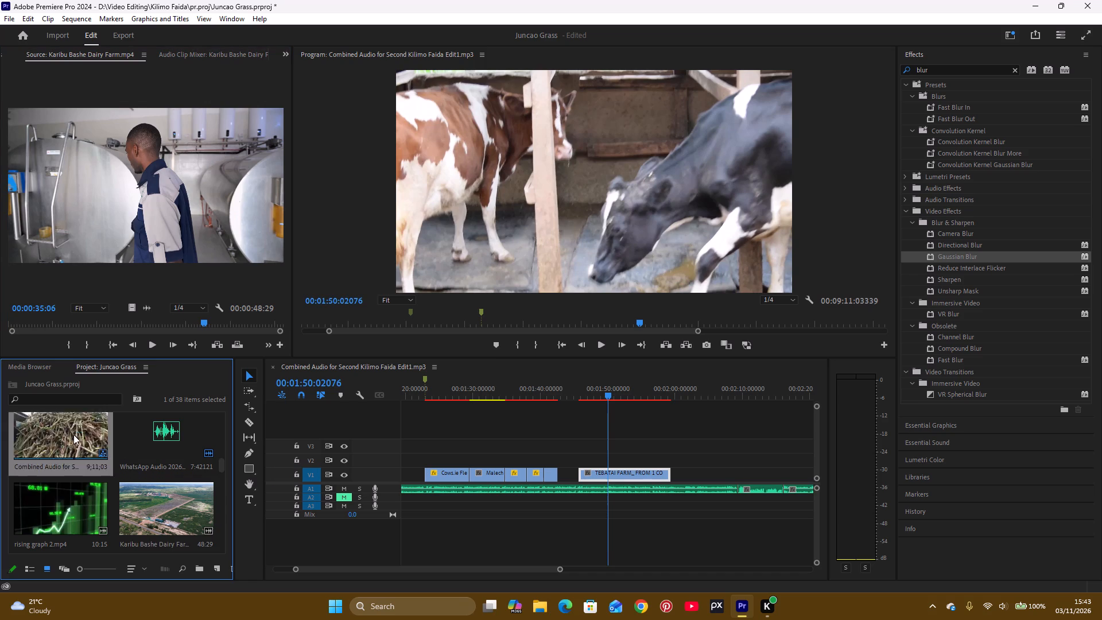
double_click(74, 436)
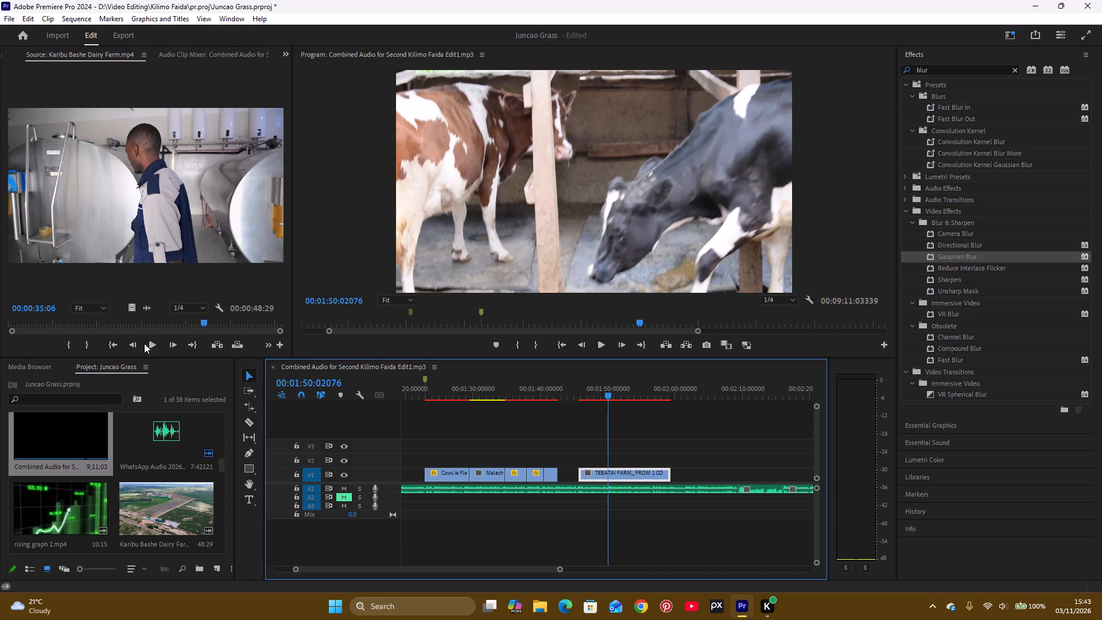
left_click_drag(146, 327, 8, 335)
scroll(95, 474, "up", 2)
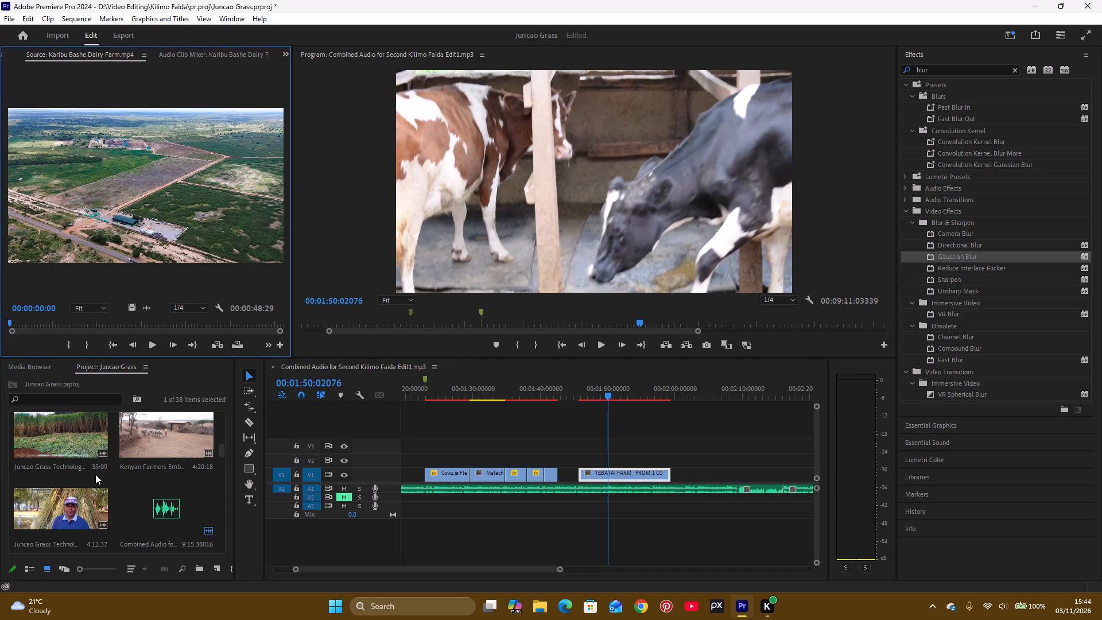
double_click(170, 441)
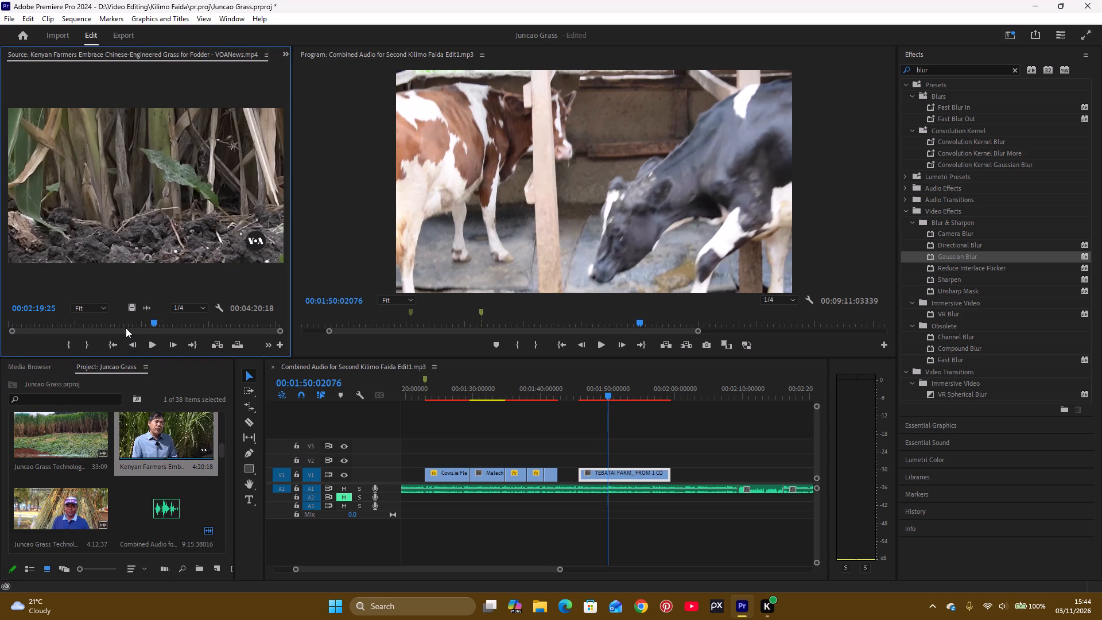
left_click_drag(130, 324, 194, 330)
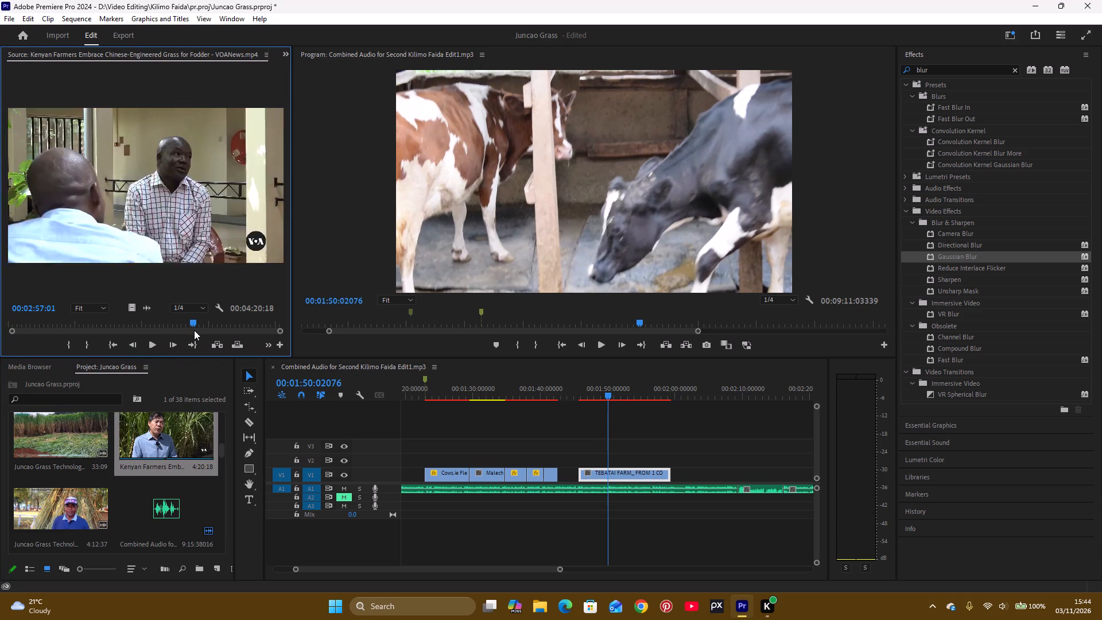
left_click_drag(194, 330, 13, 356)
key("space")
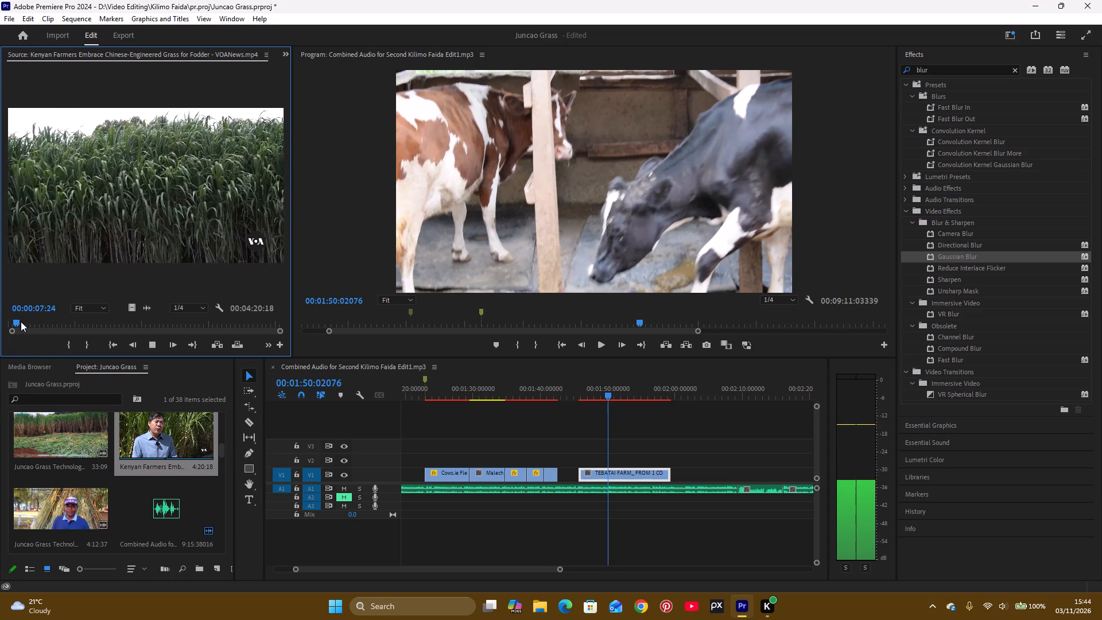
key("space")
Examine the short Juncao Grass Technology clip from its start, covering the cut grass and bare red field shots.
double_click(81, 441)
key("space")
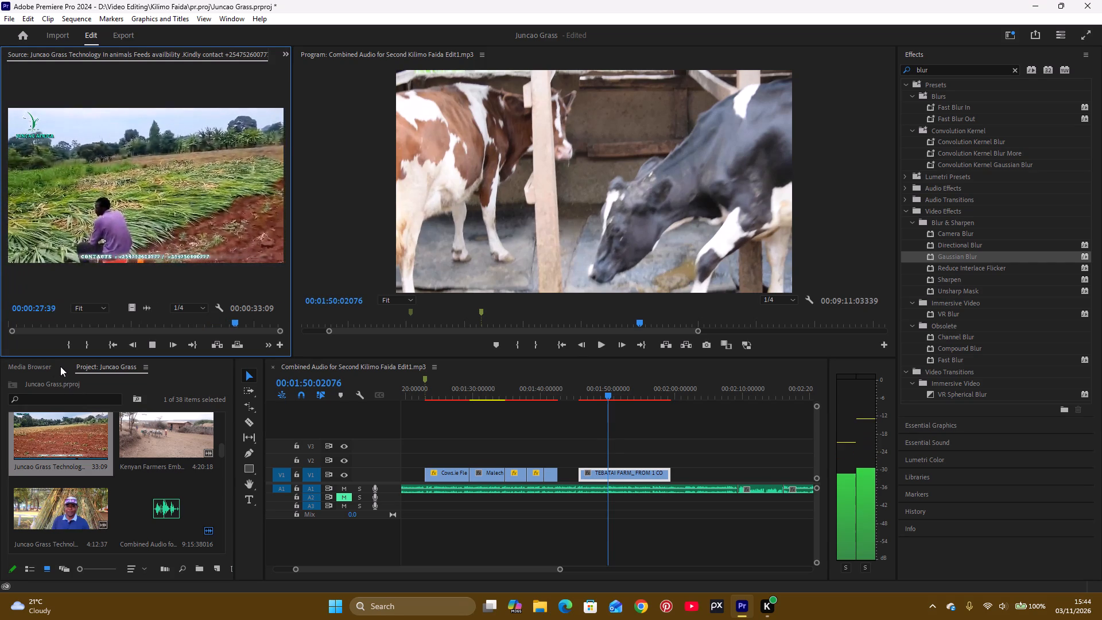
key("space")
left_click_drag(16, 322, 0, 323)
key("space")
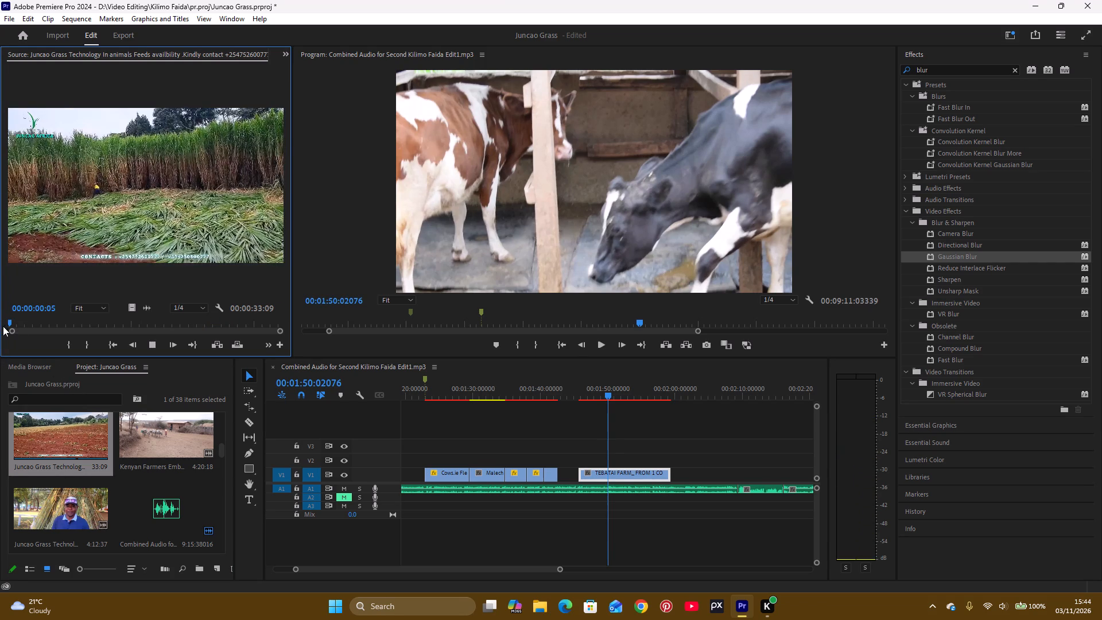
left_click(42, 323)
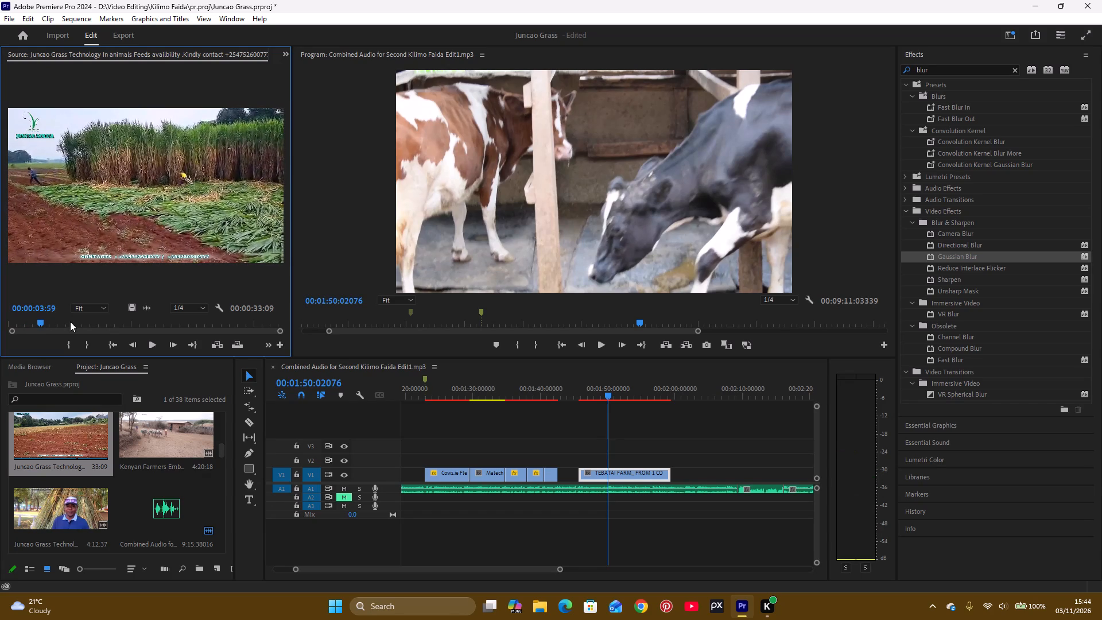
key("space")
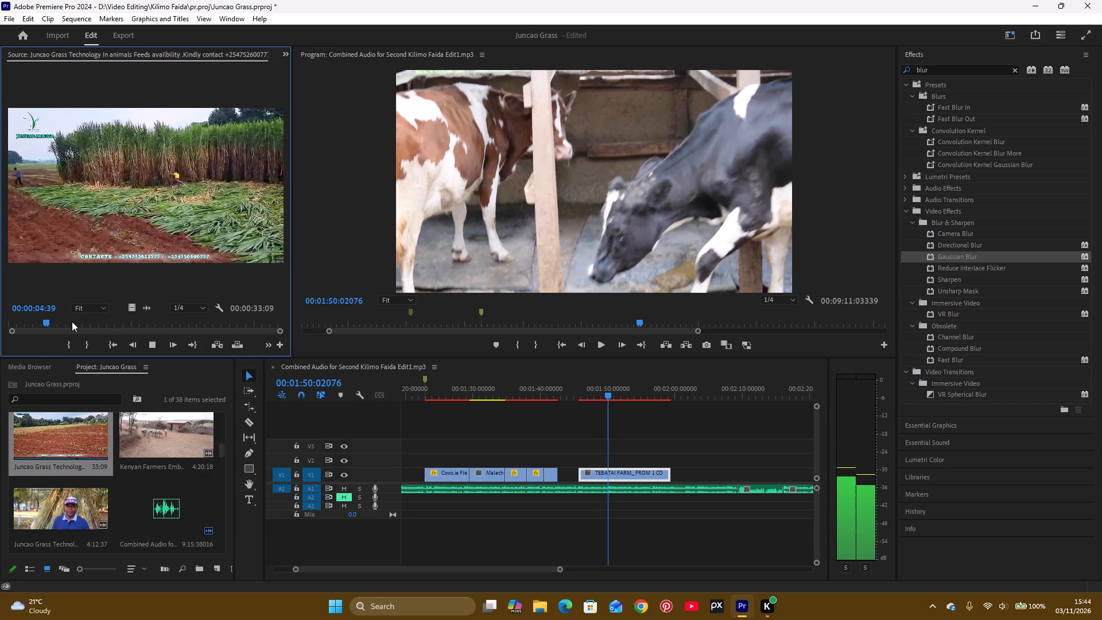
left_click(72, 321)
left_click_drag(72, 321, 86, 324)
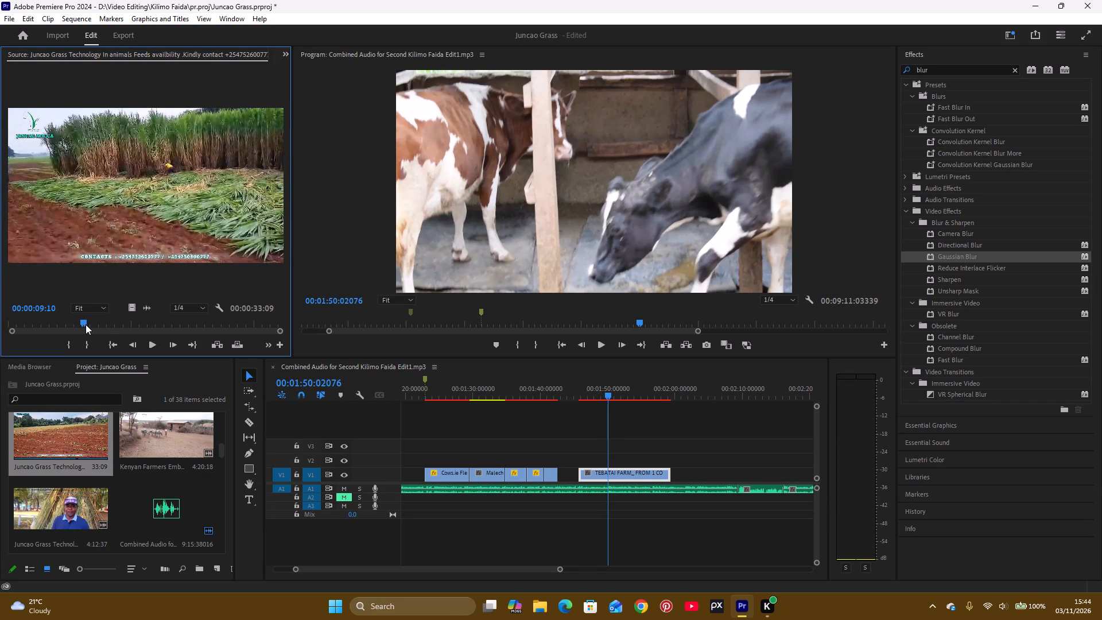
left_click_drag(86, 324, 107, 324)
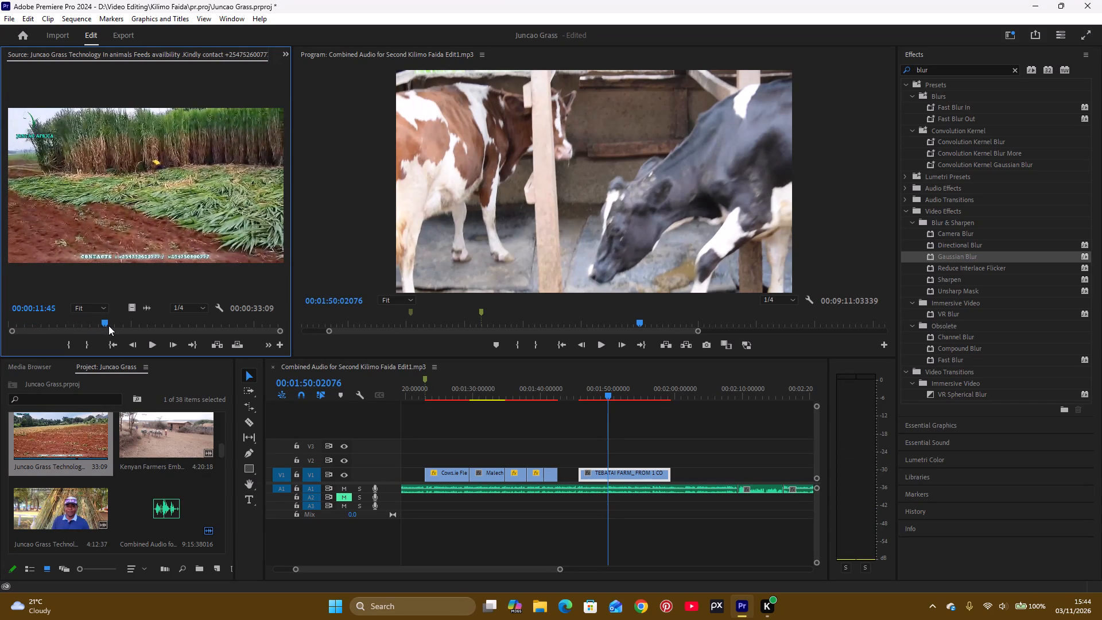
left_click_drag(111, 327, 123, 327)
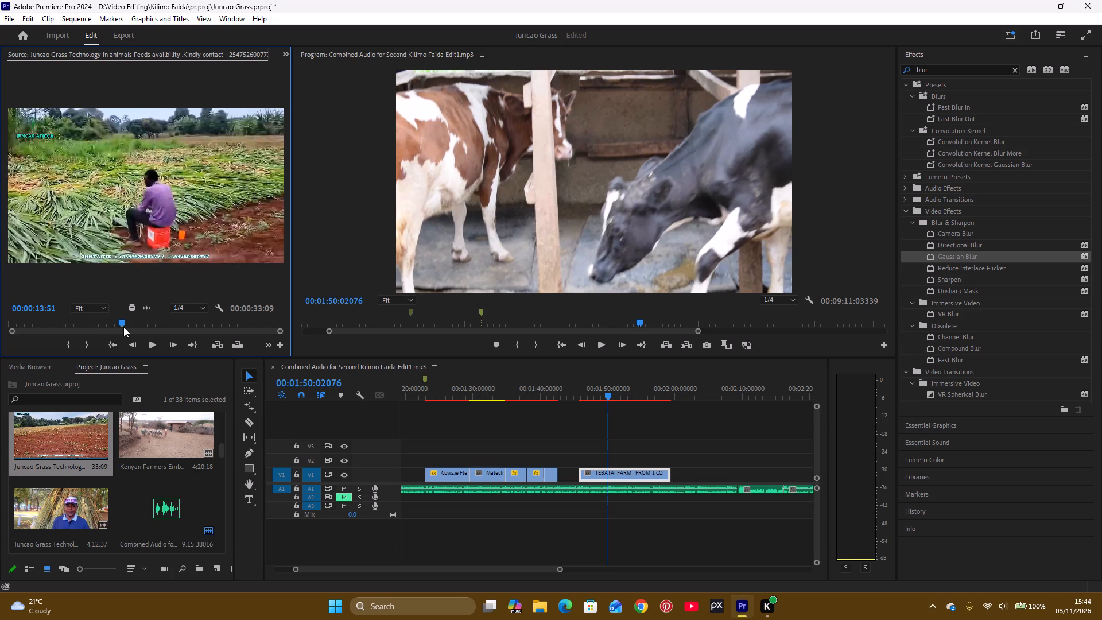
left_click_drag(123, 327, 150, 317)
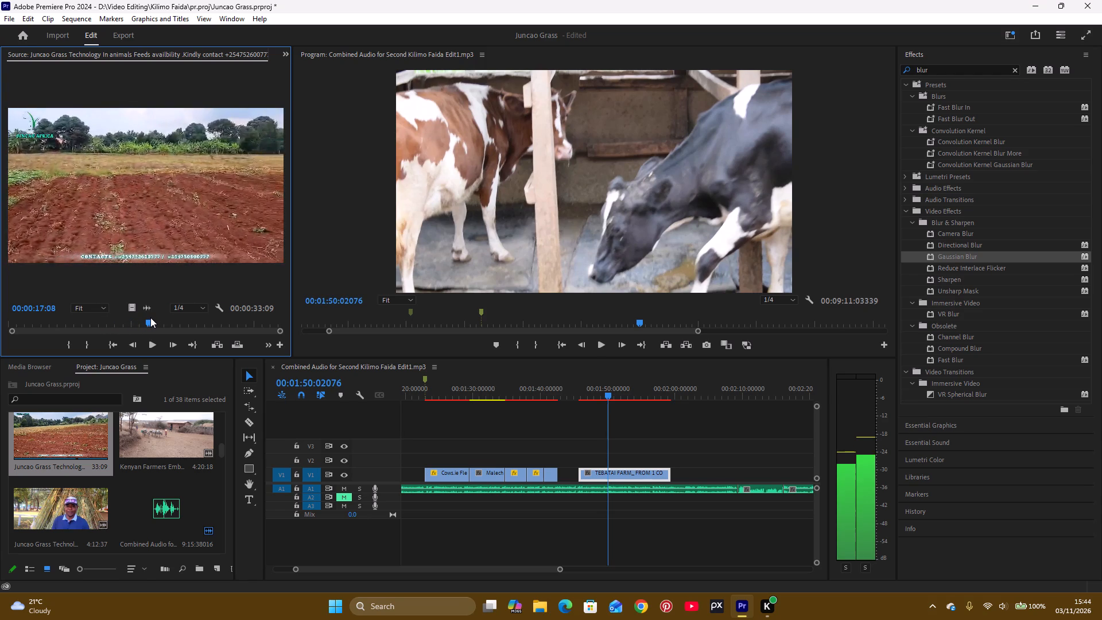
left_click_drag(150, 317, 163, 316)
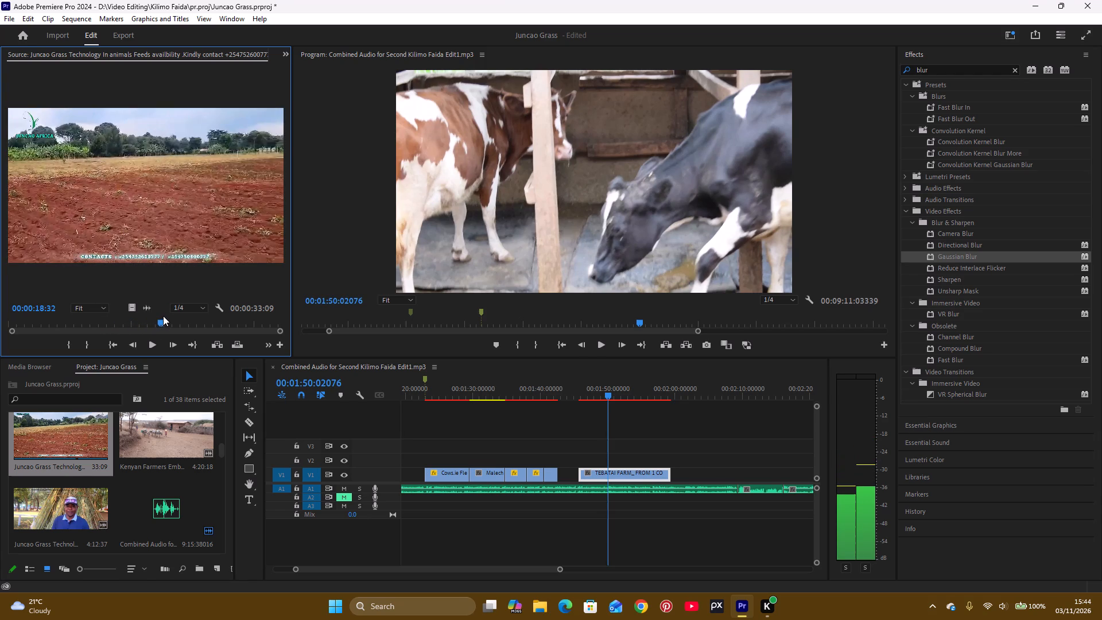
left_click_drag(163, 316, 201, 312)
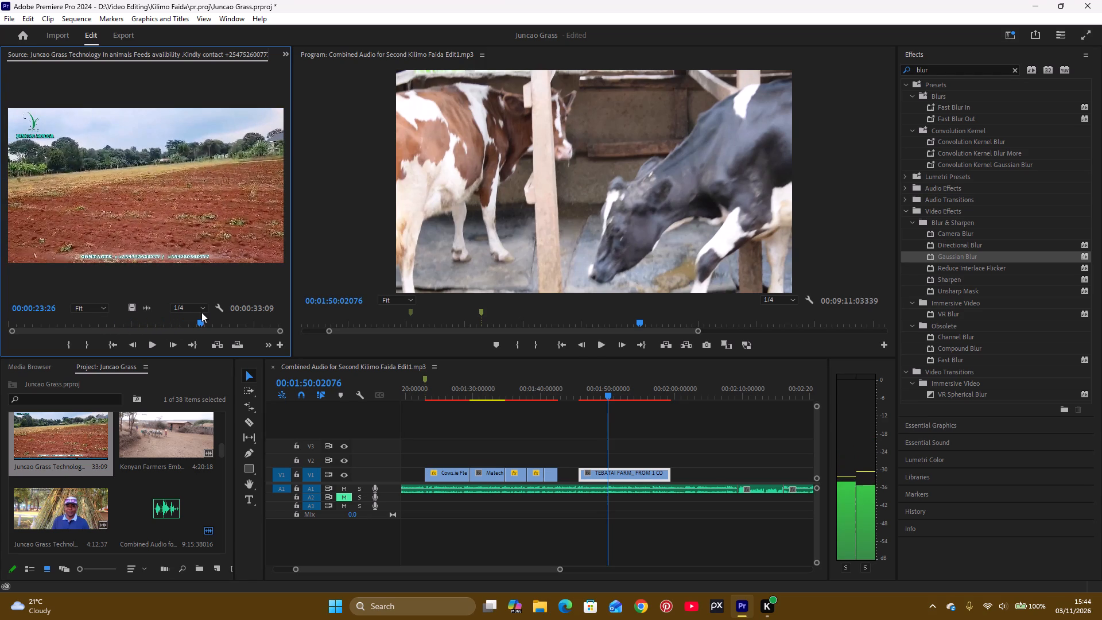
Mark the bare red field footage of the Juncao Grass Technology clip from 00:00:19:01 to 00:00:25:47 as the source range.
left_click_drag(201, 312, 175, 320)
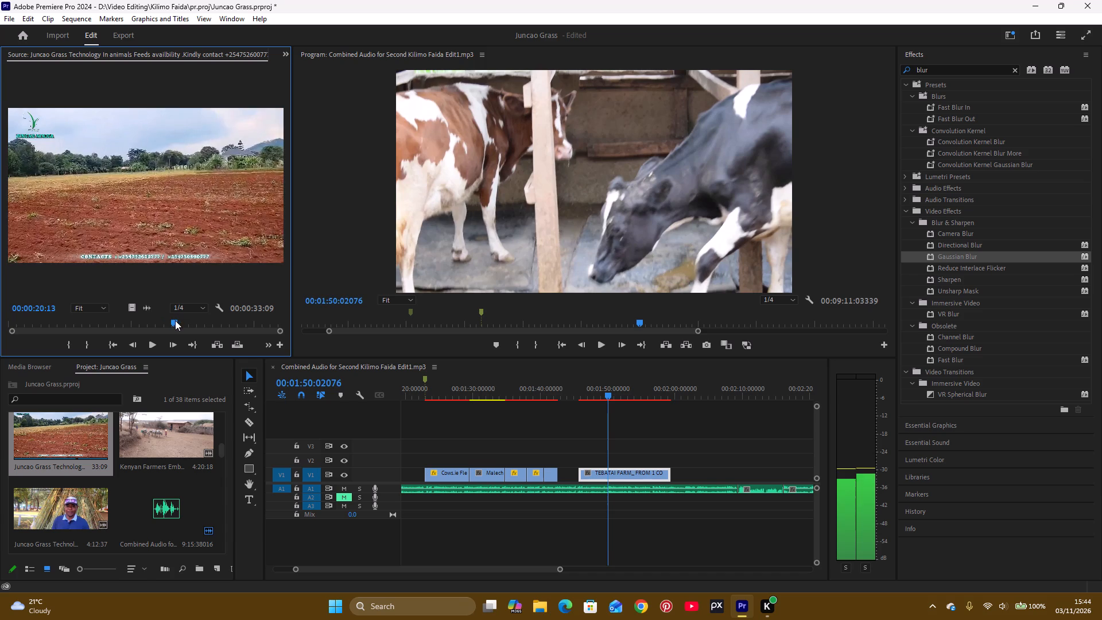
left_click_drag(175, 320, 165, 324)
left_click(73, 346)
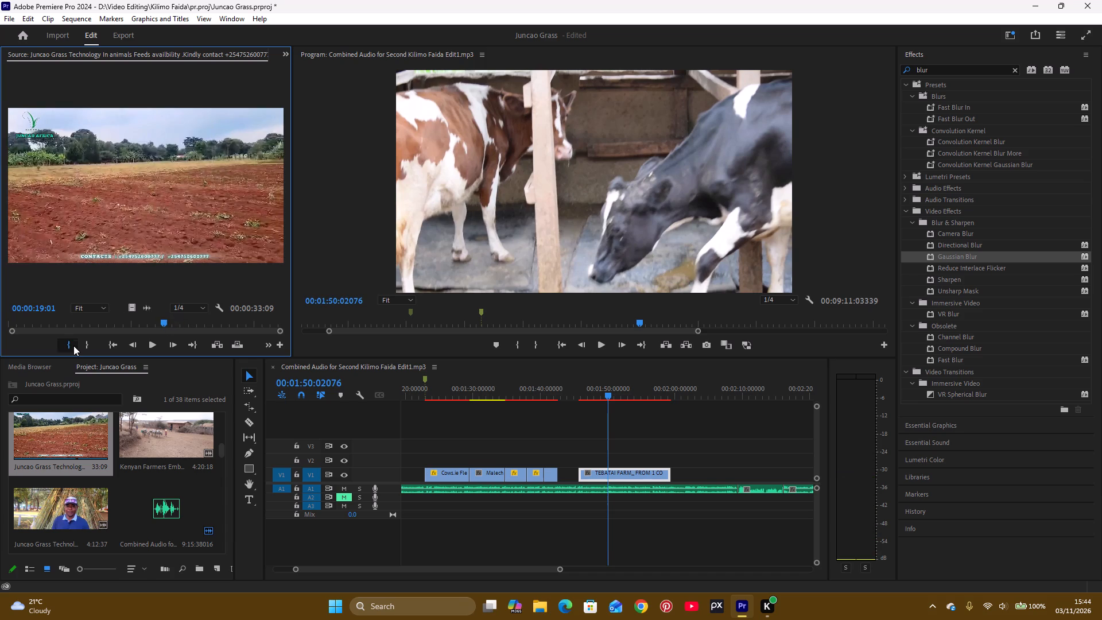
key("space")
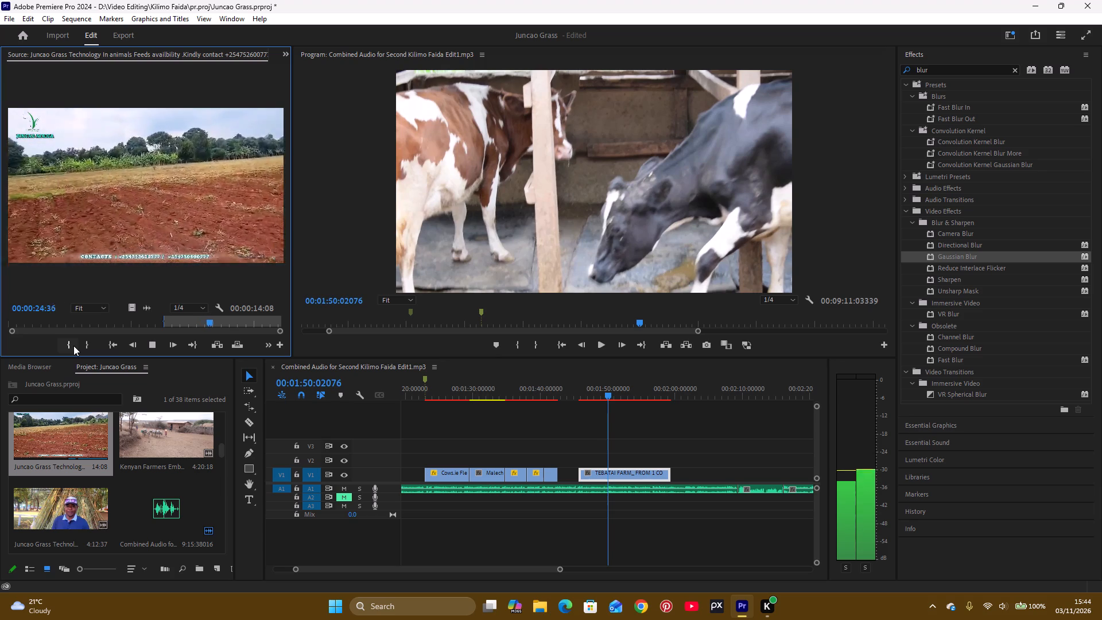
key("space")
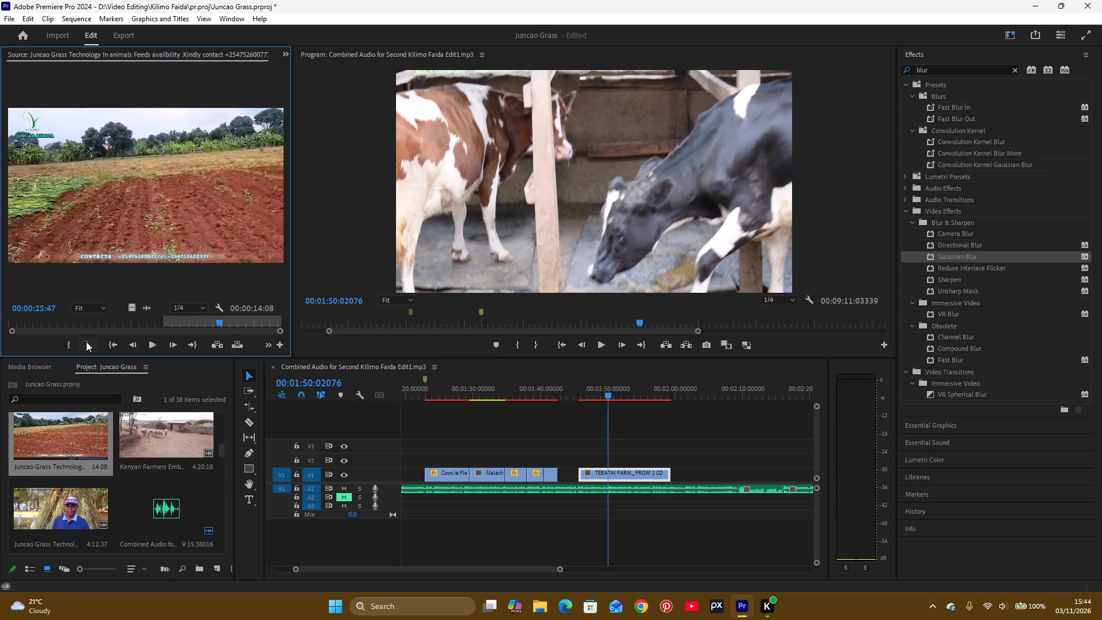
left_click(86, 342)
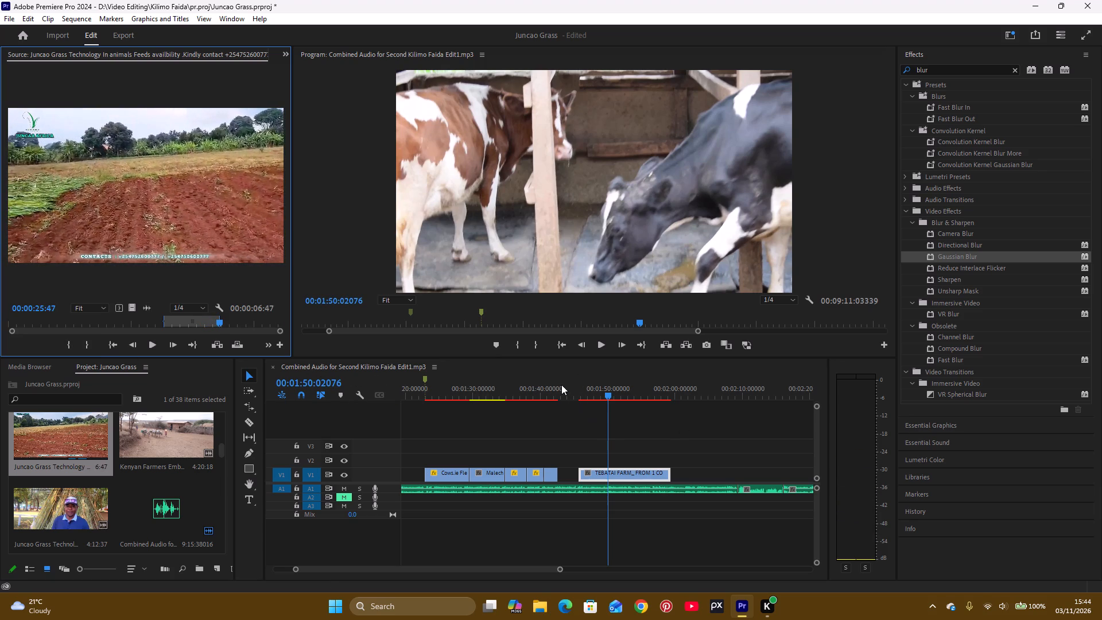
Check the narration in the V1 gap, and place only the video of the marked range on V2, aligned with the TEBATAI FARM clip's start.
left_click(556, 387)
key("space")
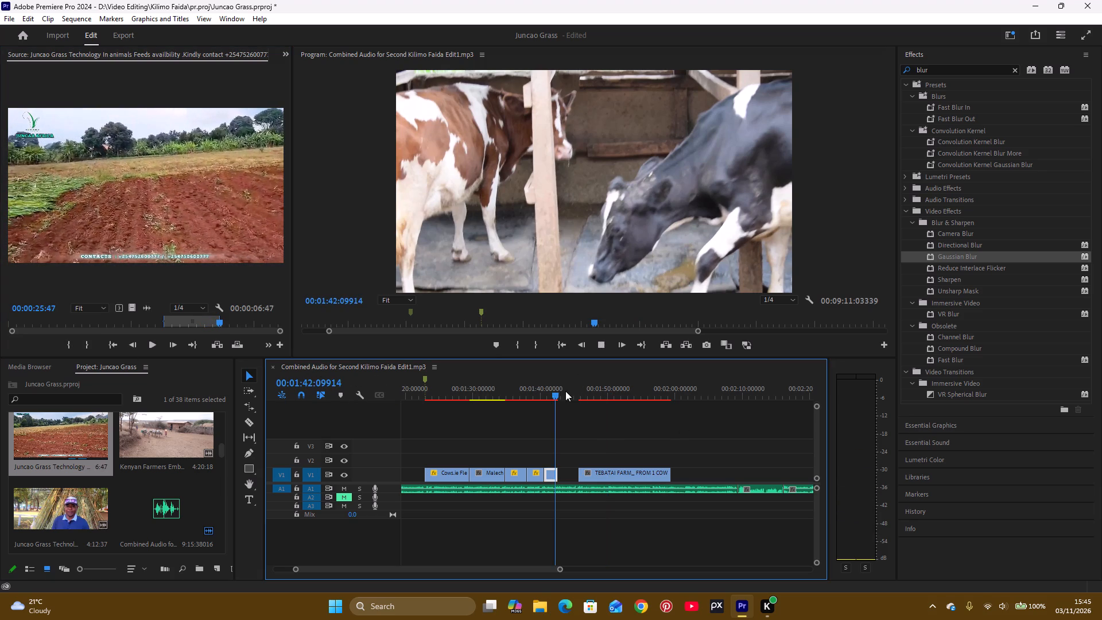
key("space")
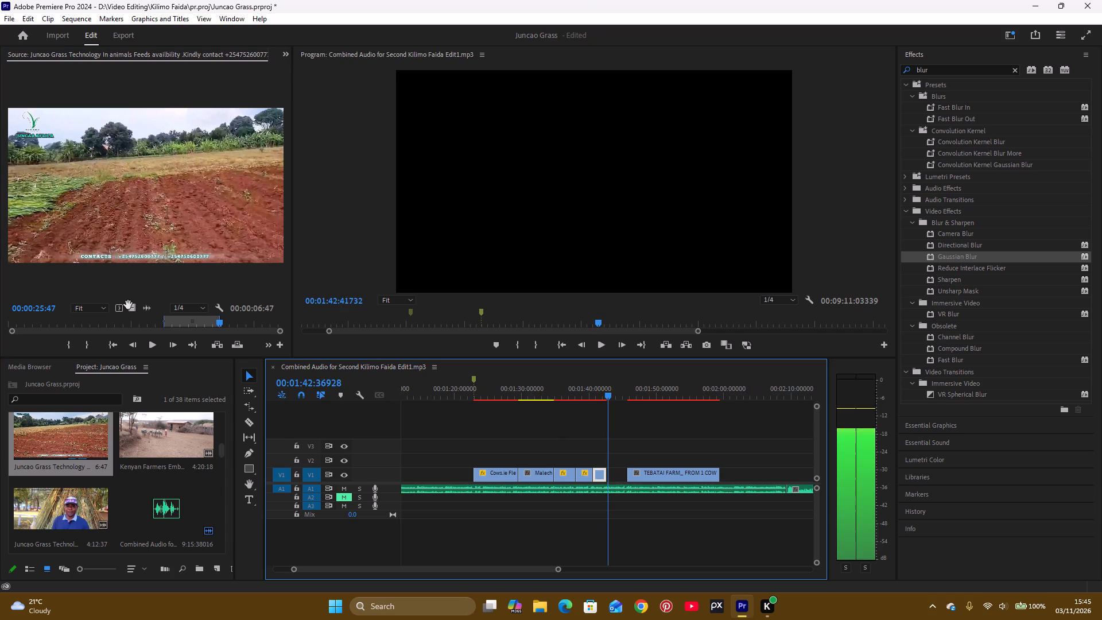
left_click_drag(130, 307, 631, 458)
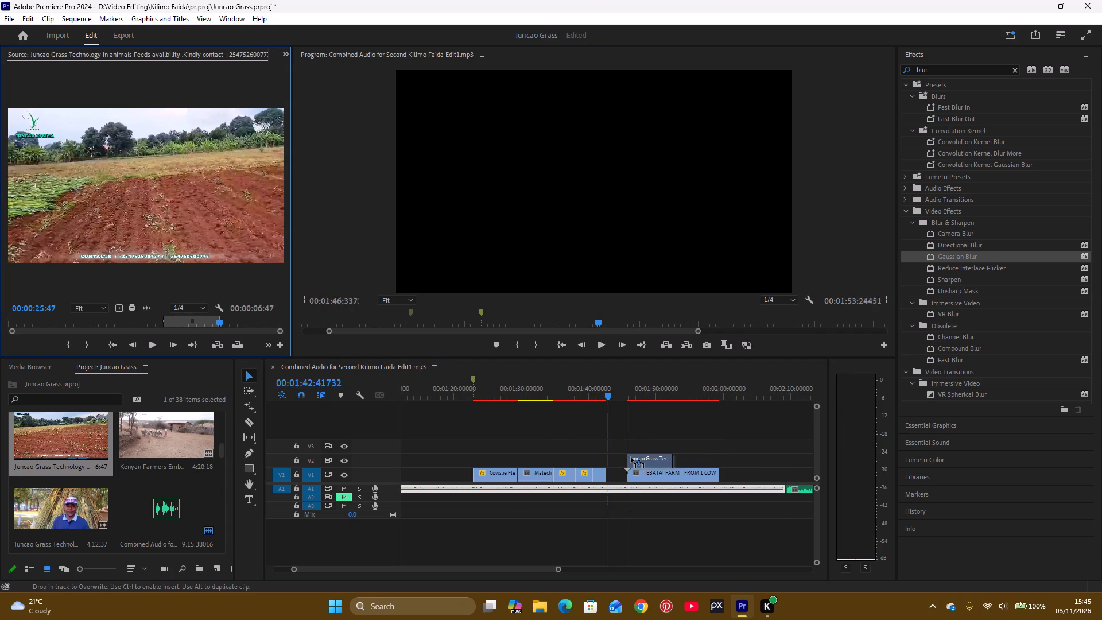
left_click_drag(631, 458, 630, 458)
Play the narration over the V2 Juncao Grass clip and trim the clip's end back to 00:01:50:14889.
left_click(633, 394)
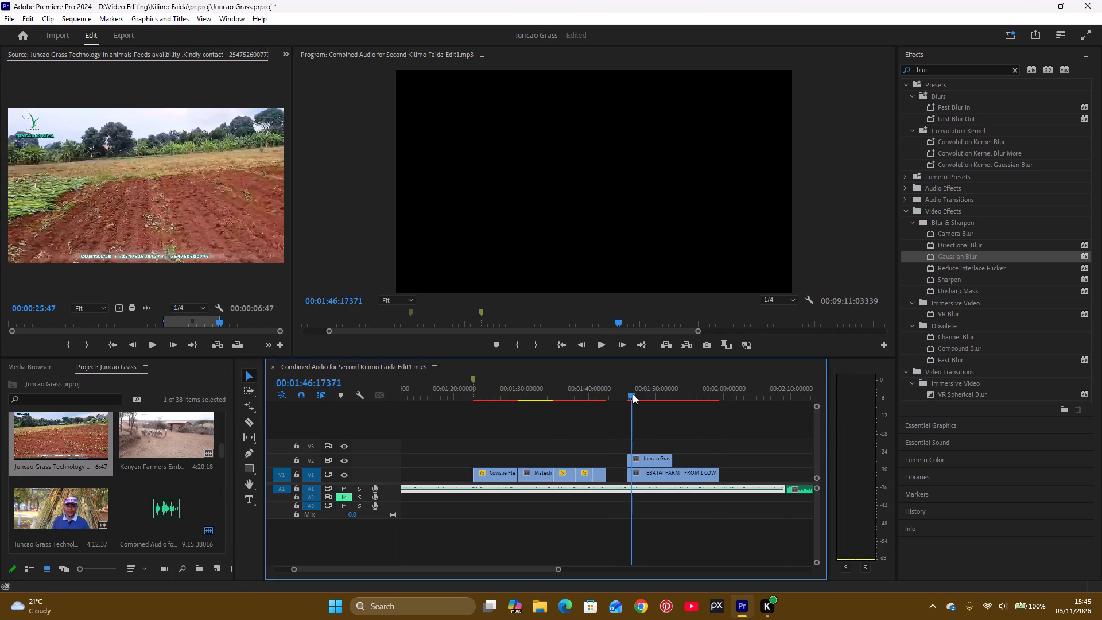
left_click(617, 390)
key("space")
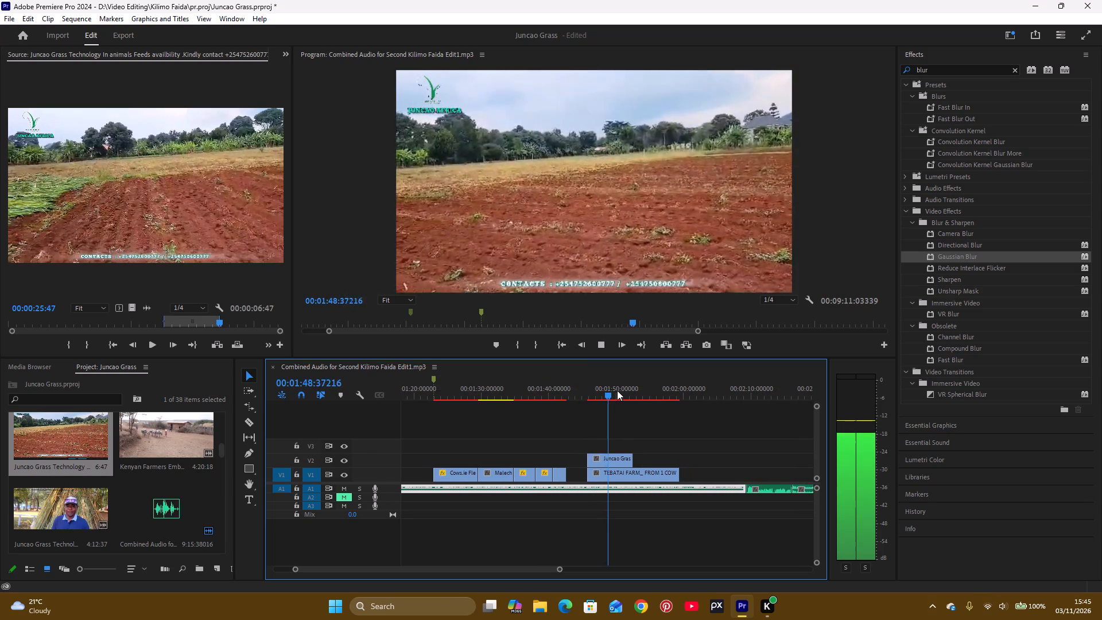
key("space")
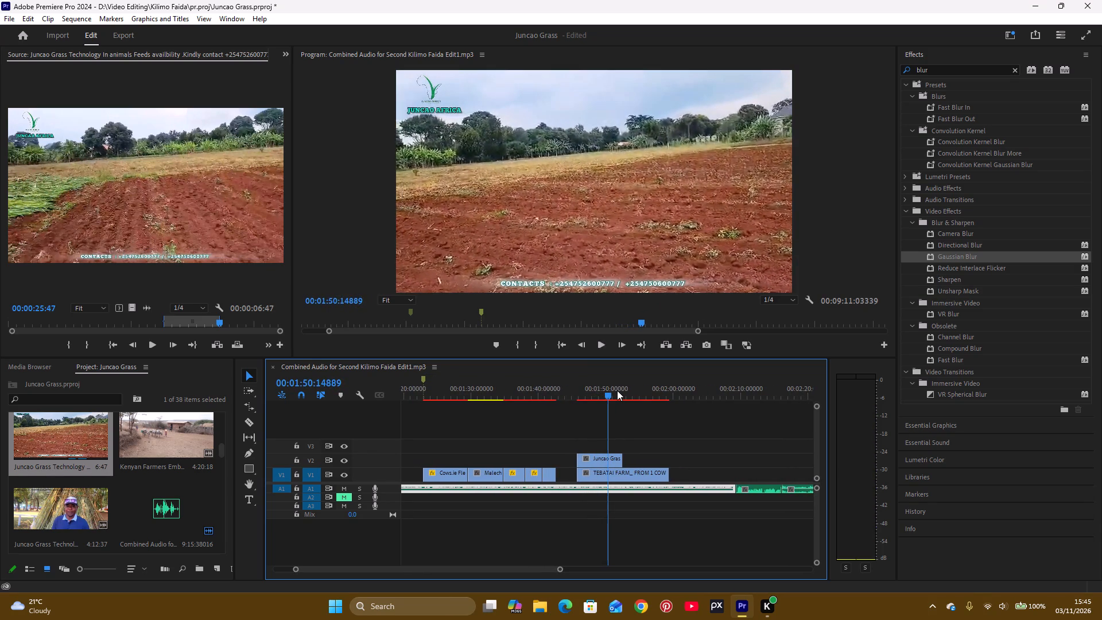
left_click_drag(622, 456, 604, 470)
Play on past the trimmed clip to about 00:01:52:45416 and delete the TEBATAI FARM clip from V1.
key("space")
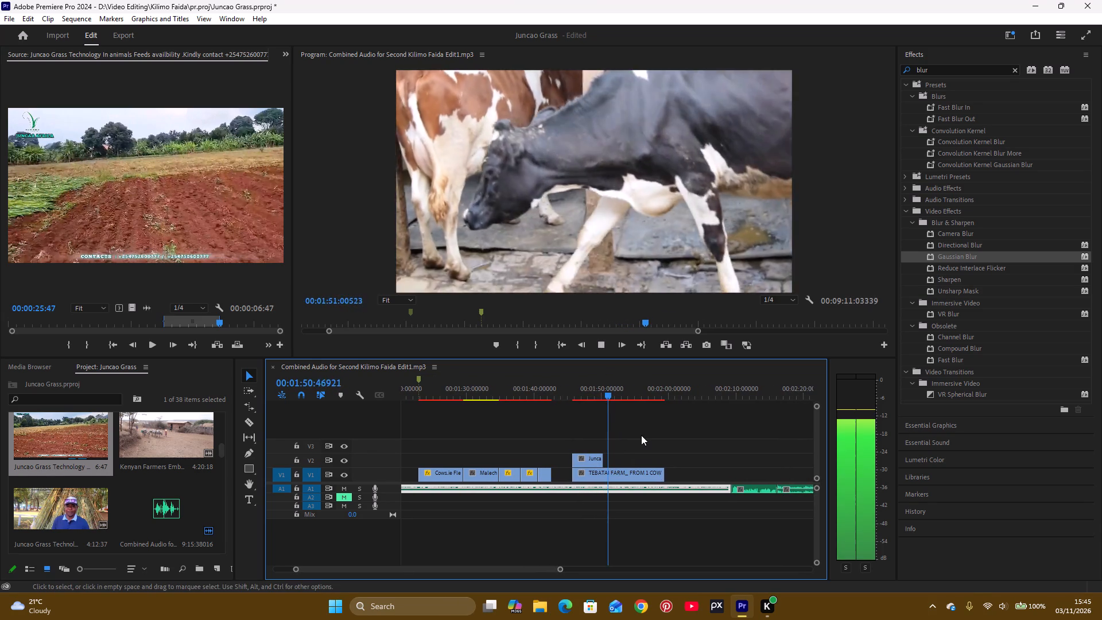
key("space")
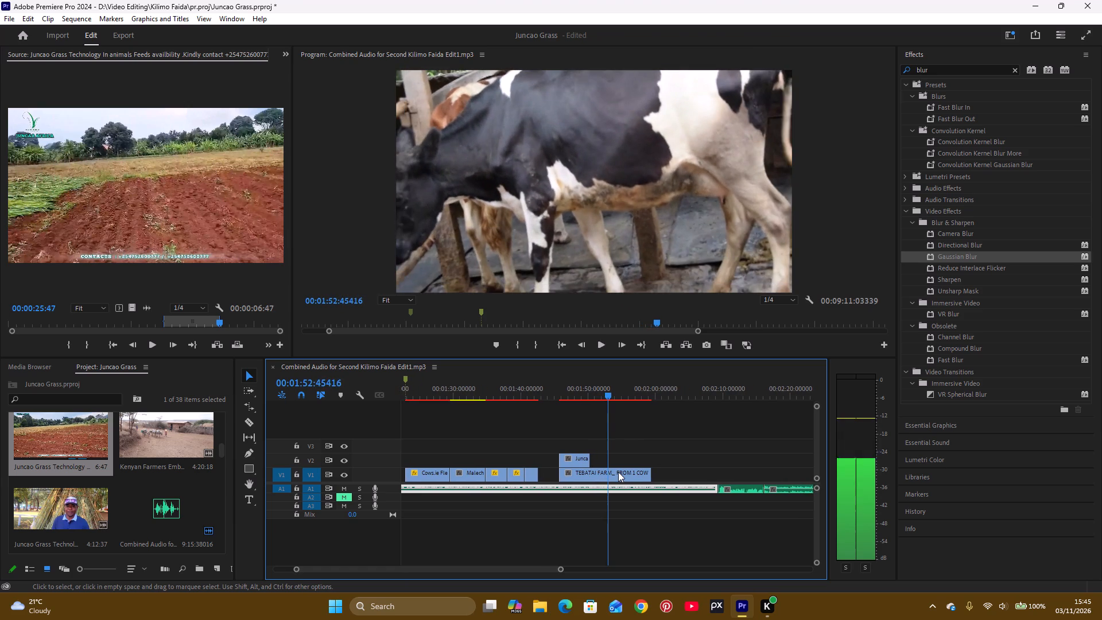
left_click(618, 472)
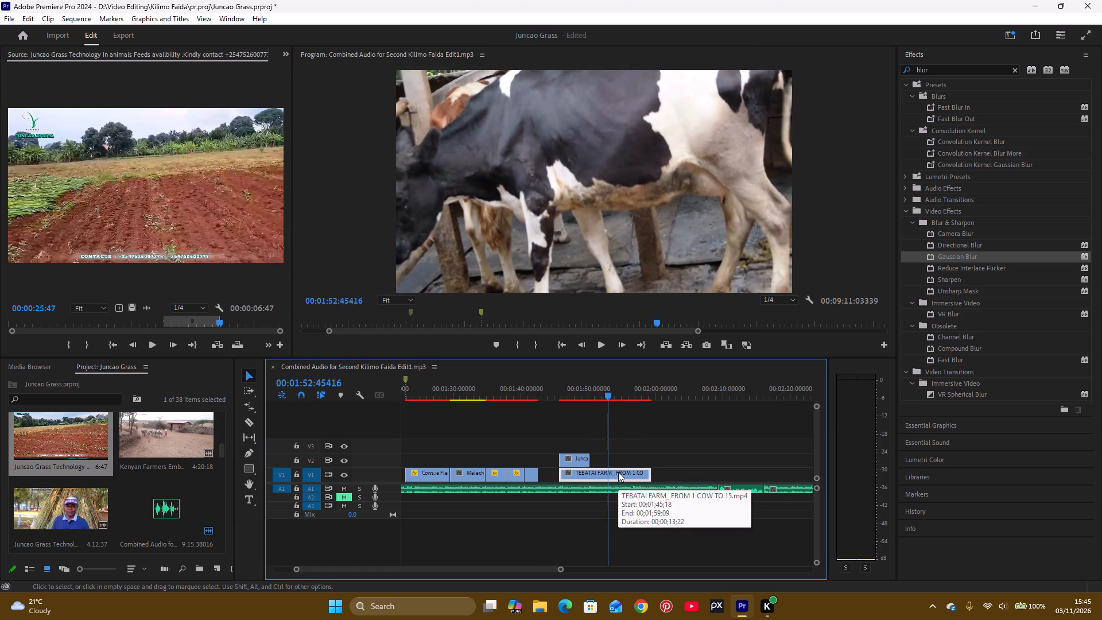
key("Delete")
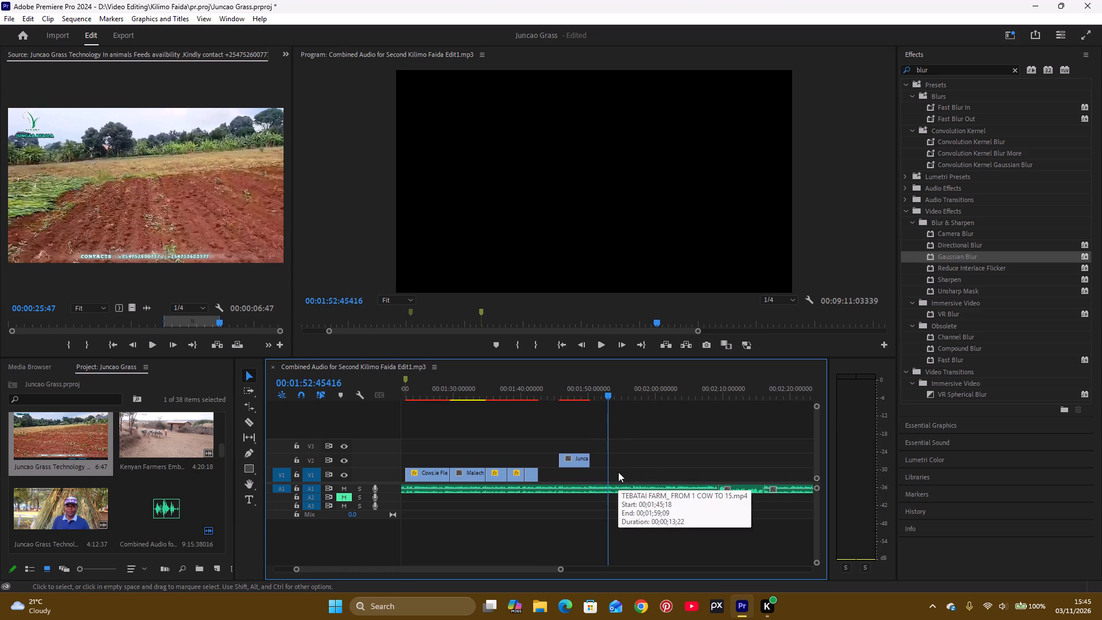
Park the playhead at 00:01:48:12536 within the V2 Juncao Grass clip and bring up the effect controls.
left_click(577, 397)
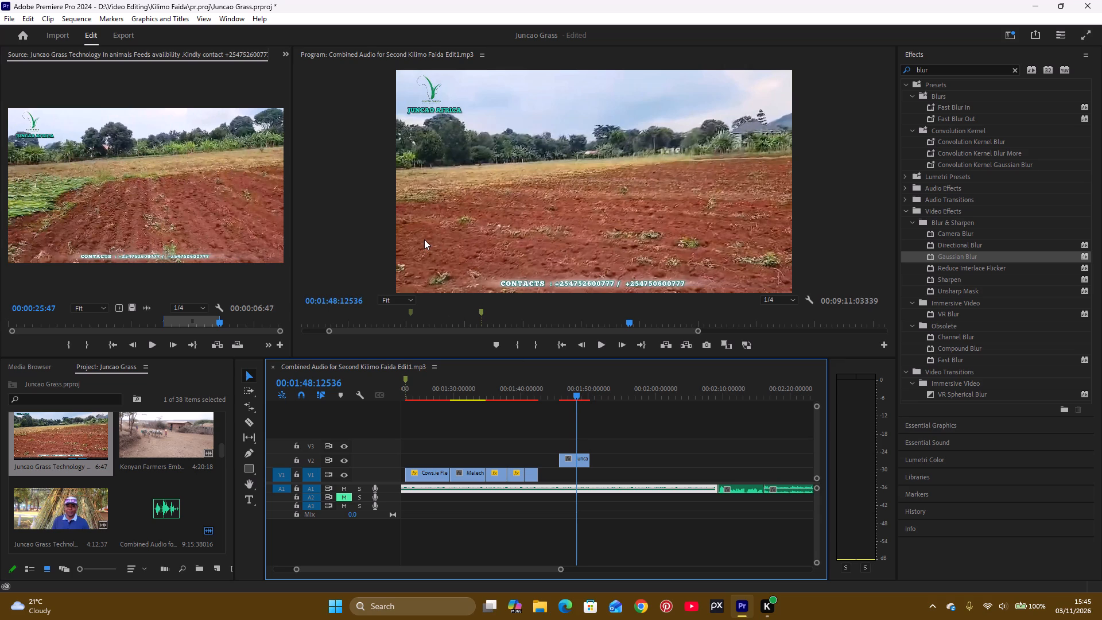
scroll(59, 57, "up", 2)
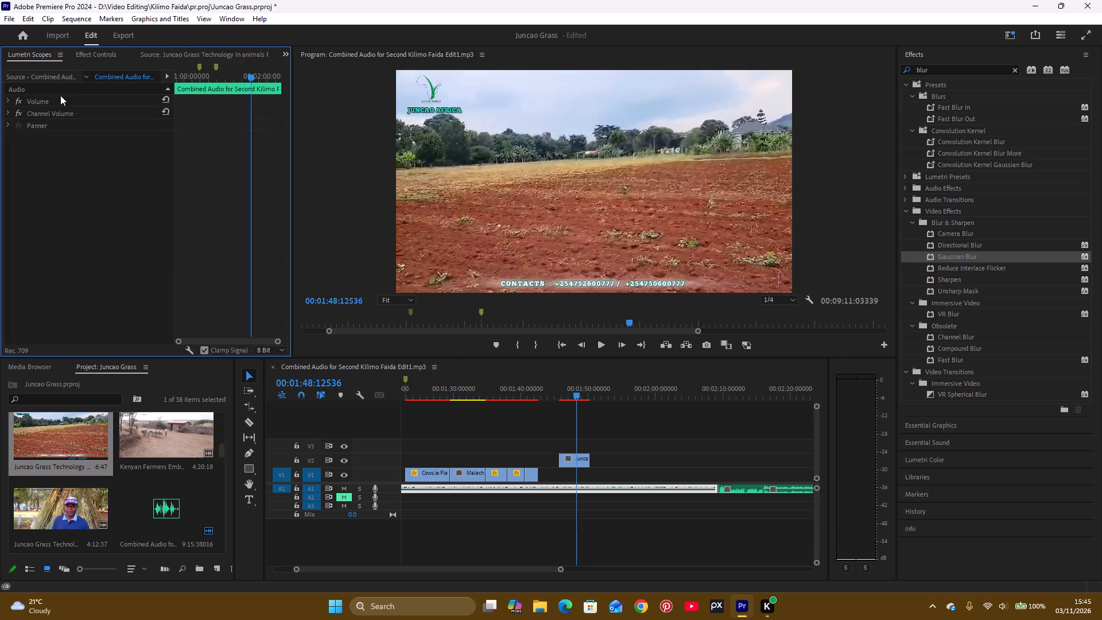
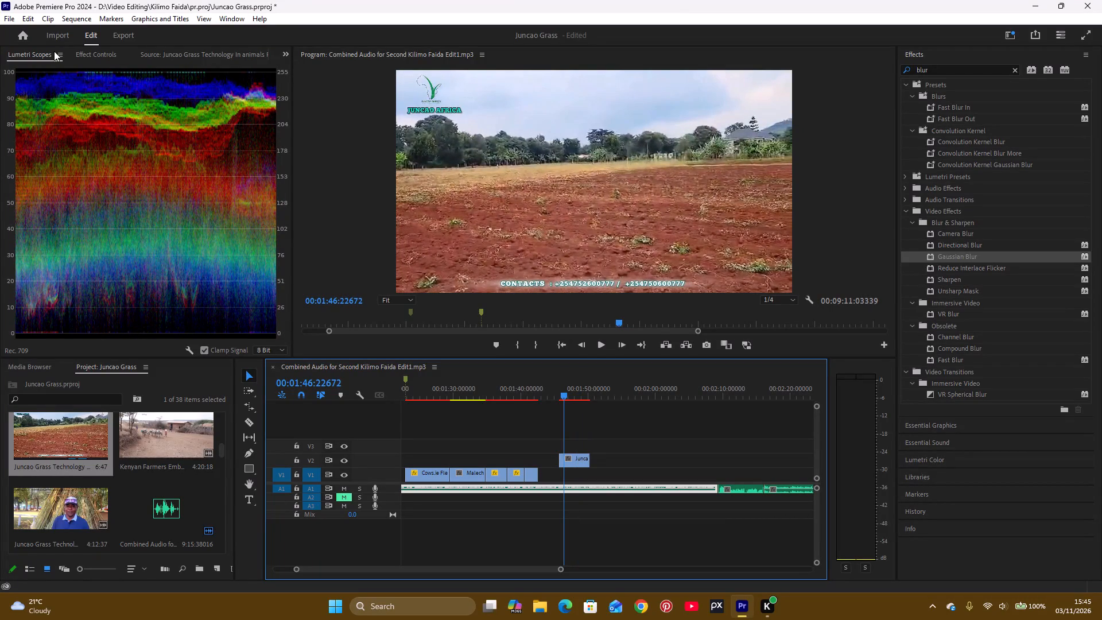
Reframe the V2 Juncao Grass clip to hide its logo and contact text, with scale 128 and position 764, 475.
left_click(99, 53)
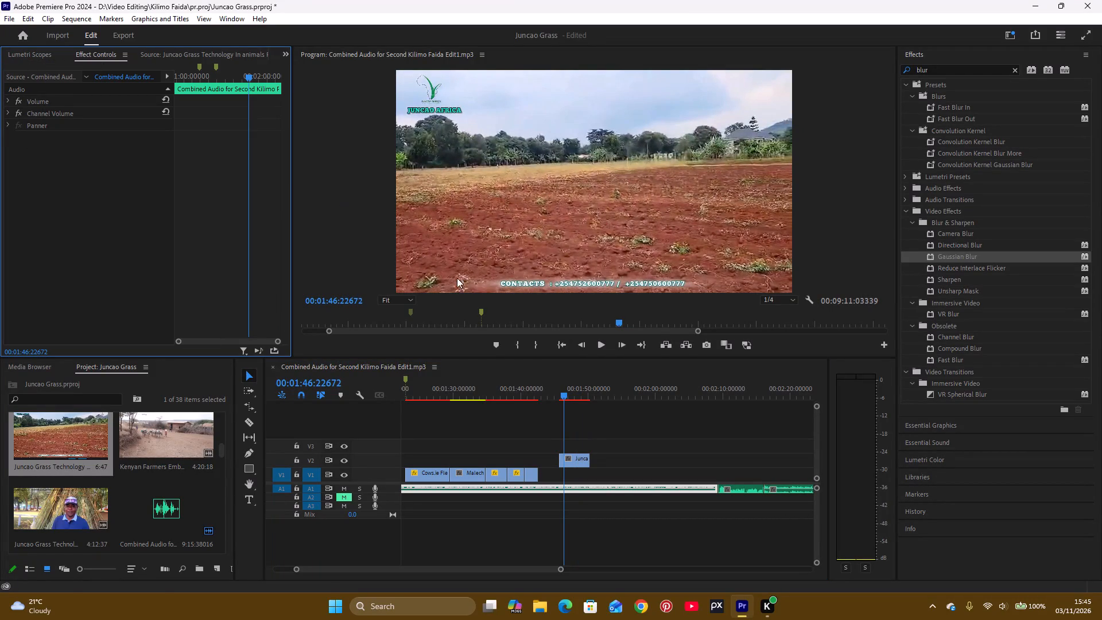
left_click(583, 461)
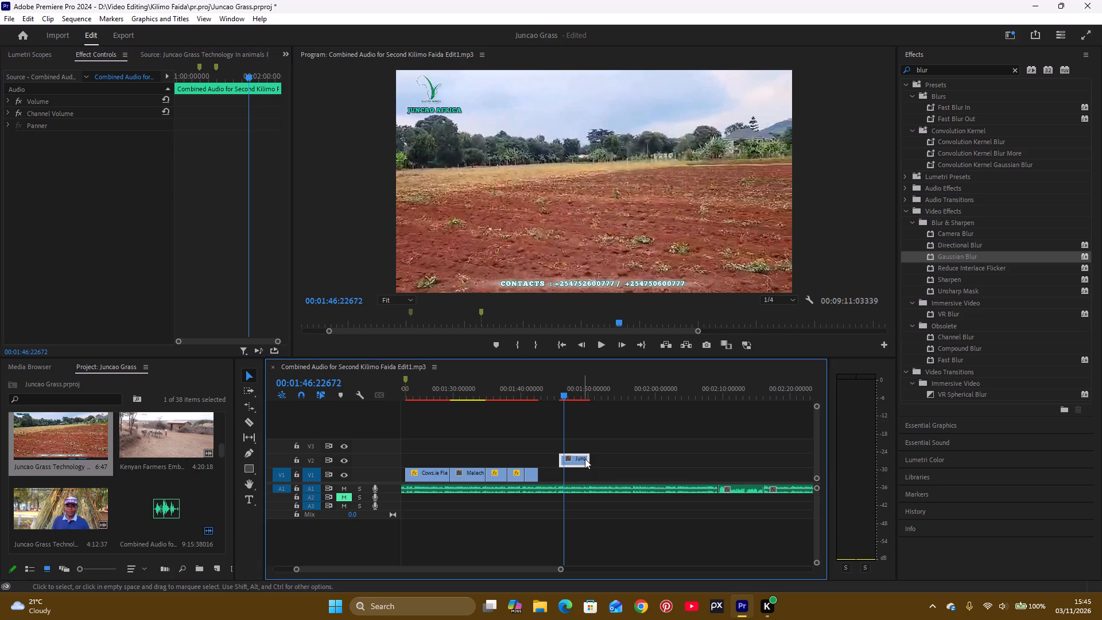
left_click_drag(90, 127, 98, 127)
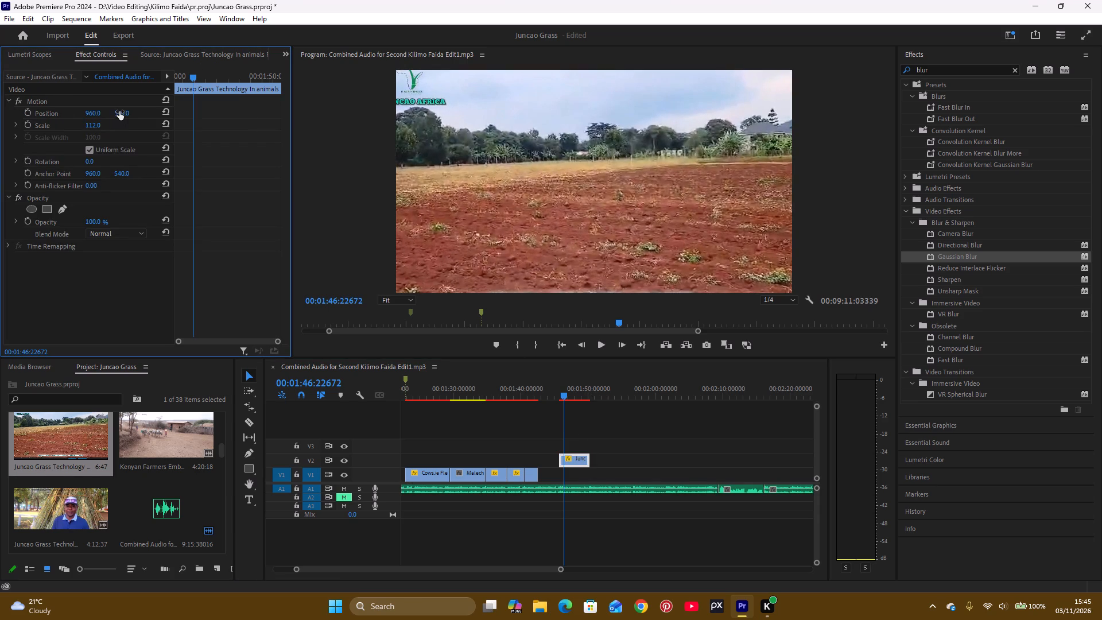
left_click_drag(120, 111, 90, 118)
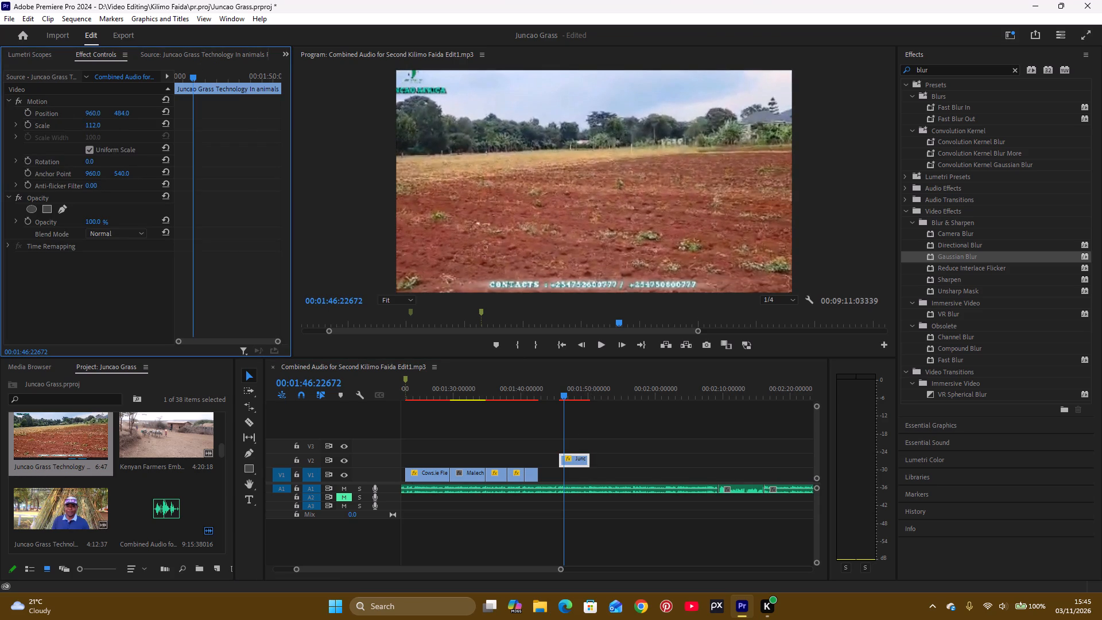
left_click_drag(90, 118, 115, 117)
left_click_drag(93, 126, 103, 126)
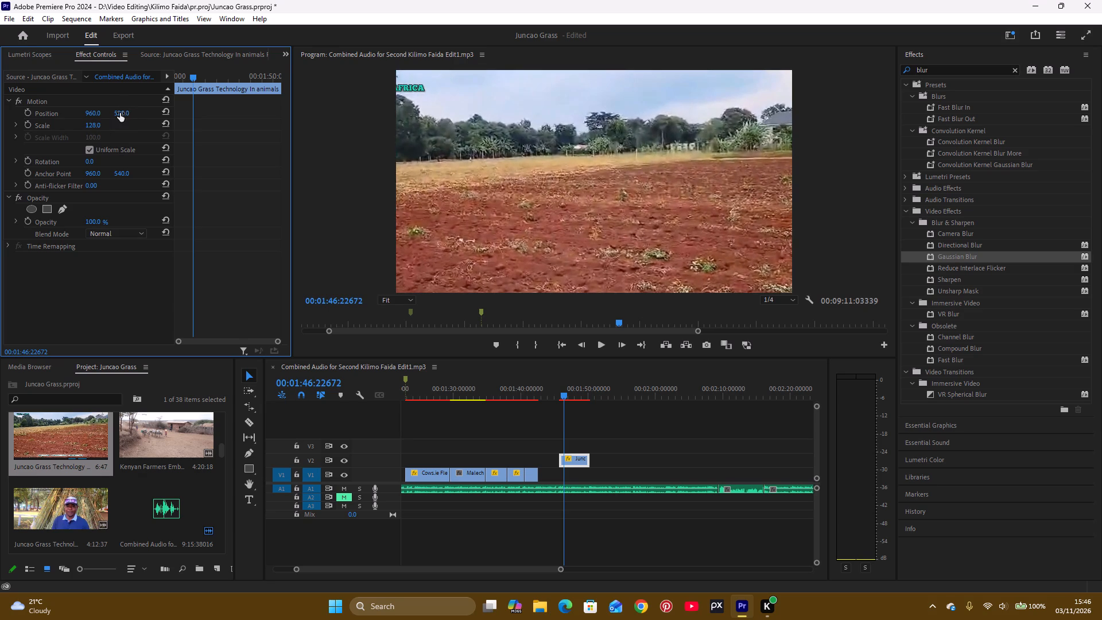
left_click_drag(120, 113, 89, 123)
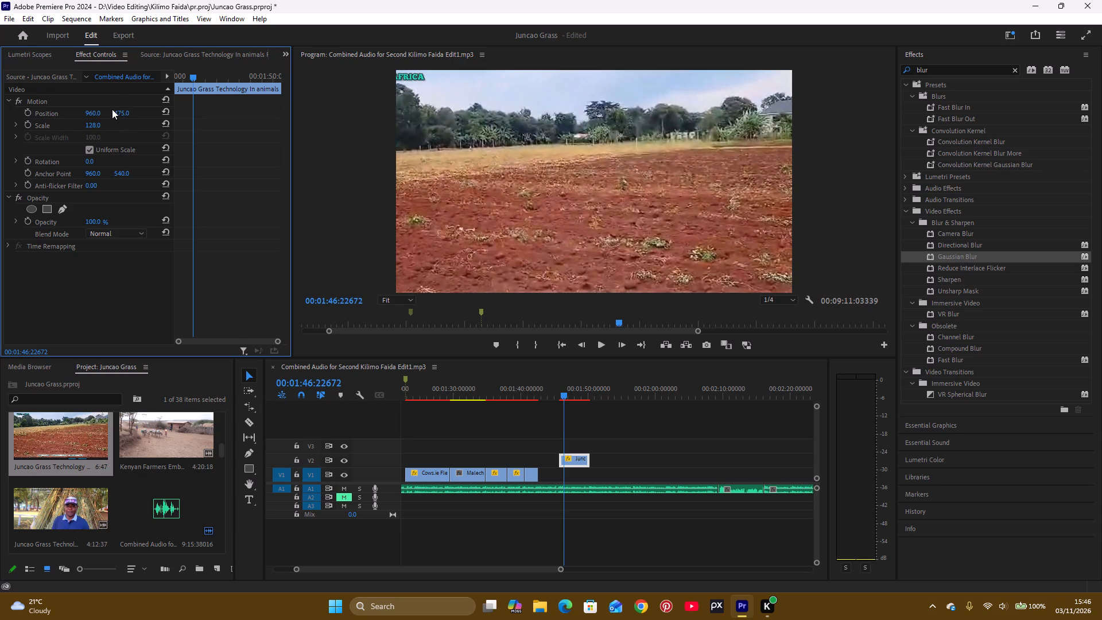
left_click_drag(99, 114, 17, 143)
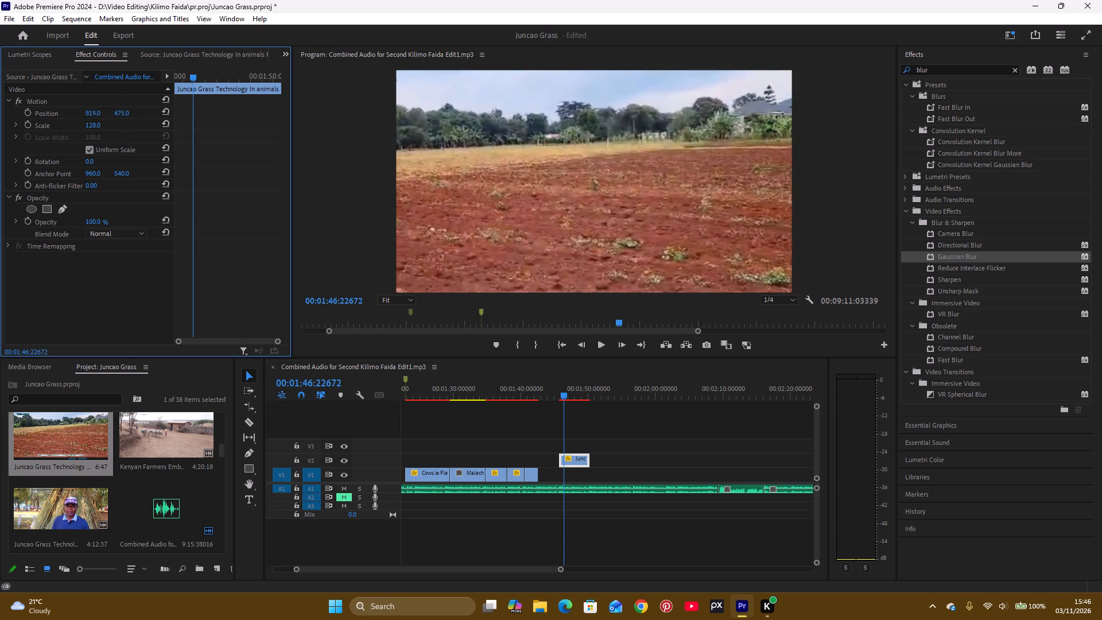
left_click_drag(17, 143, 94, 115)
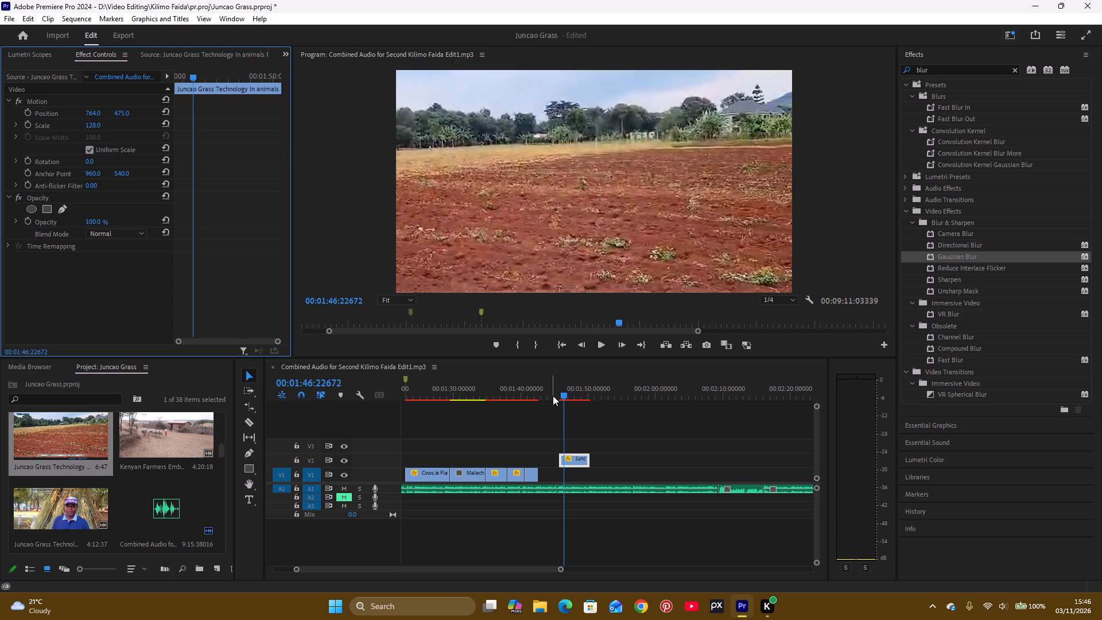
Play the narration over the reframed V2 clip and on into the gap, stopping at 00:01:52:13384.
left_click(553, 396)
key("space")
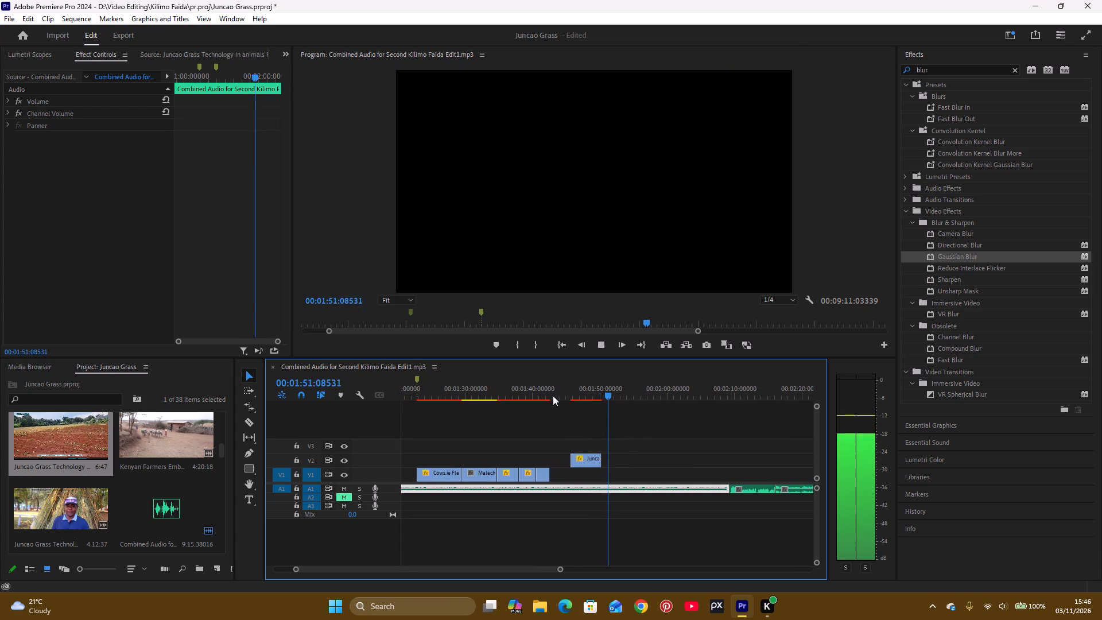
key("space")
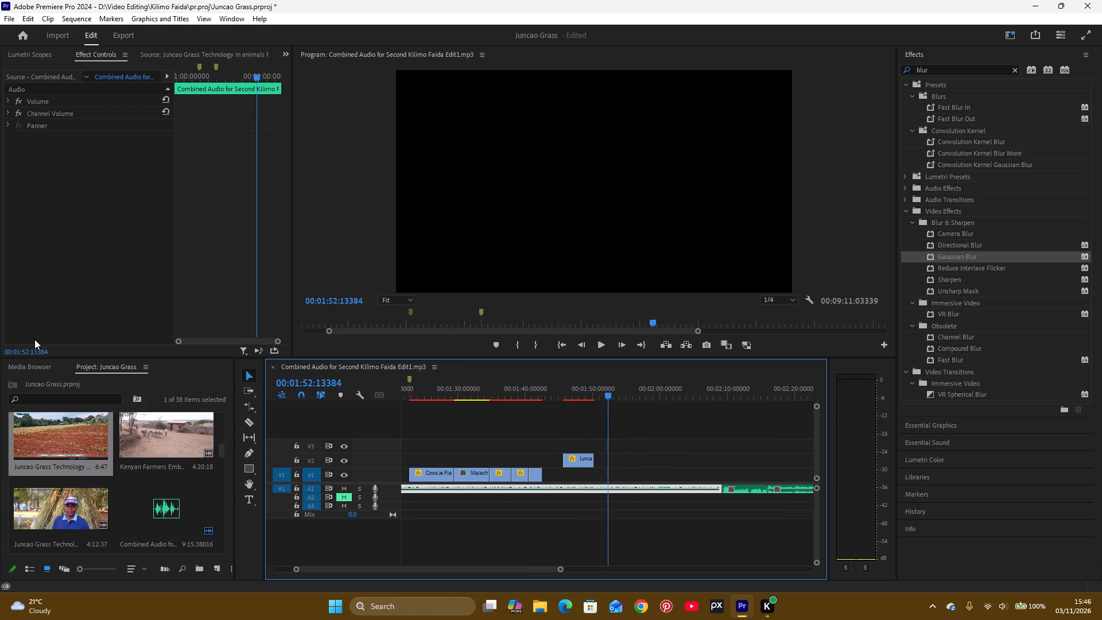
Look through the project footage for the next B-roll and load Intensive Grazing Arid Pasture.mp4 as the source clip.
scroll(131, 506, "down", 1)
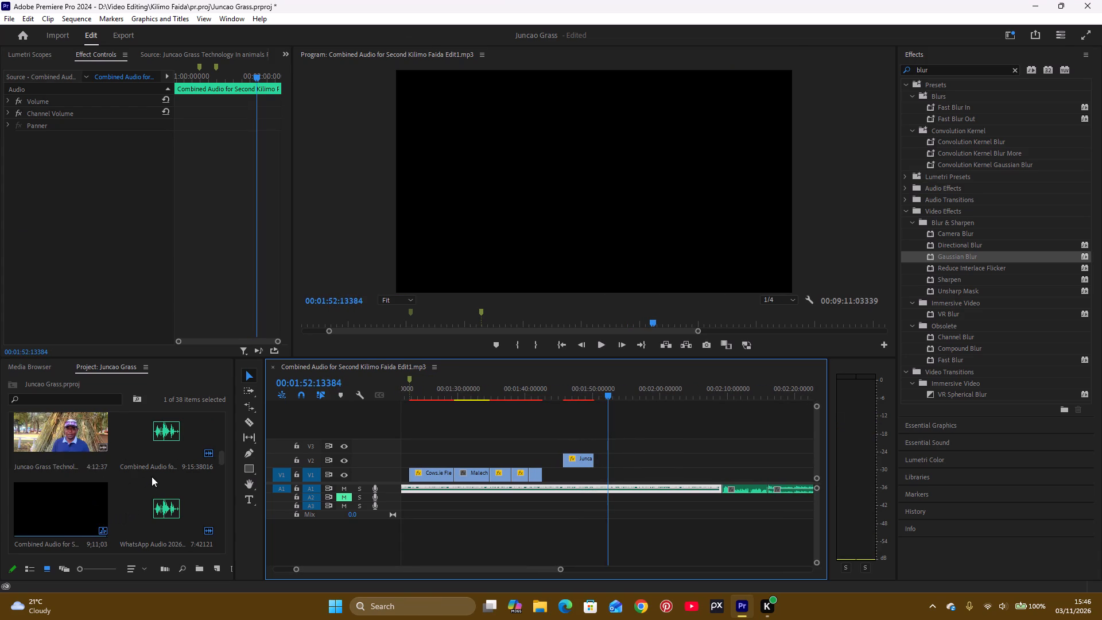
scroll(84, 516, "down", 2)
scroll(84, 516, "up", 1)
scroll(84, 516, "down", 1)
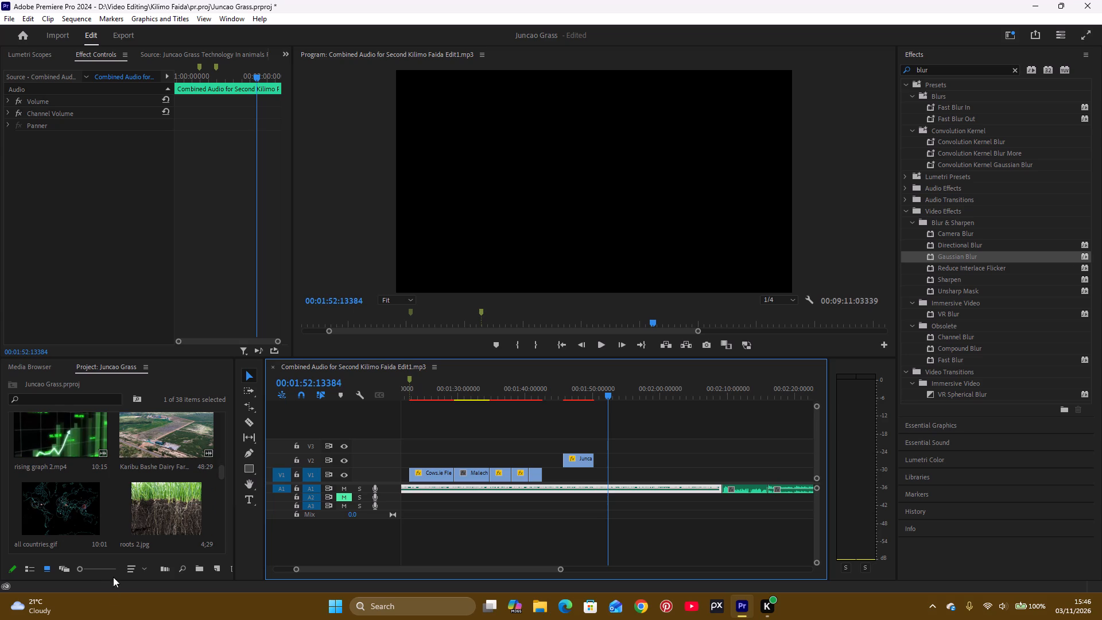
scroll(135, 536, "up", 1)
scroll(135, 536, "down", 3)
scroll(135, 536, "up", 1)
scroll(135, 536, "down", 3)
scroll(135, 536, "up", 1)
scroll(135, 536, "down", 2)
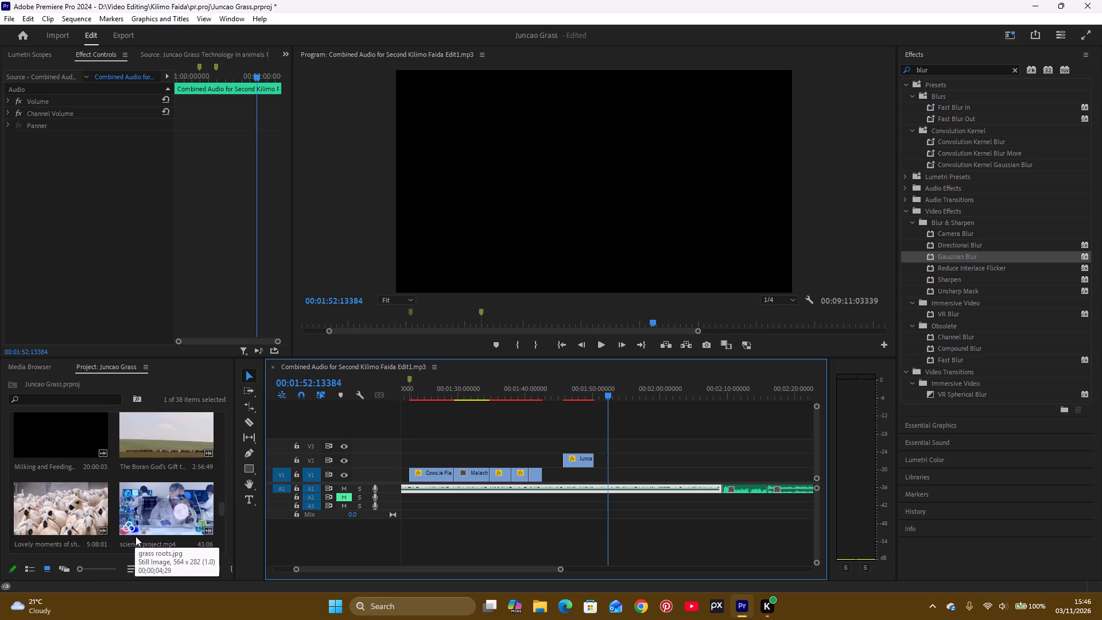
scroll(138, 537, "down", 7)
scroll(65, 529, "down", 3)
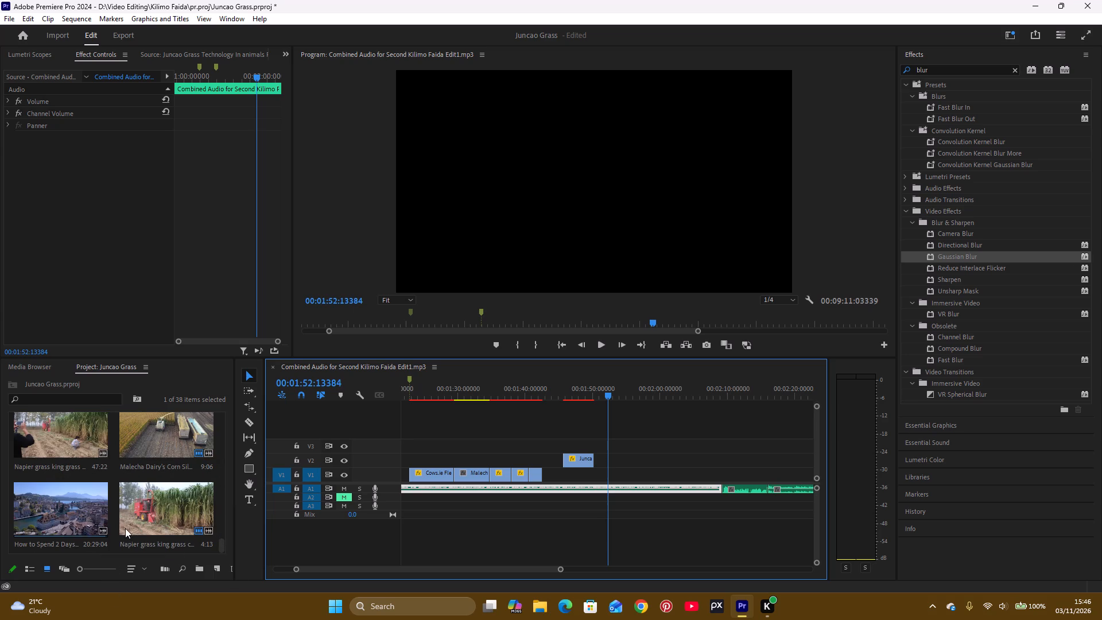
scroll(127, 528, "down", 3)
scroll(127, 528, "up", 1)
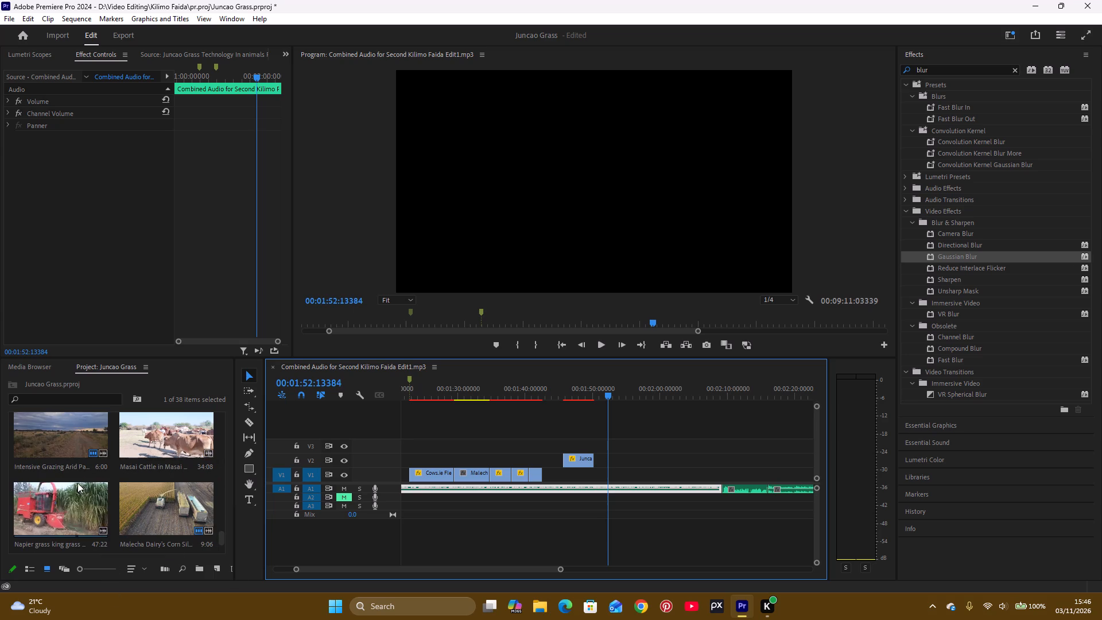
left_click(79, 432)
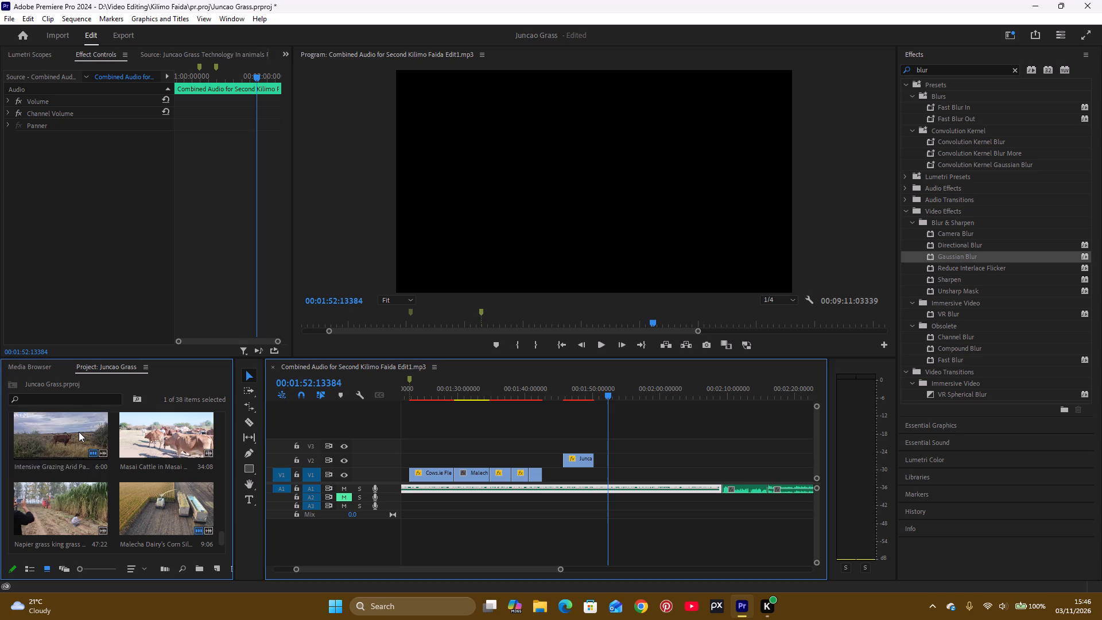
double_click(79, 432)
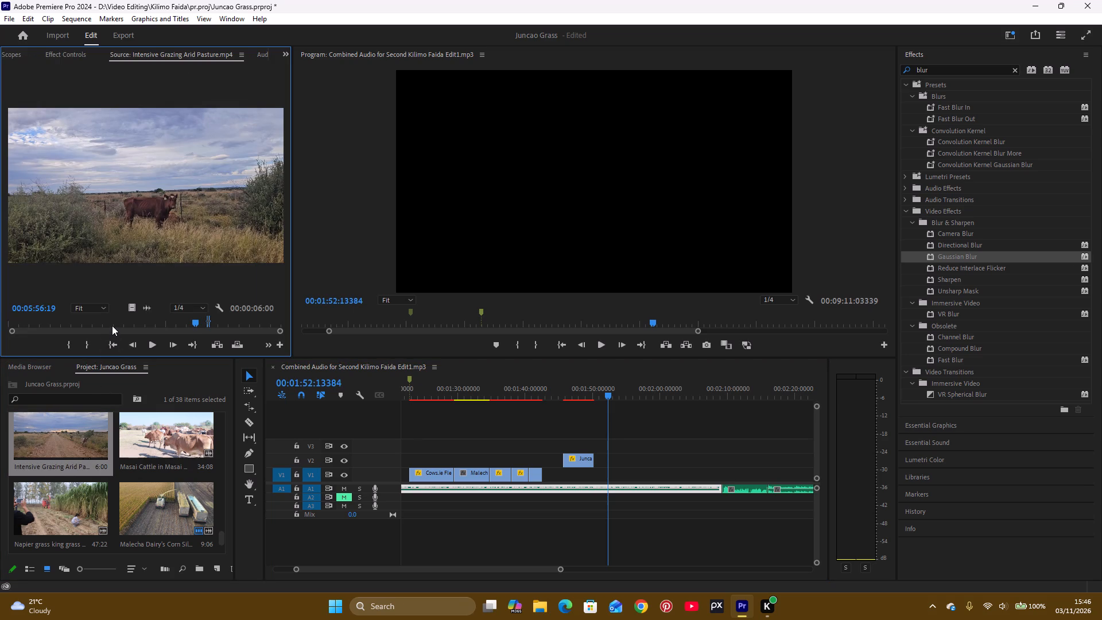
Load Malecha Dairy's Corn Silage.mp4 as the source clip and scrub through its harvesting footage to 00:05:00:01.
scroll(152, 517, "down", 5)
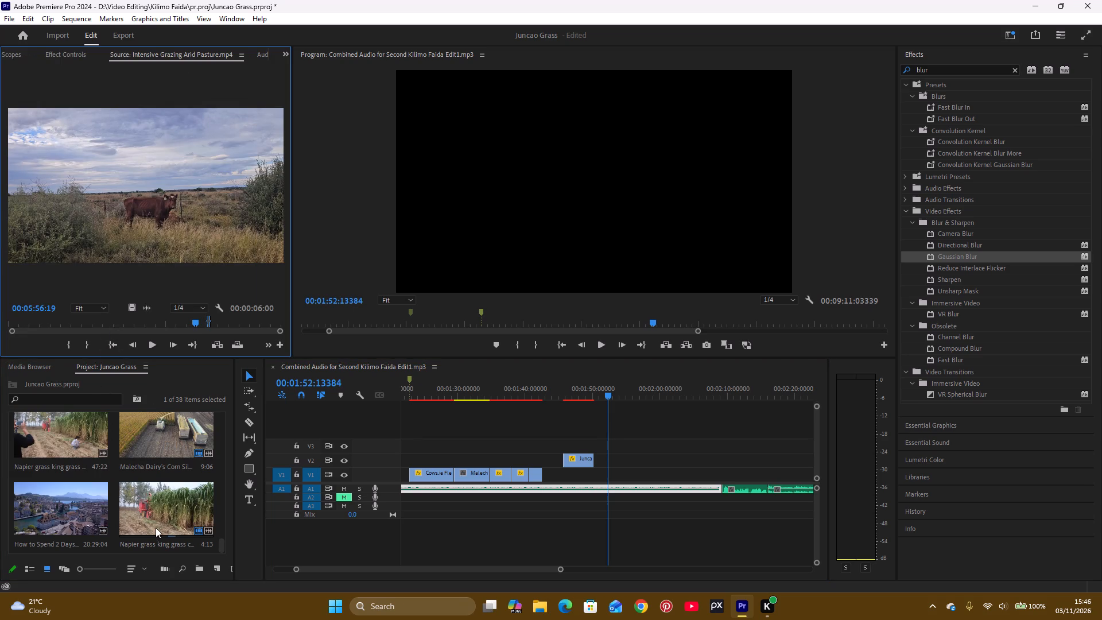
scroll(156, 528, "down", 3)
double_click(152, 434)
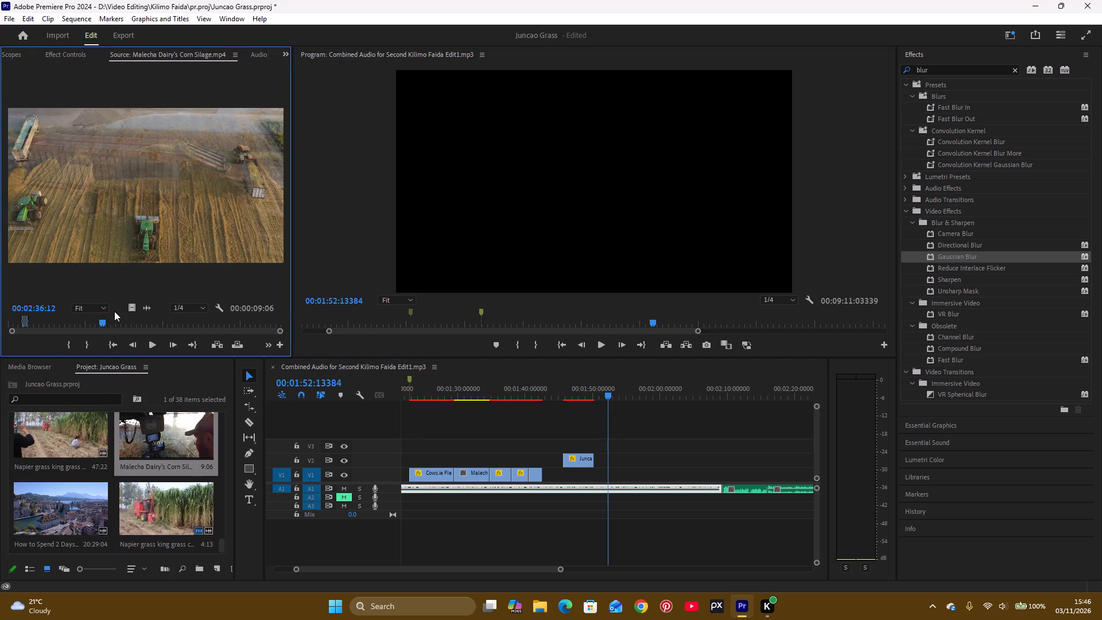
left_click_drag(106, 321, 83, 335)
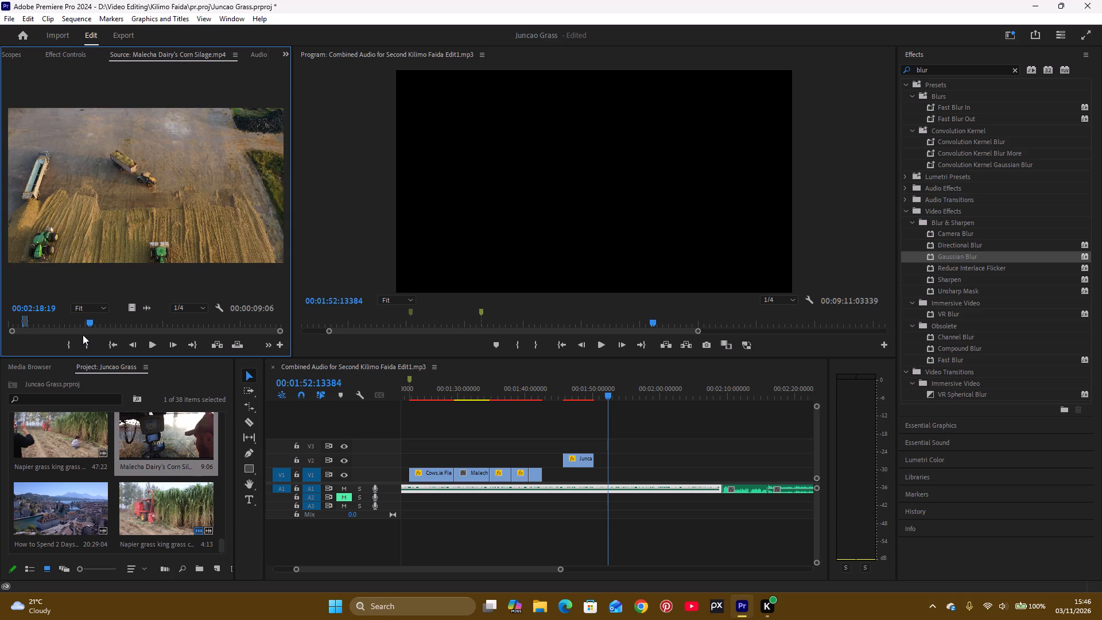
left_click_drag(83, 335, 134, 325)
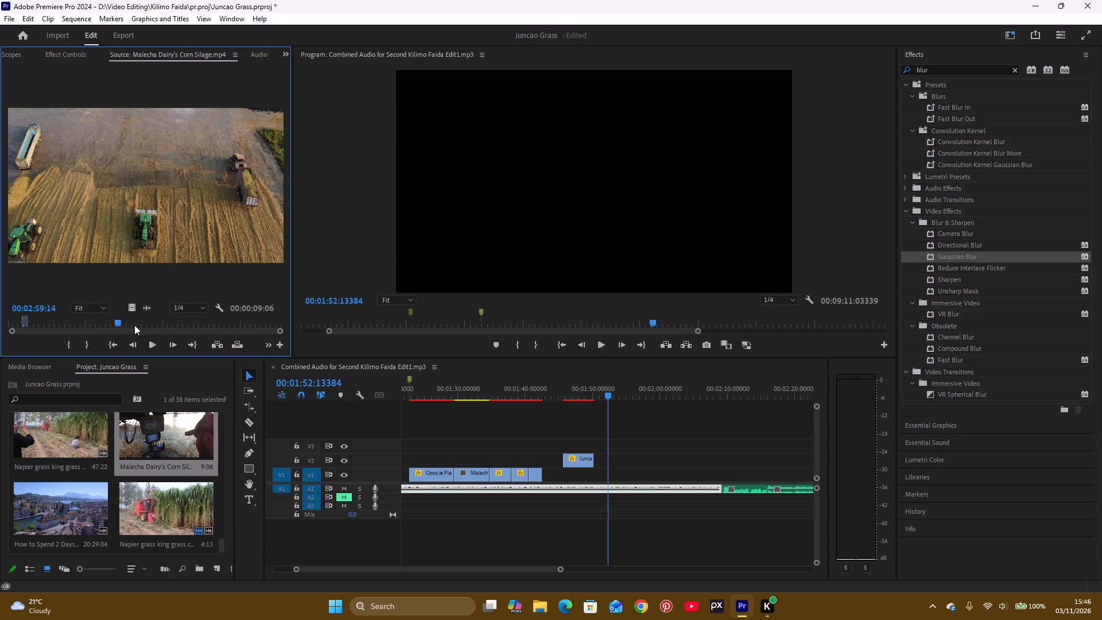
left_click_drag(134, 325, 149, 323)
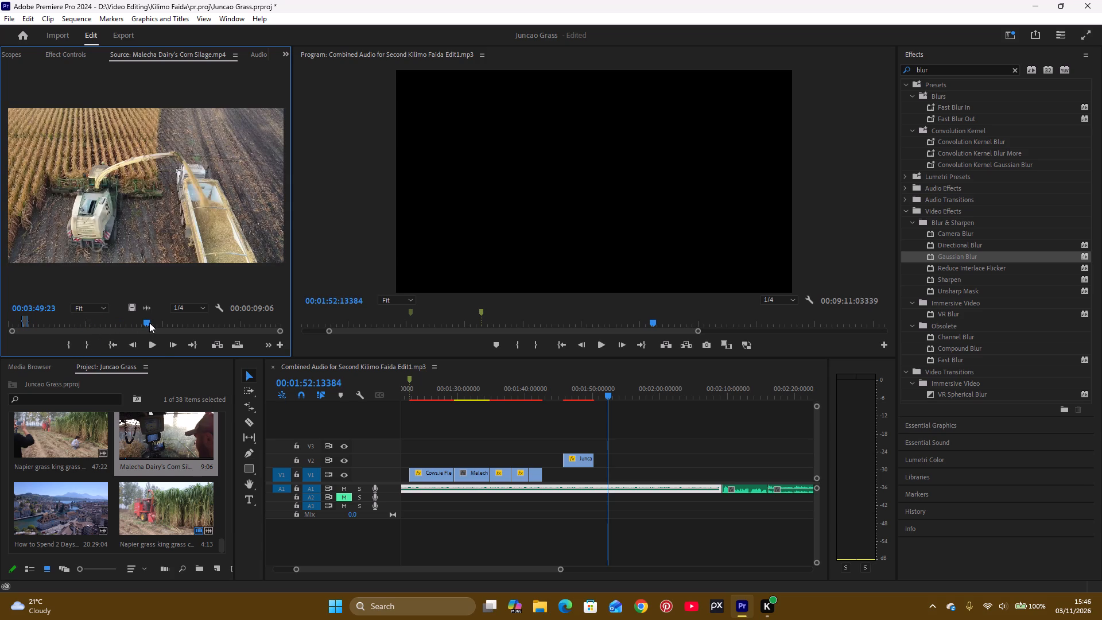
left_click(160, 343)
left_click_drag(150, 323, 156, 321)
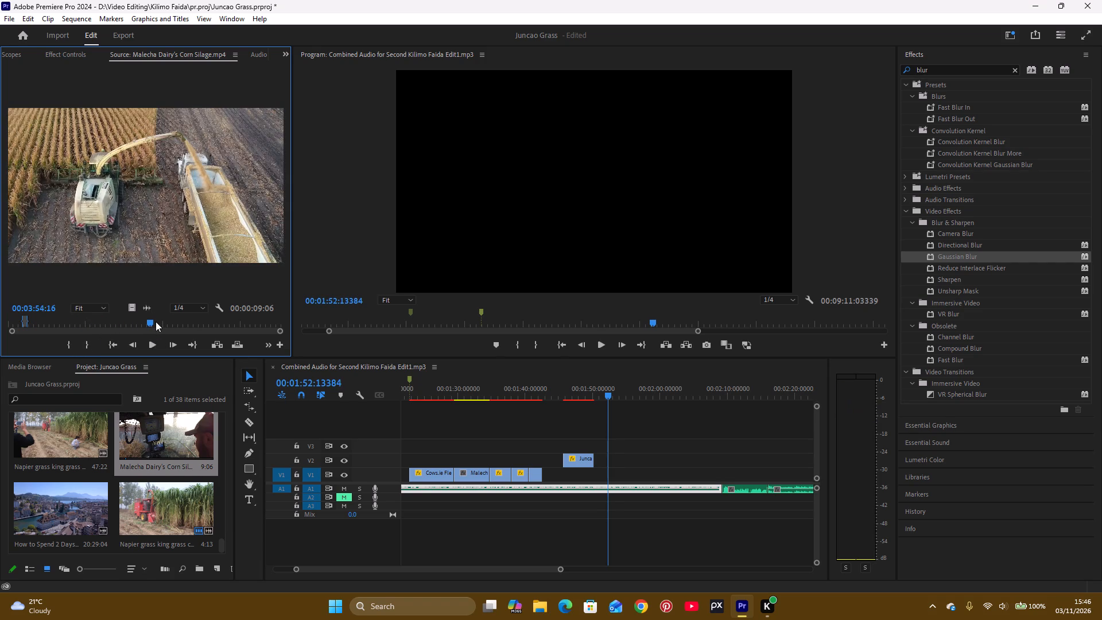
left_click_drag(156, 321, 192, 320)
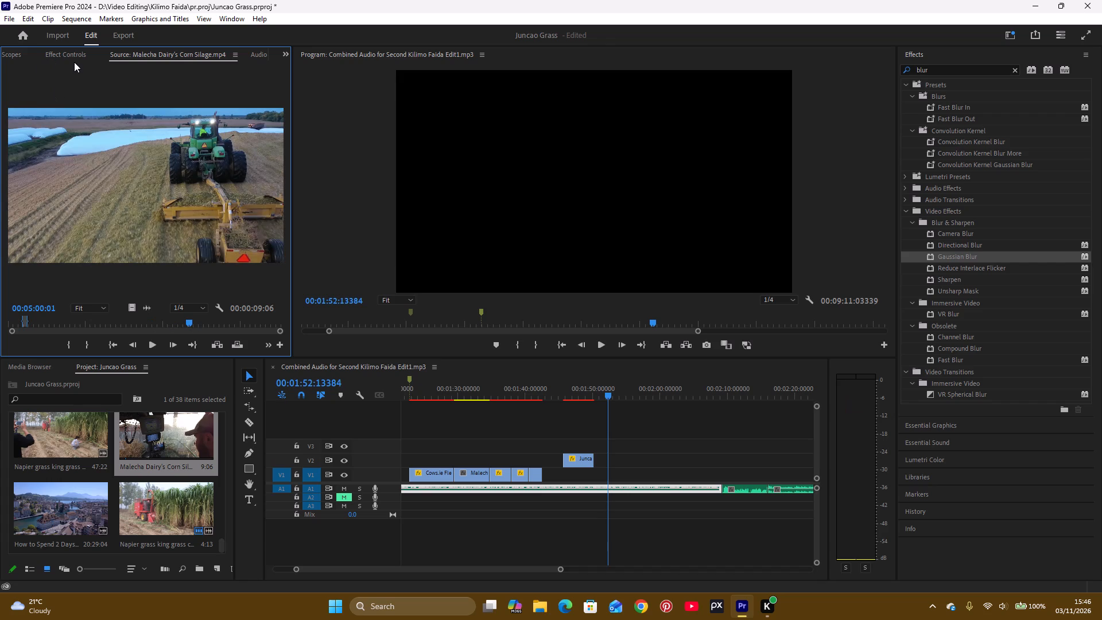
Examine the Graphics, Playback, Sync Settings, Trim and Control Surface preferences.
left_click(28, 17)
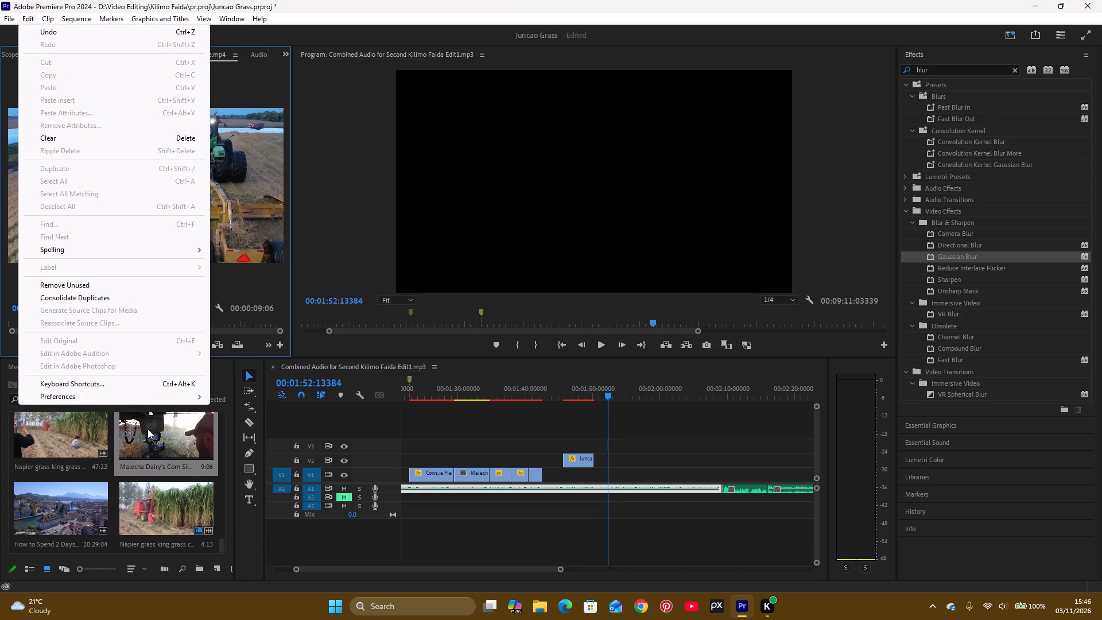
left_click(106, 401)
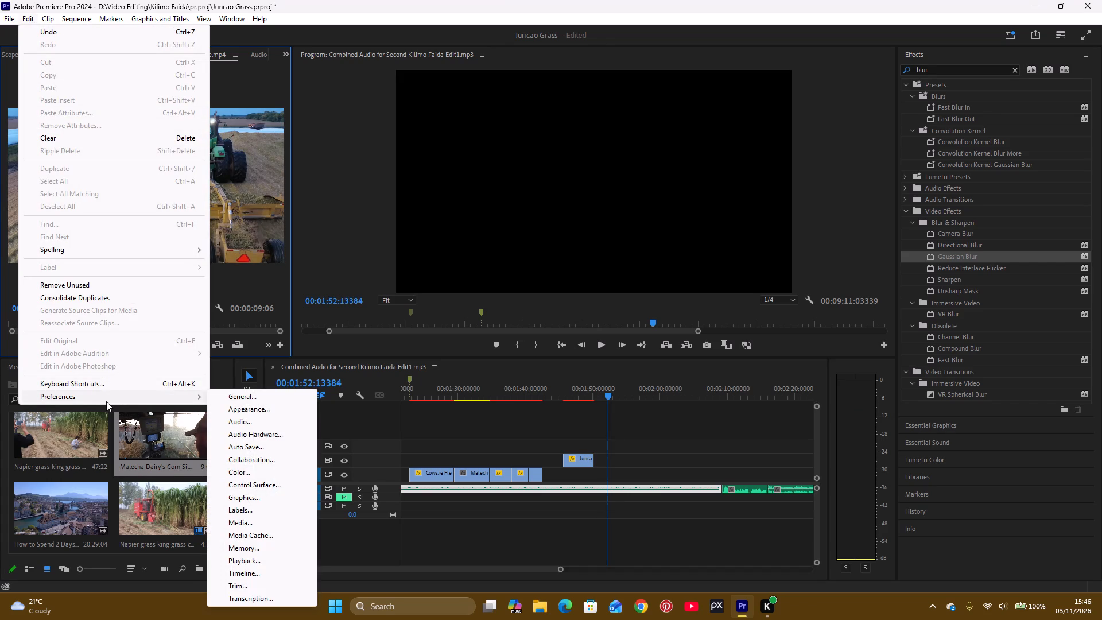
left_click(250, 497)
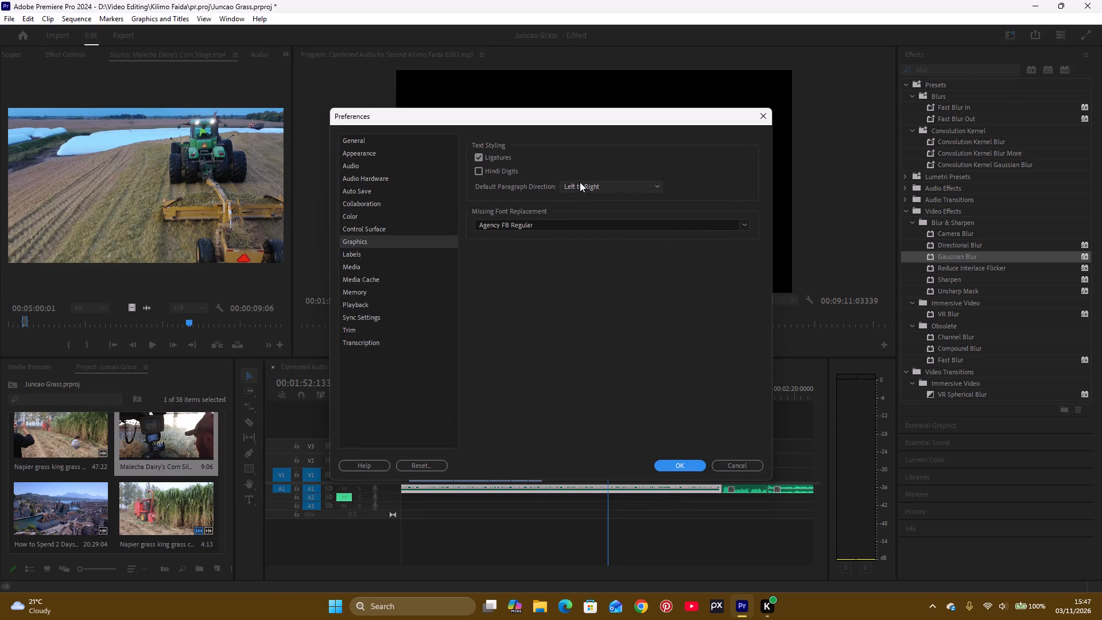
left_click(359, 301)
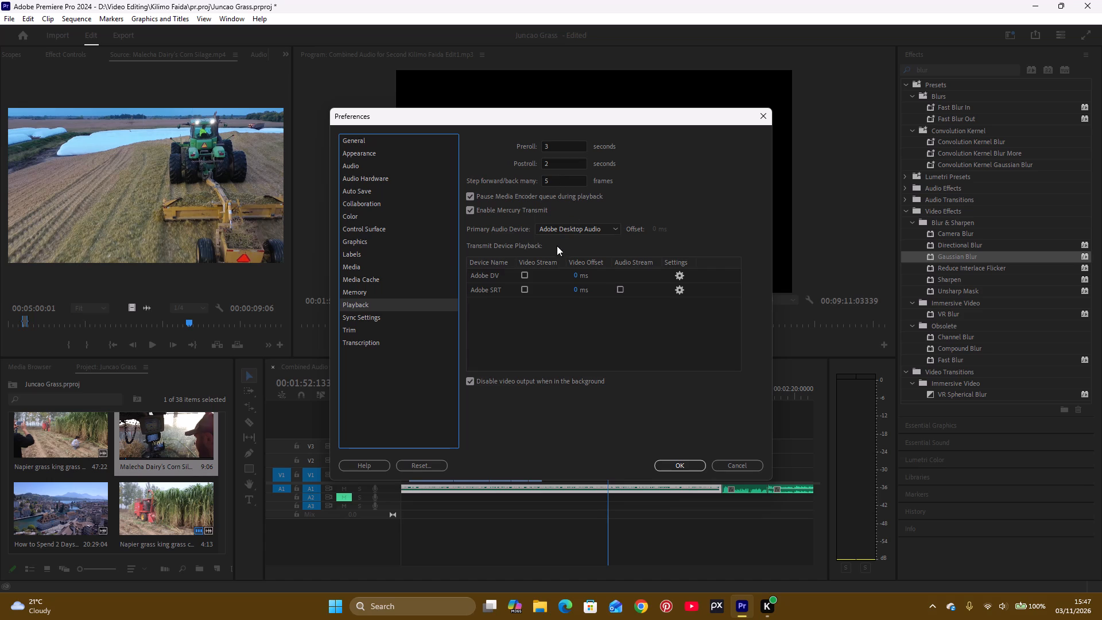
scroll(555, 274, "down", 1)
scroll(554, 281, "up", 1)
left_click(366, 316)
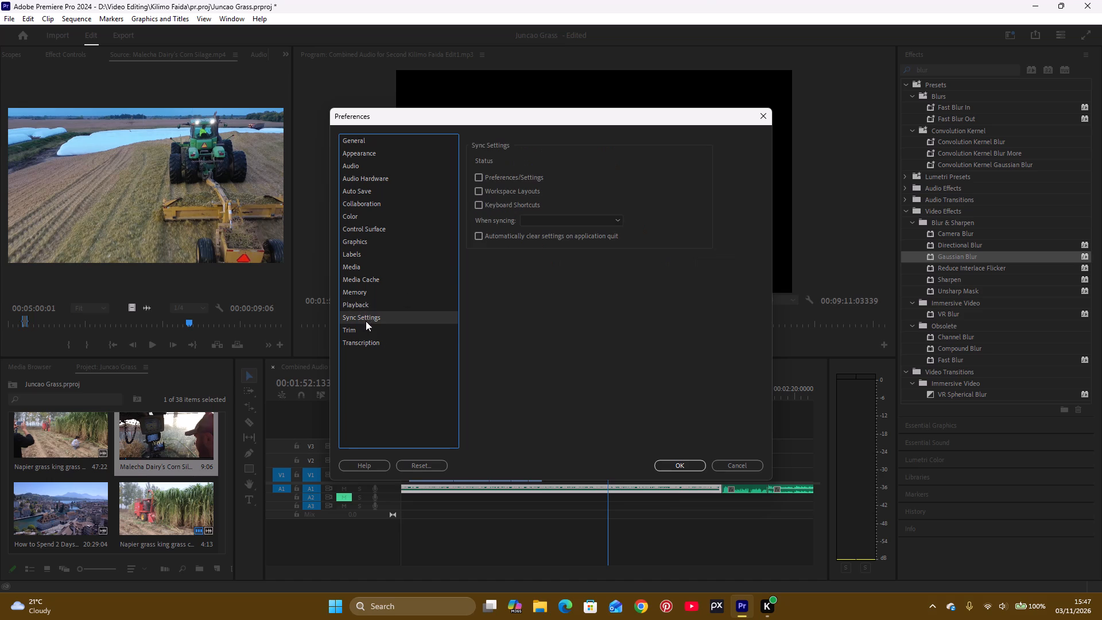
left_click(364, 323)
left_click(365, 326)
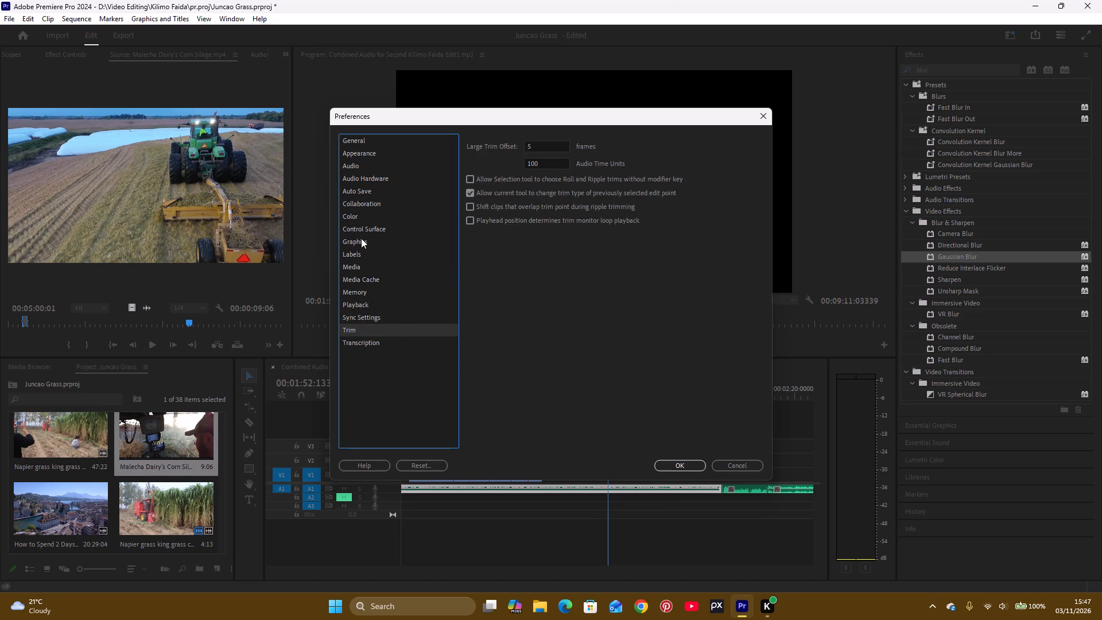
left_click(361, 228)
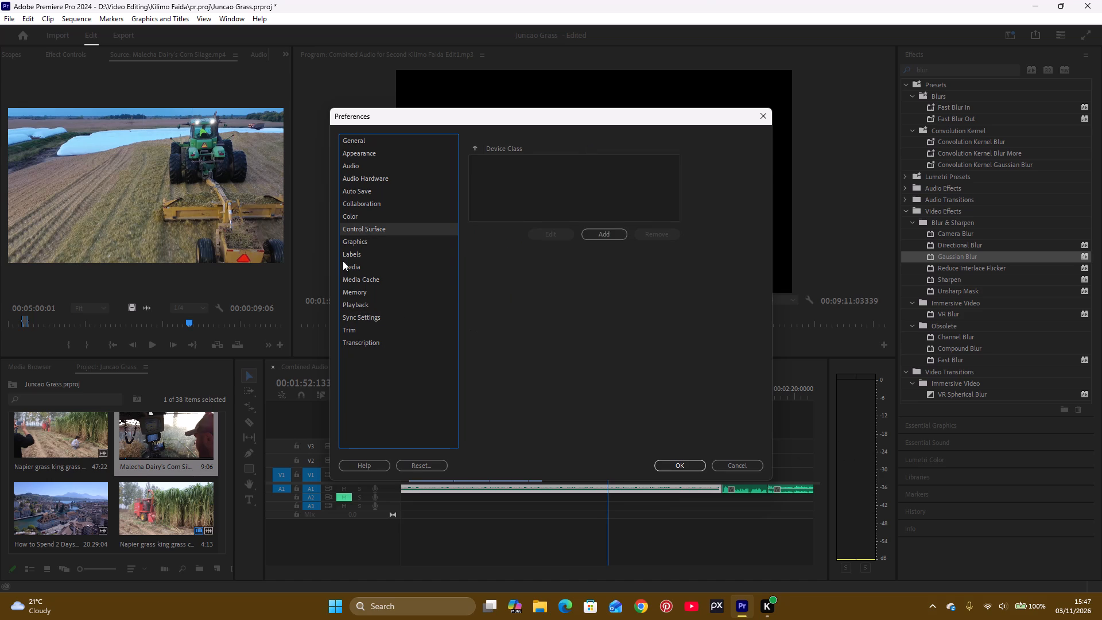
left_click(362, 238)
Set the default label colour for video clips to Blue in the Labels preferences and apply the preferences.
left_click(377, 256)
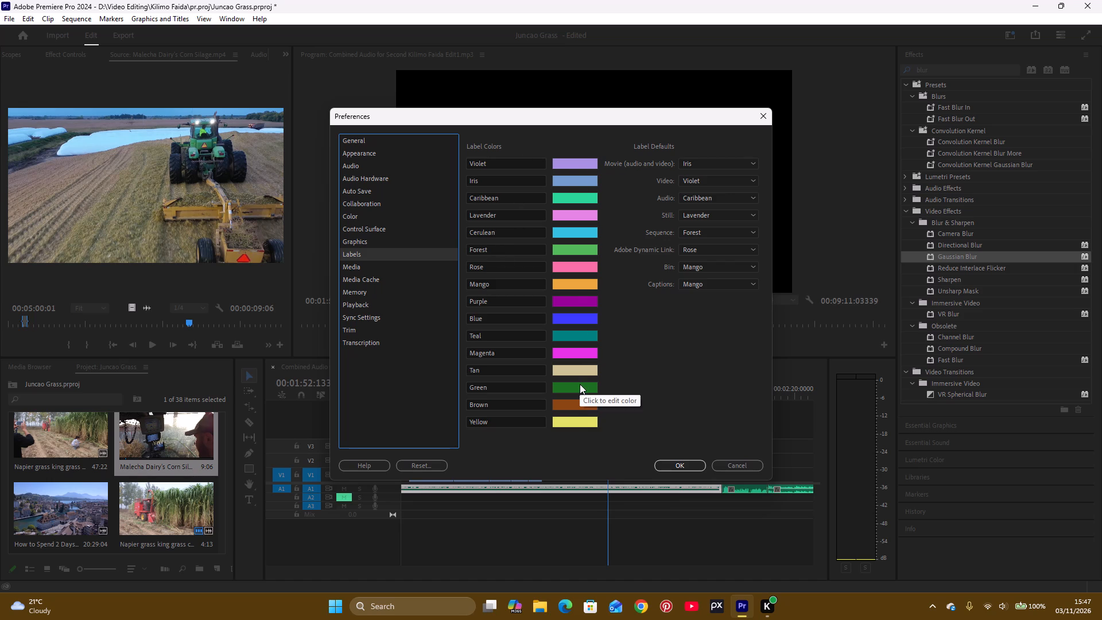
left_click(580, 402)
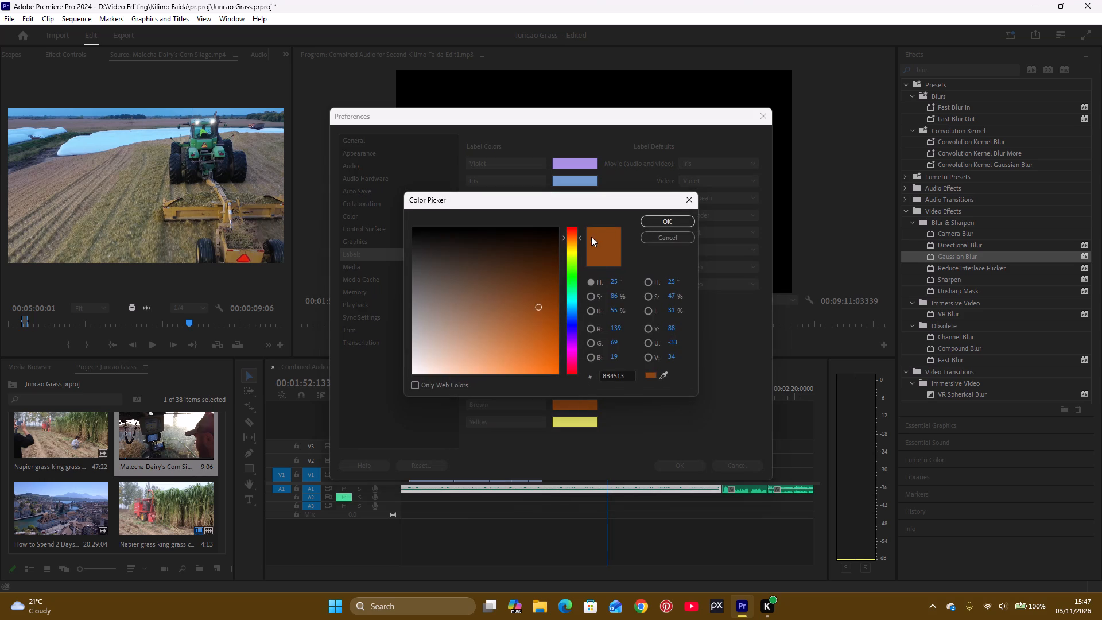
left_click(652, 236)
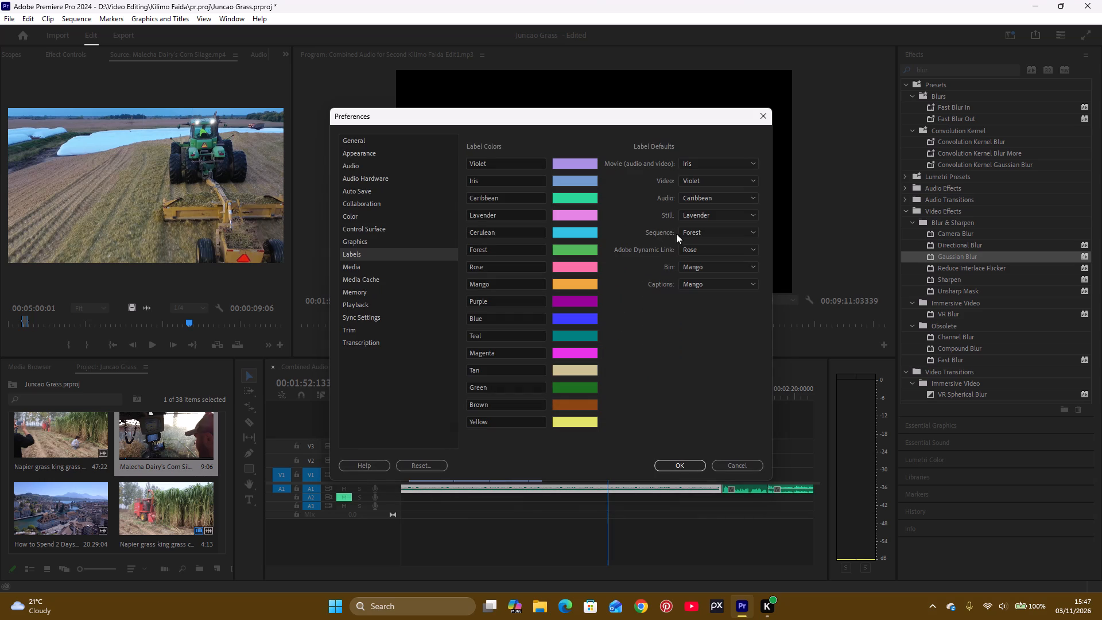
left_click(699, 200)
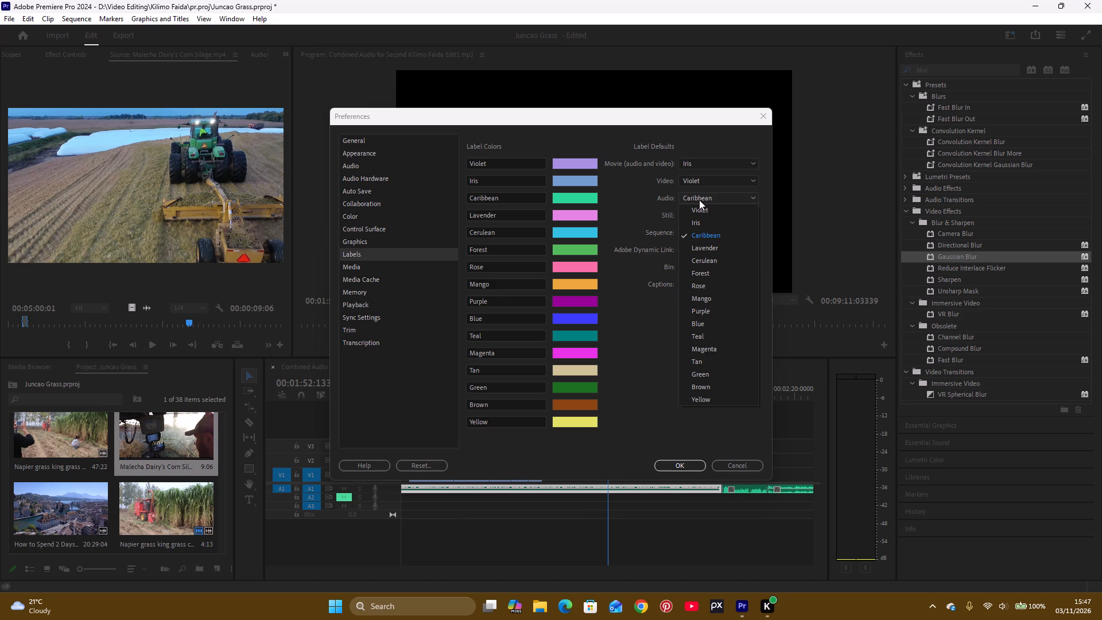
left_click(699, 200)
left_click(701, 182)
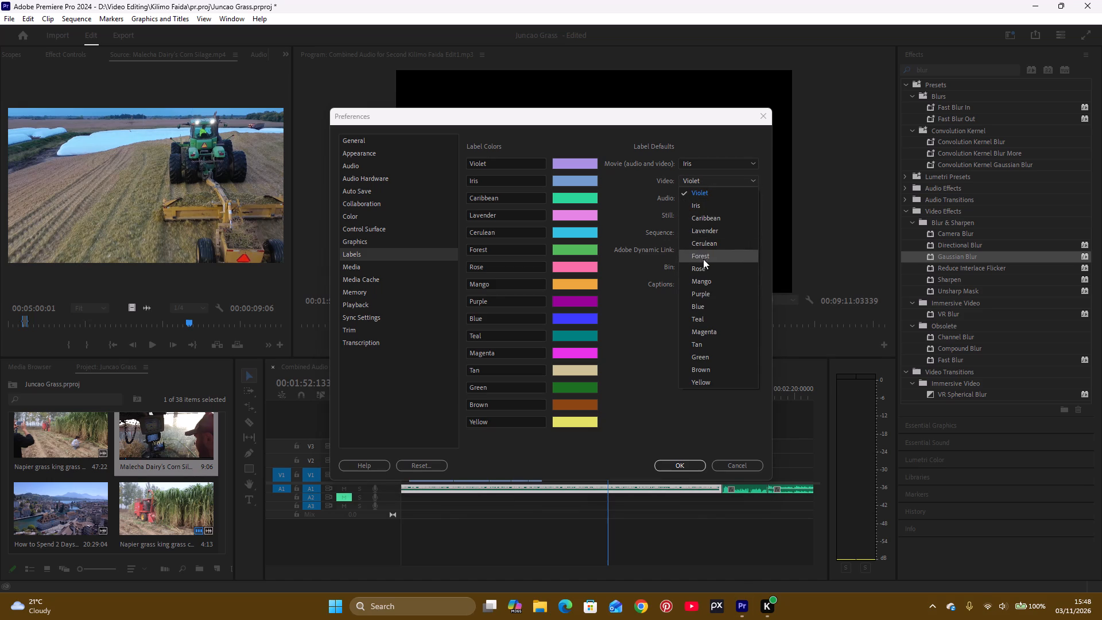
left_click(716, 307)
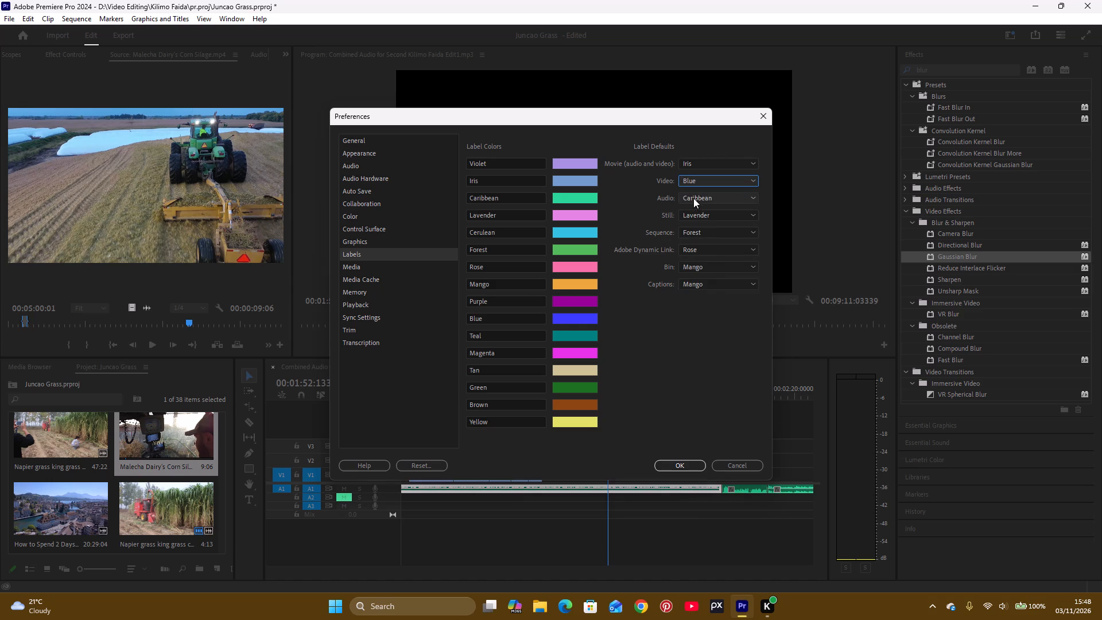
left_click(698, 265)
left_click(698, 265)
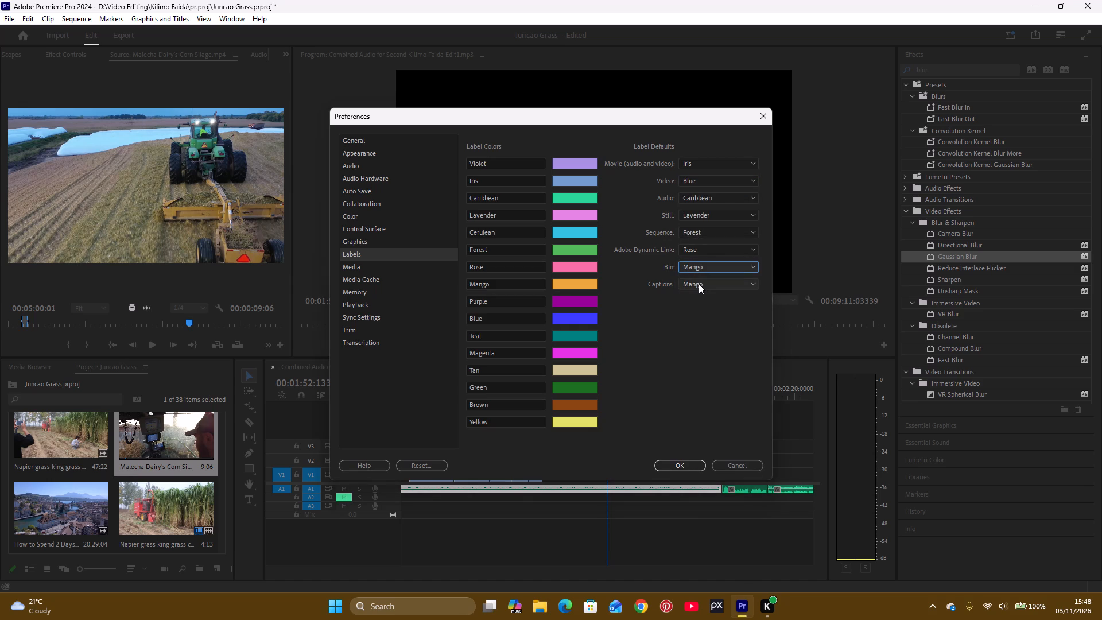
left_click(699, 284)
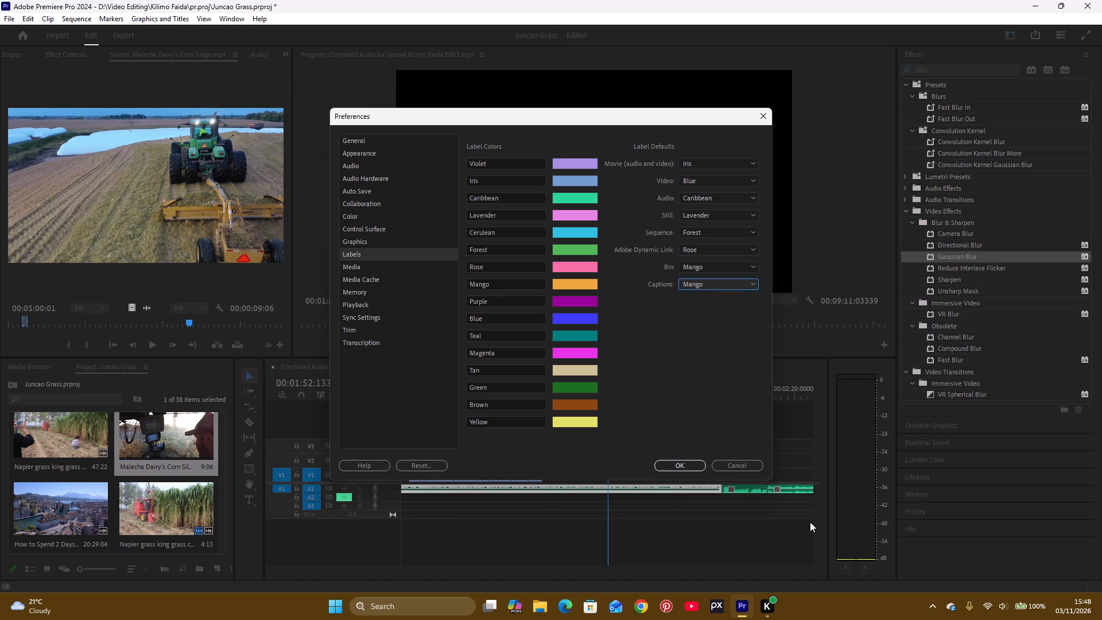
left_click(664, 467)
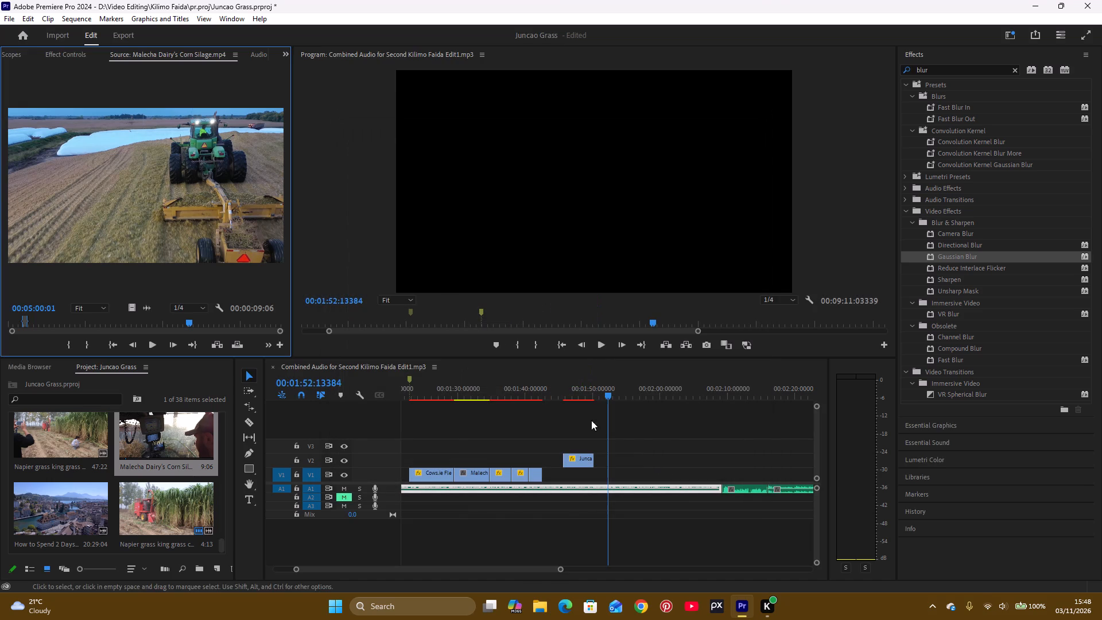
Move the Juncao field clip from V2 down to V1, starting at 00:01:45:27462.
left_click(527, 382)
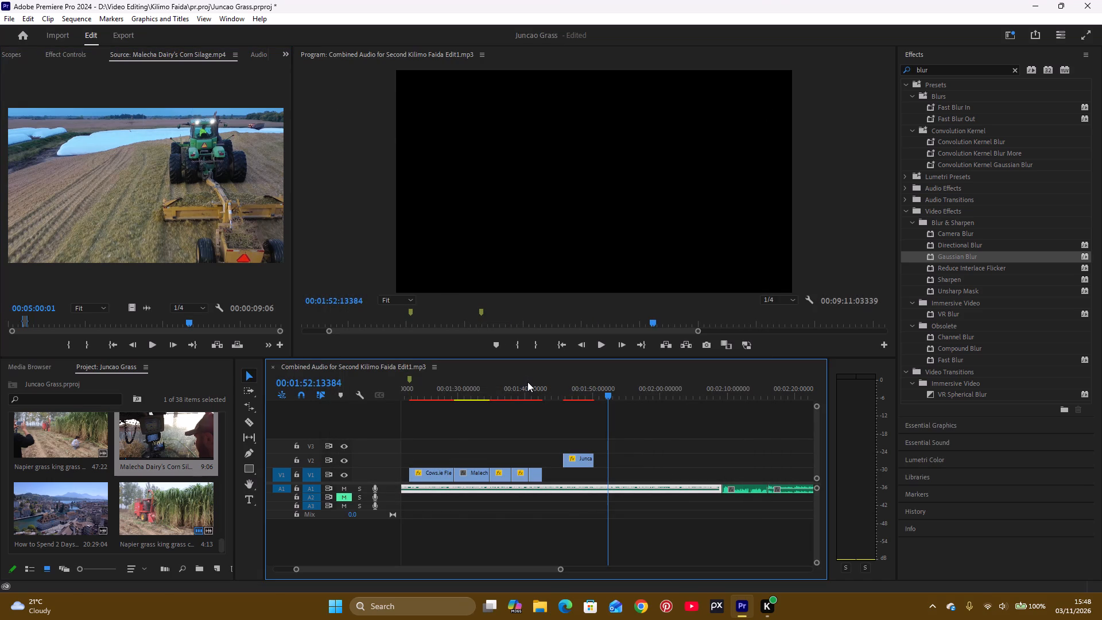
left_click(579, 398)
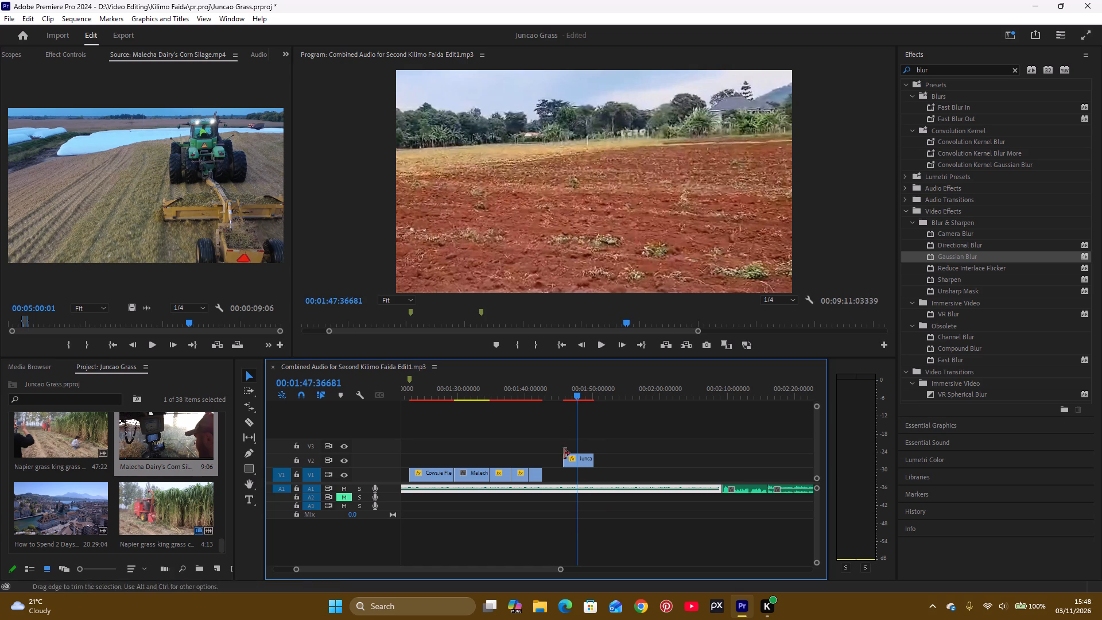
left_click(551, 382)
key("space")
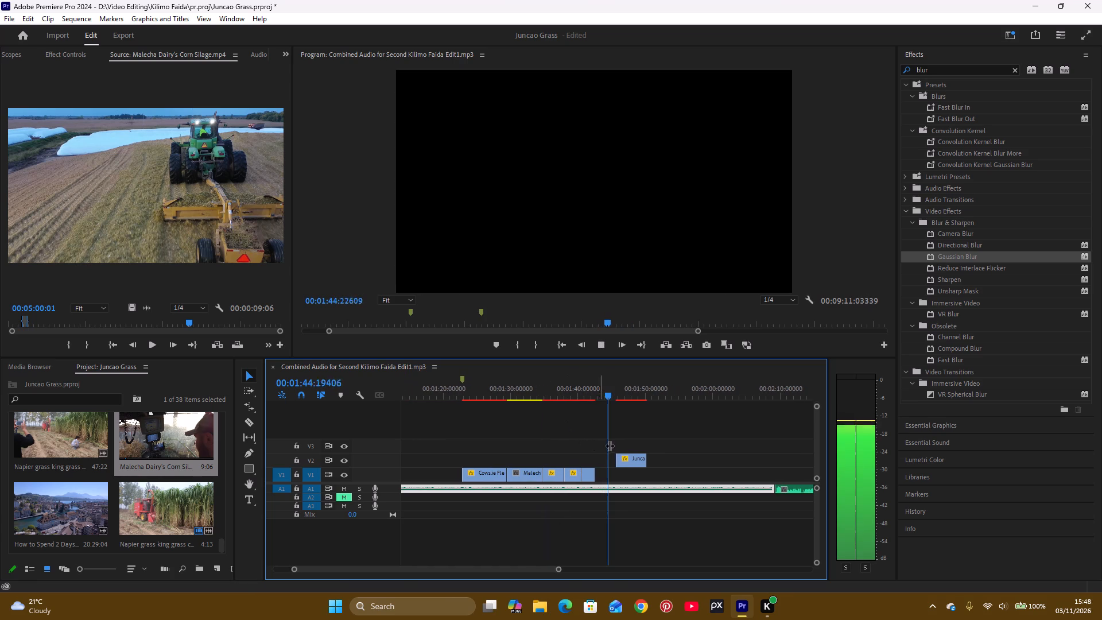
key("space")
left_click_drag(619, 455, 618, 474)
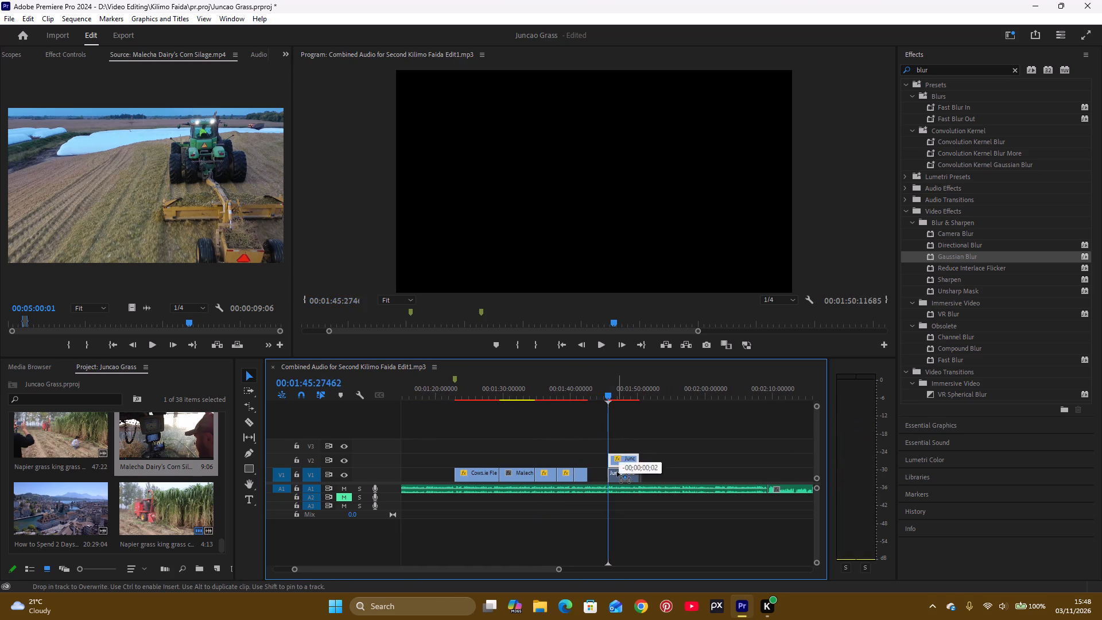
Play the narration over the moved field clip and on into the gap, stopping at 00:01:51:40563.
key("space")
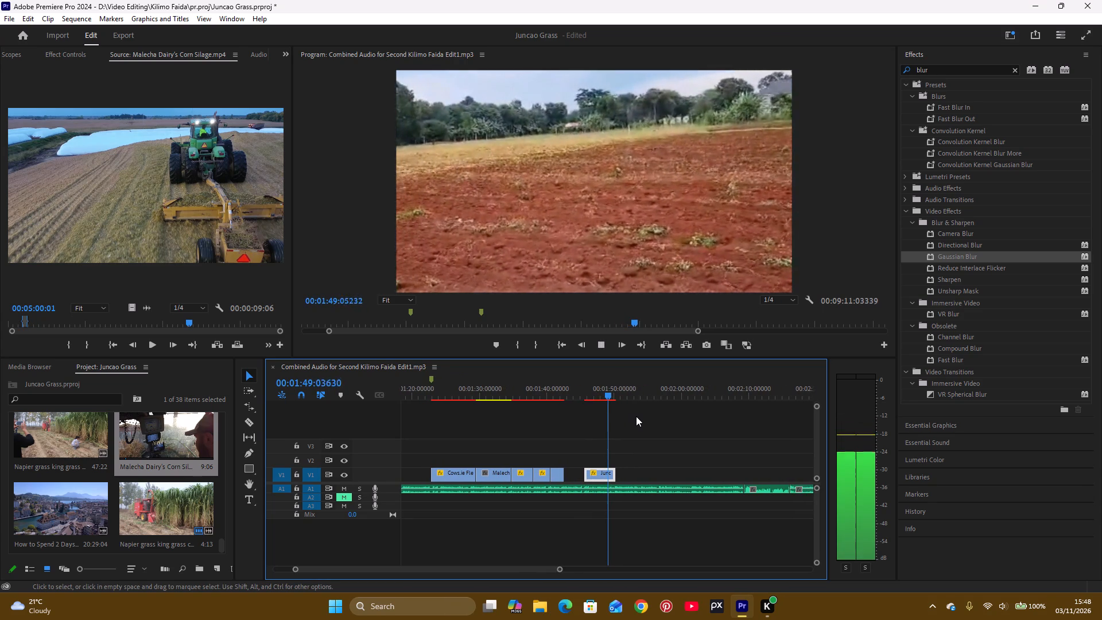
key("space")
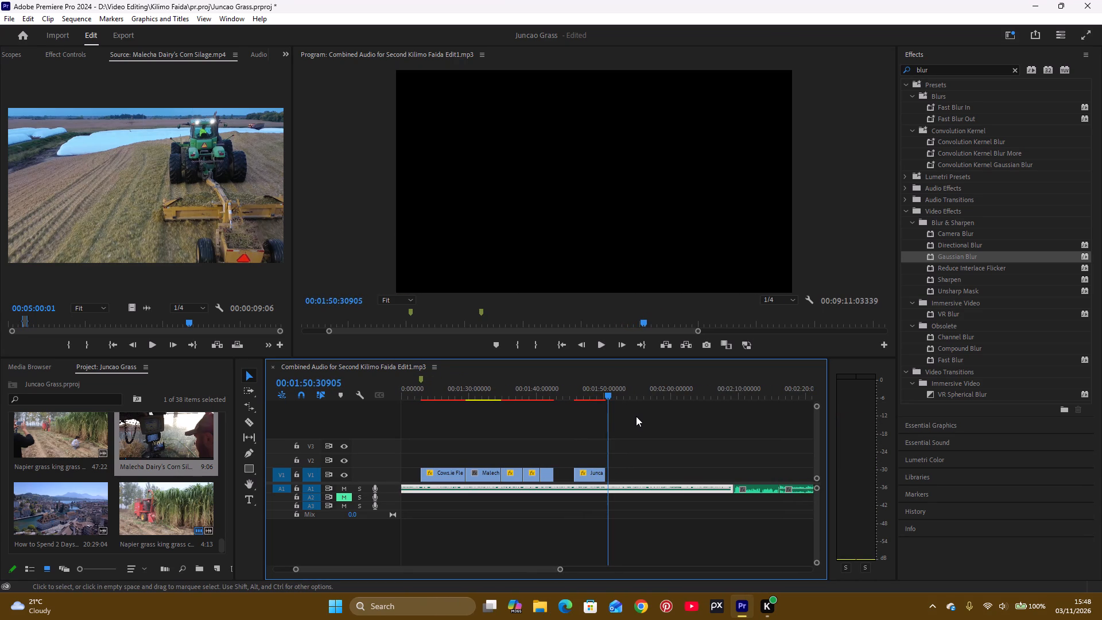
key("space")
key("space")
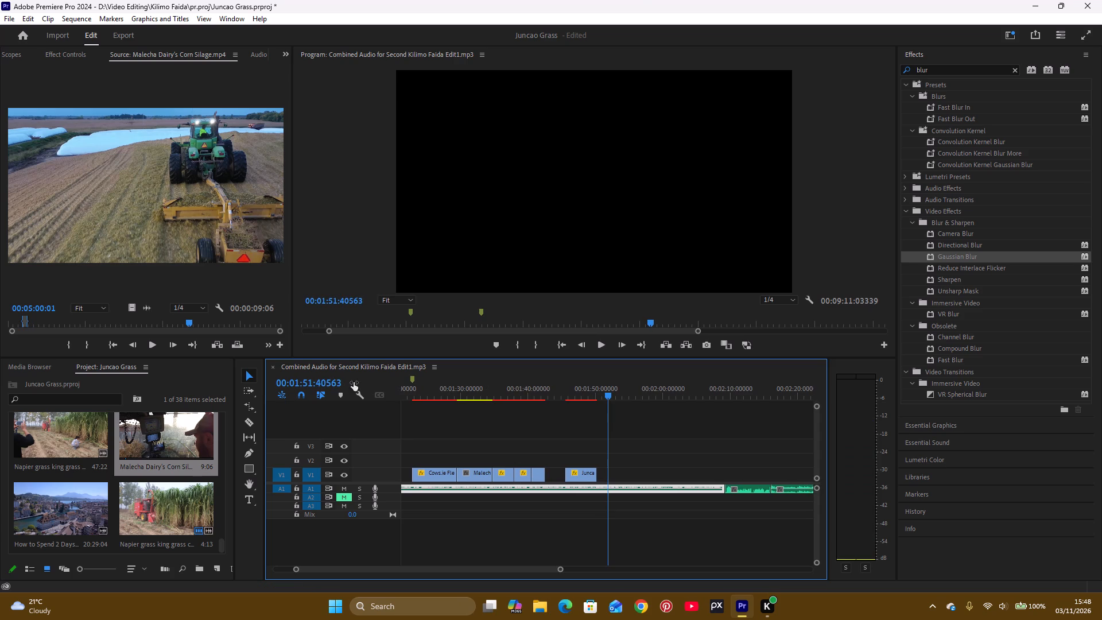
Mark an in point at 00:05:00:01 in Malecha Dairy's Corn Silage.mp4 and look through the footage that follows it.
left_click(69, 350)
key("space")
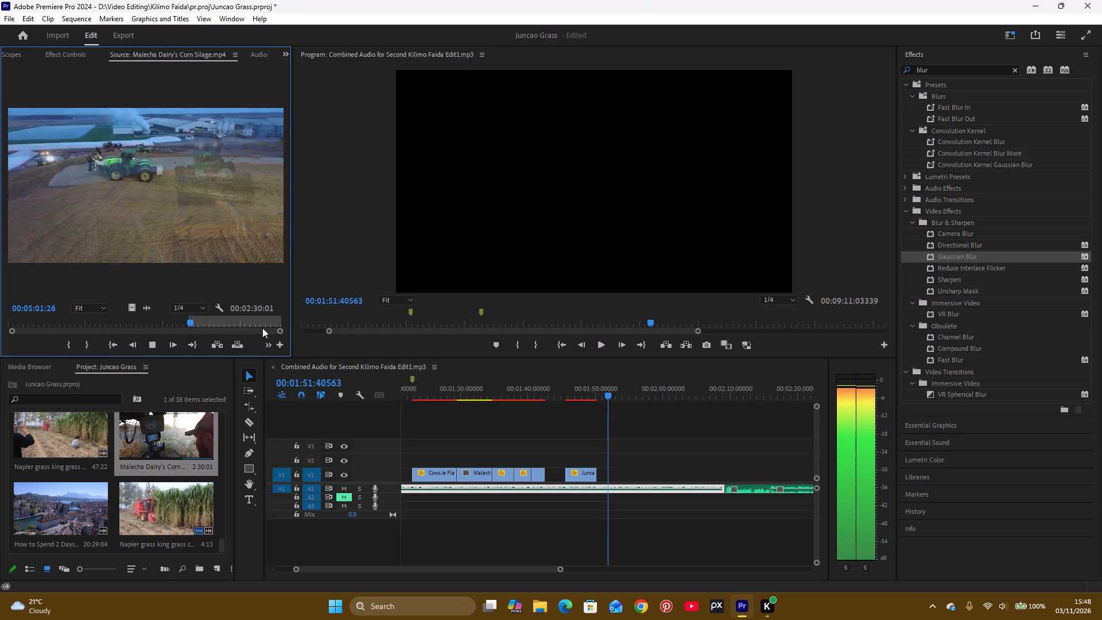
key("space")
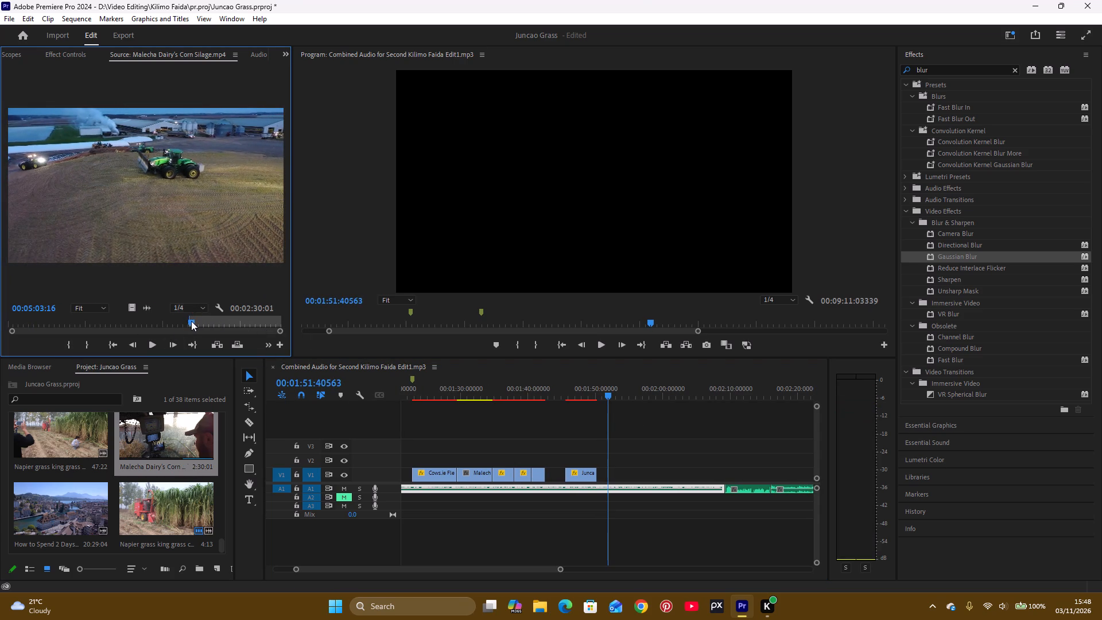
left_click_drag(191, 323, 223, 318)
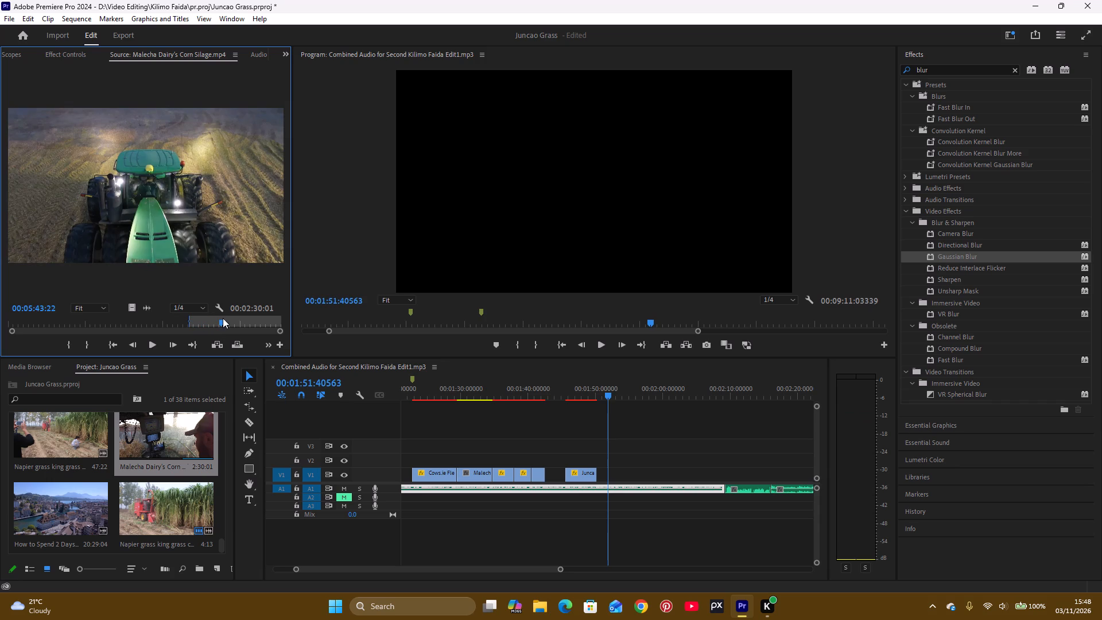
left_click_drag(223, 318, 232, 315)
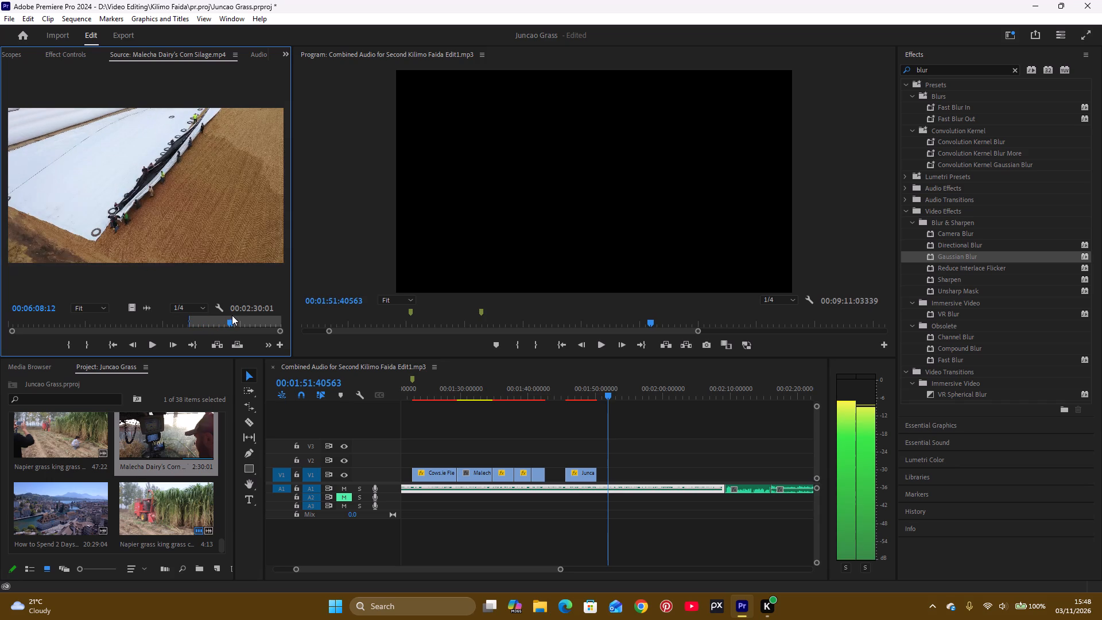
Mark the Malecha Dairy's Corn Silage.mp4 source from 00:04:19:06 to 00:04:31:28 and place its video on V1 directly after the field clip.
left_click_drag(232, 315, 181, 320)
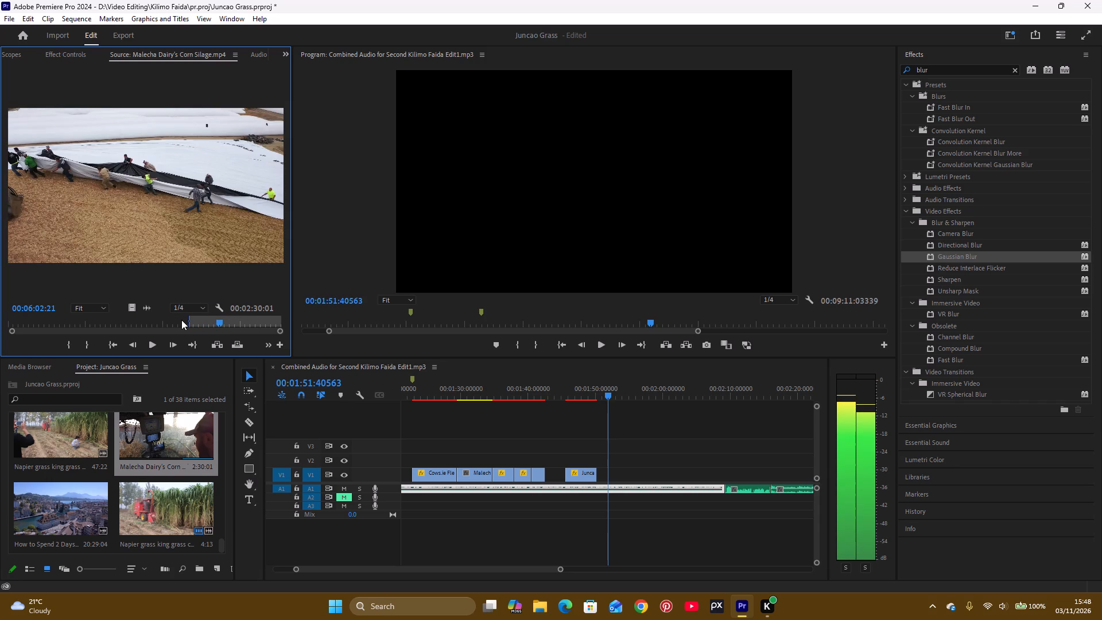
left_click_drag(181, 320, 164, 323)
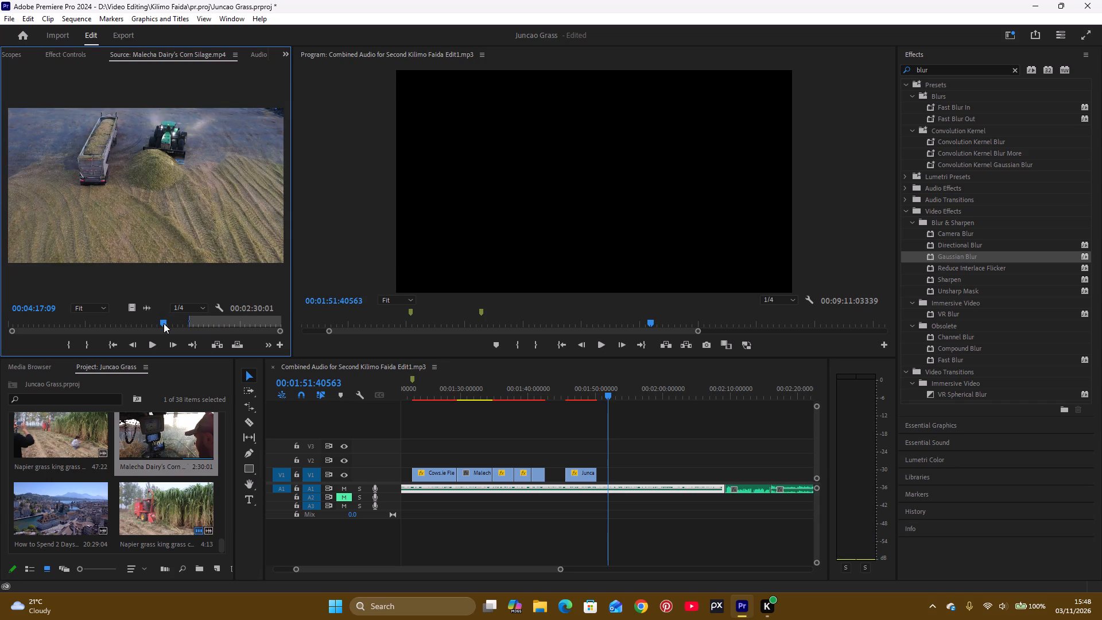
left_click(164, 323)
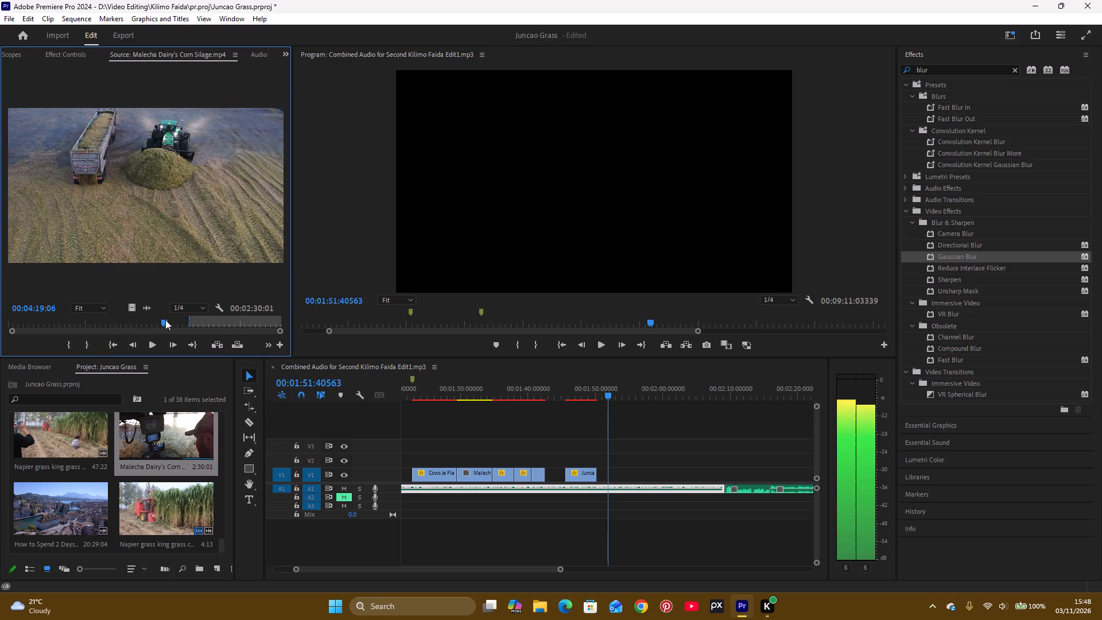
left_click(67, 348)
key("space")
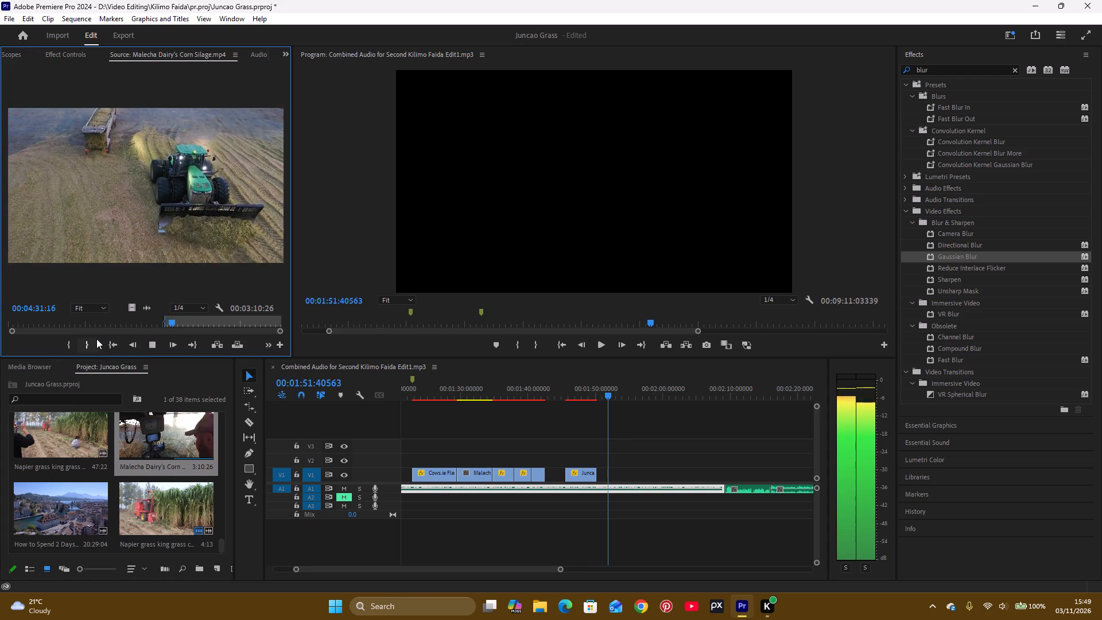
key("space")
left_click(92, 342)
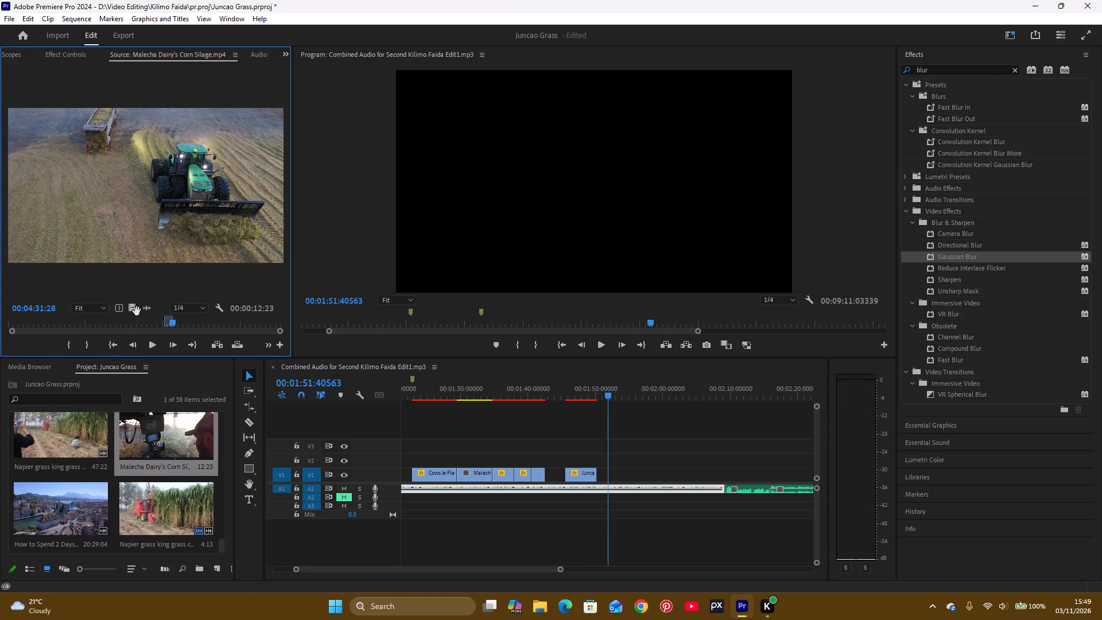
left_click_drag(137, 311, 595, 473)
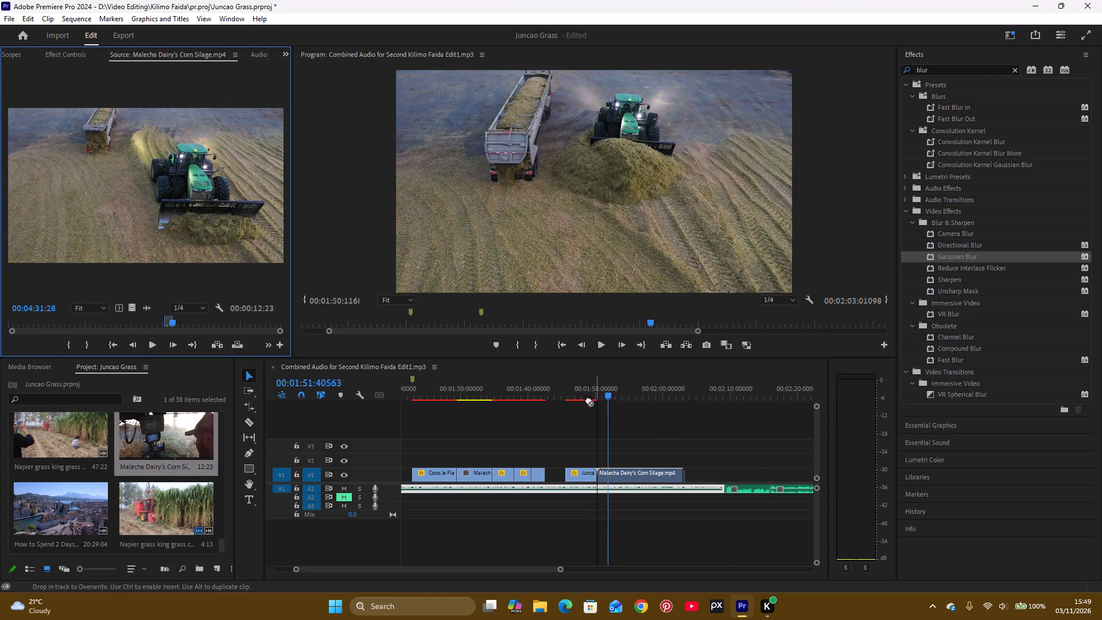
Play the narration over the newly placed silage clip, then replay from 00:01:52:00161 and stop at 00:01:53:34252.
left_click(588, 388)
key("space")
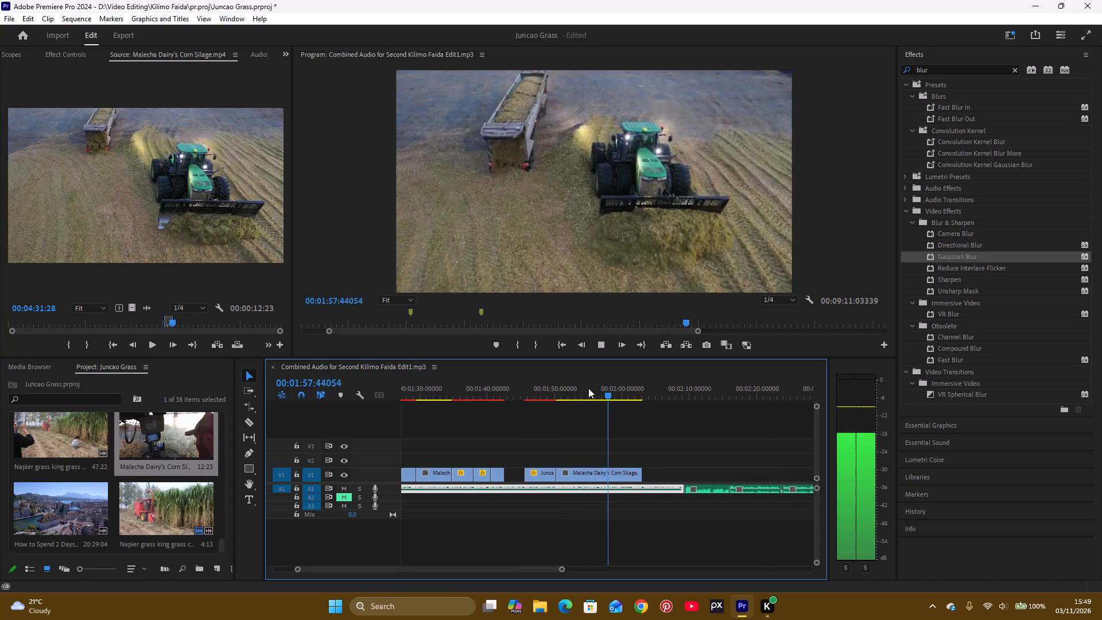
key("space")
left_click(568, 394)
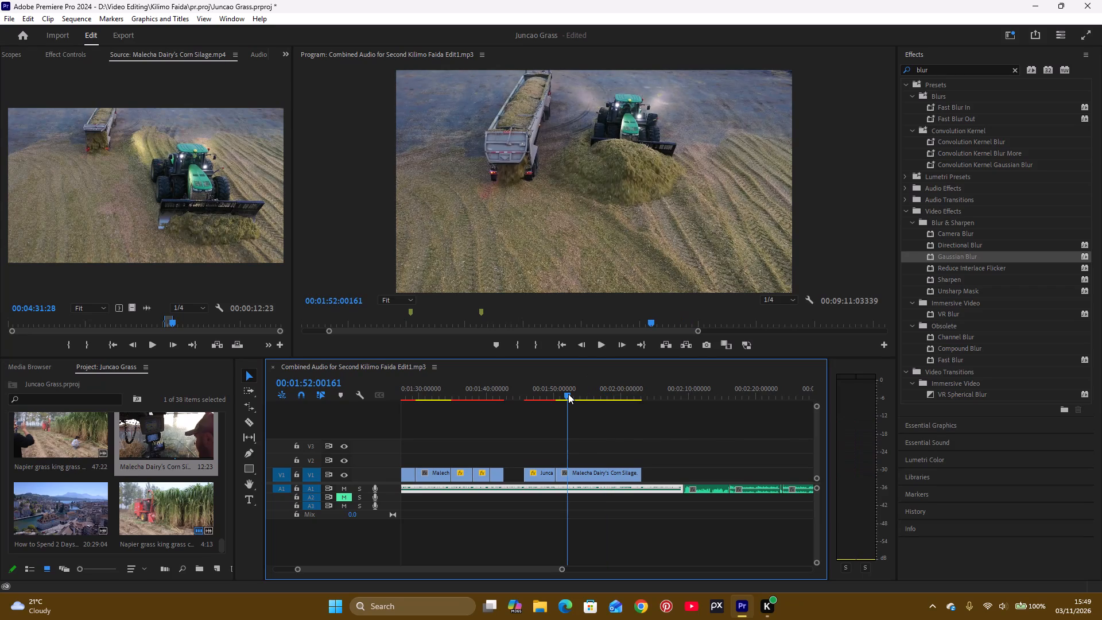
key("space")
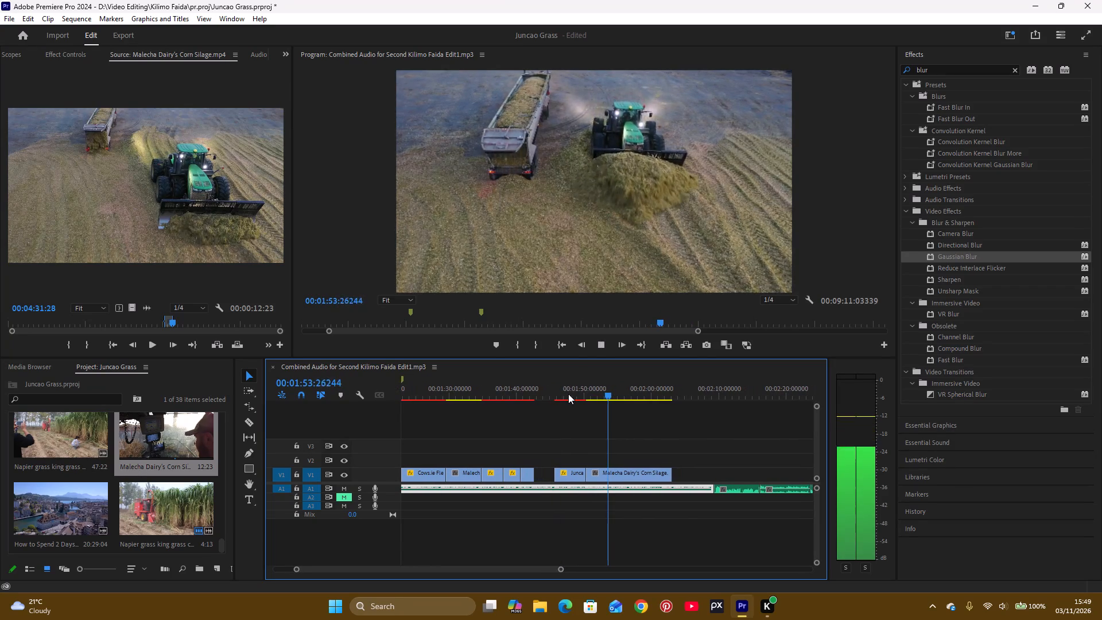
key("space")
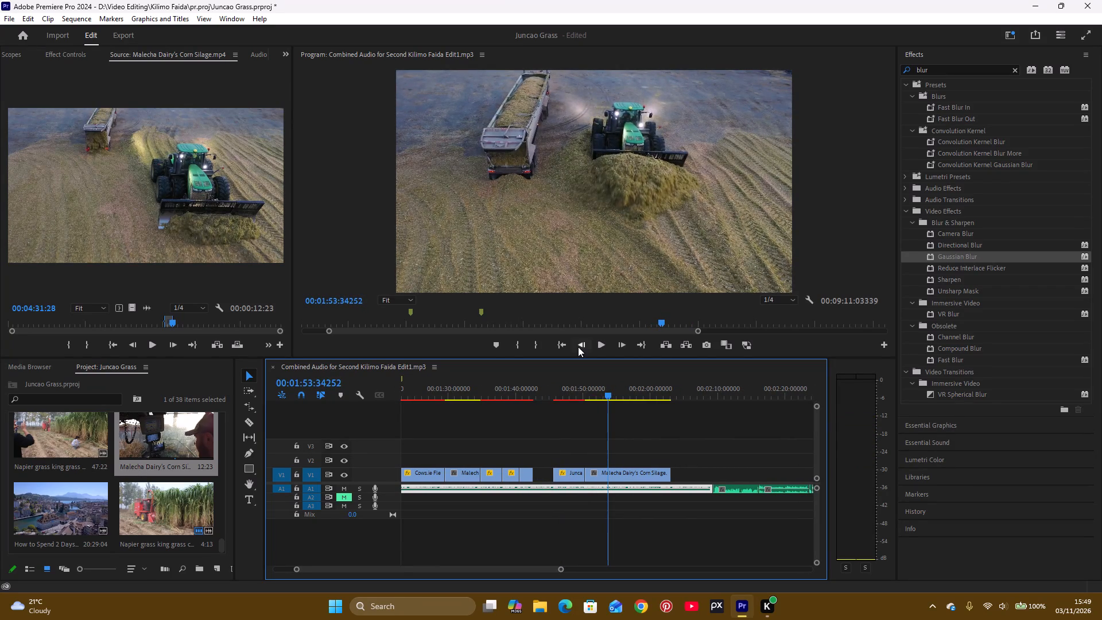
Add a new horizontal text layer on V2 above the silage clip at 00:01:53:34252.
left_click(248, 501)
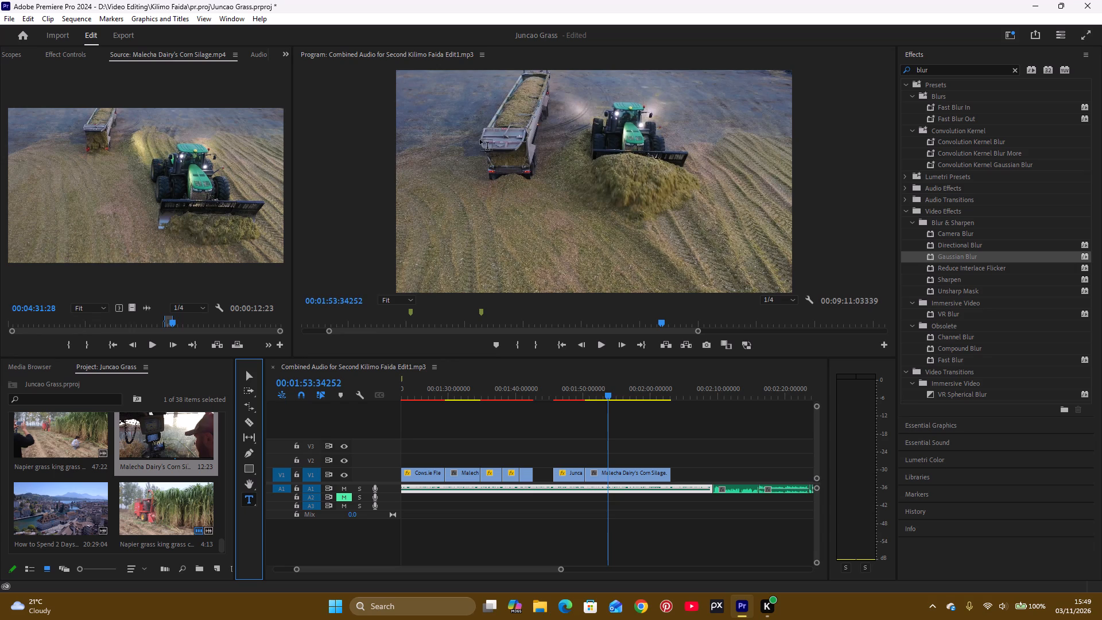
left_click(246, 372)
left_click_drag(968, 423, 958, 427)
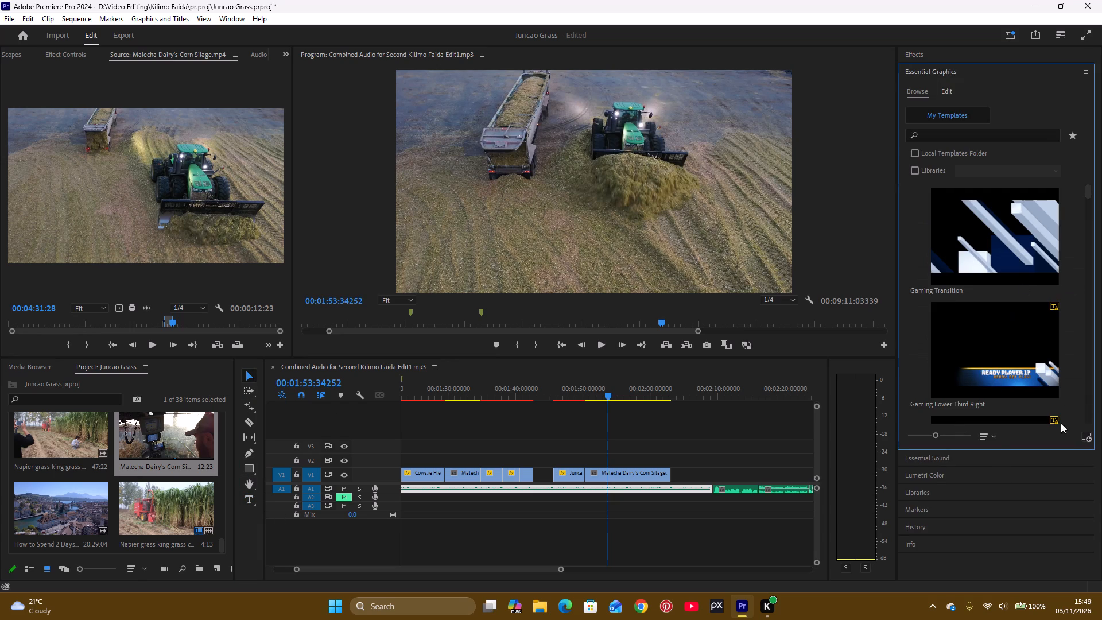
left_click(964, 456)
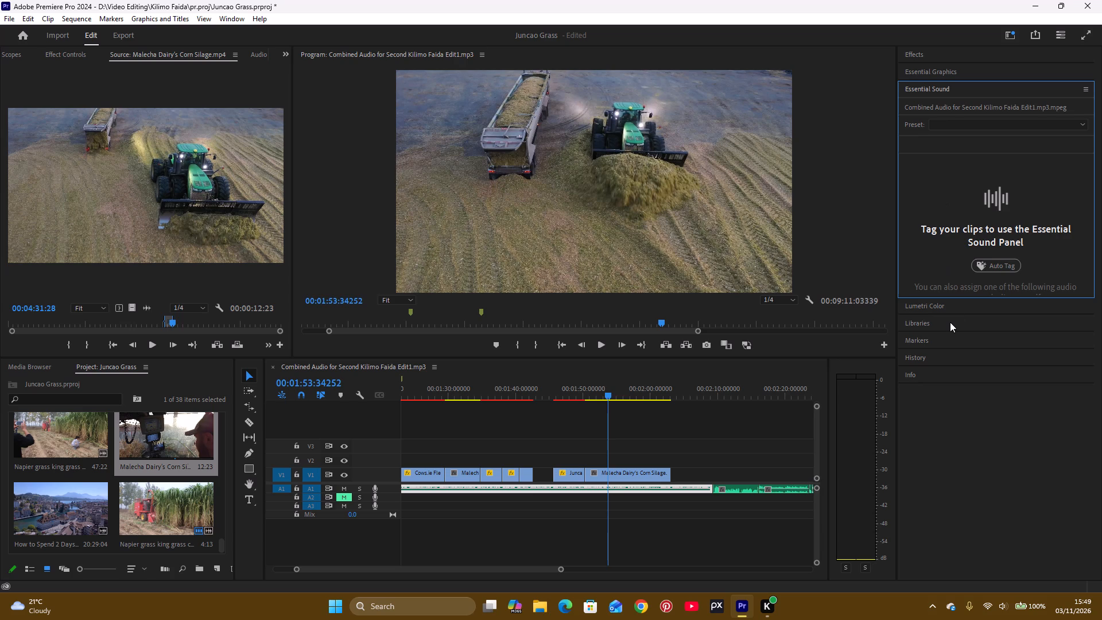
left_click(949, 75)
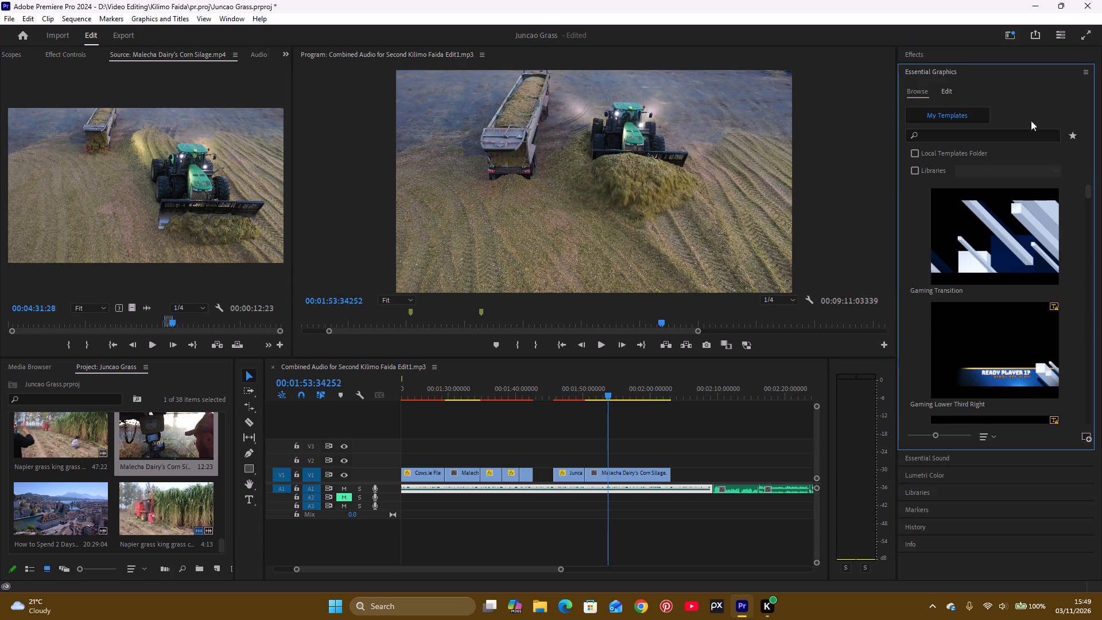
left_click(946, 90)
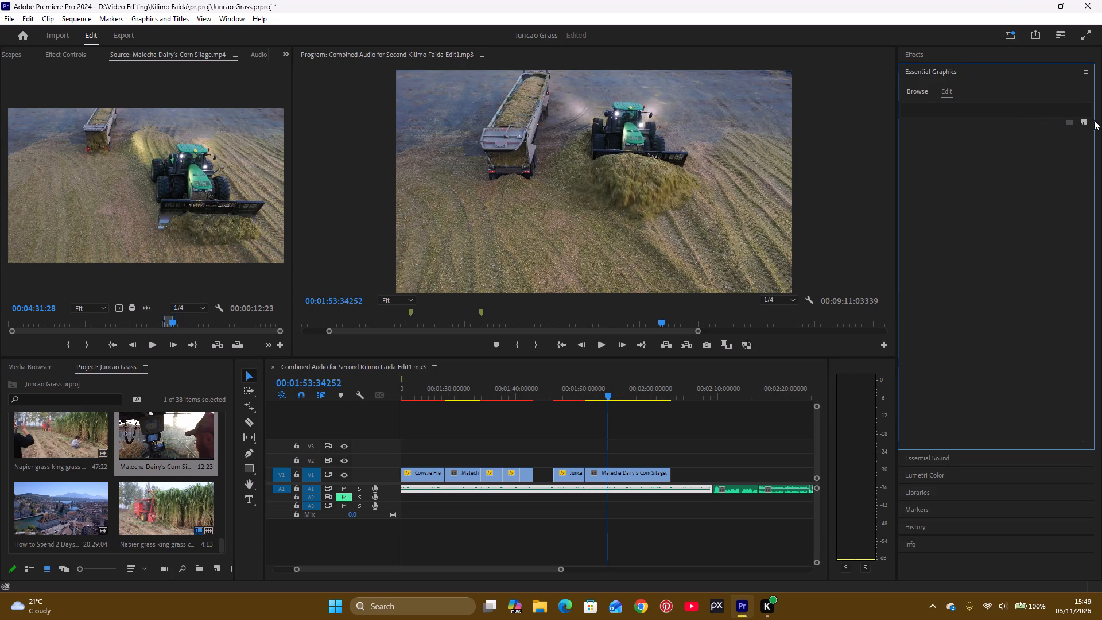
left_click(1087, 121)
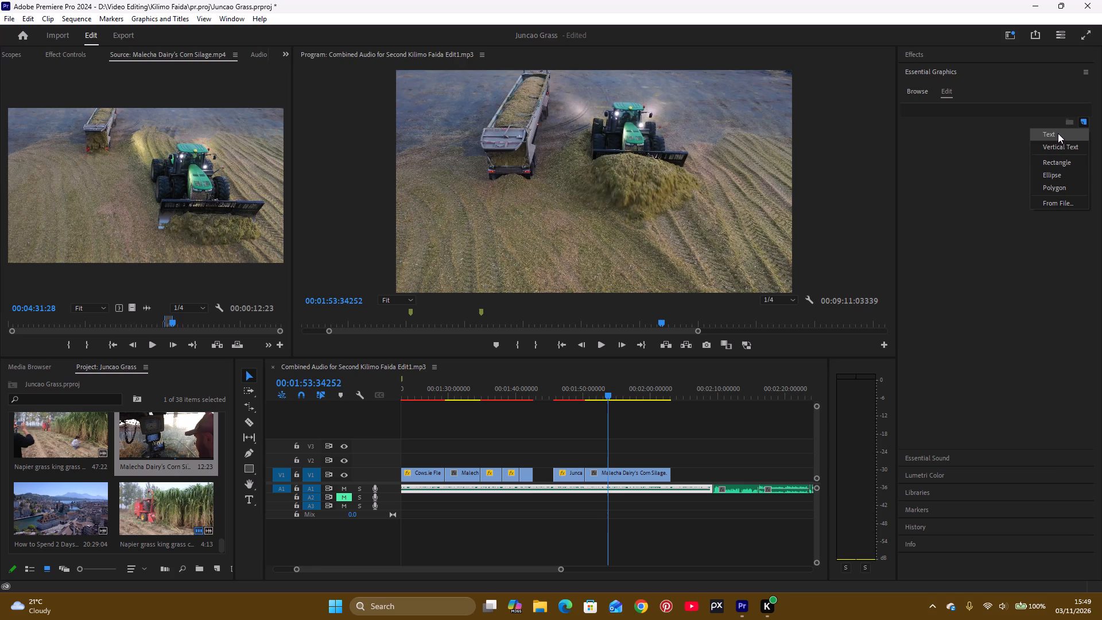
left_click(1064, 133)
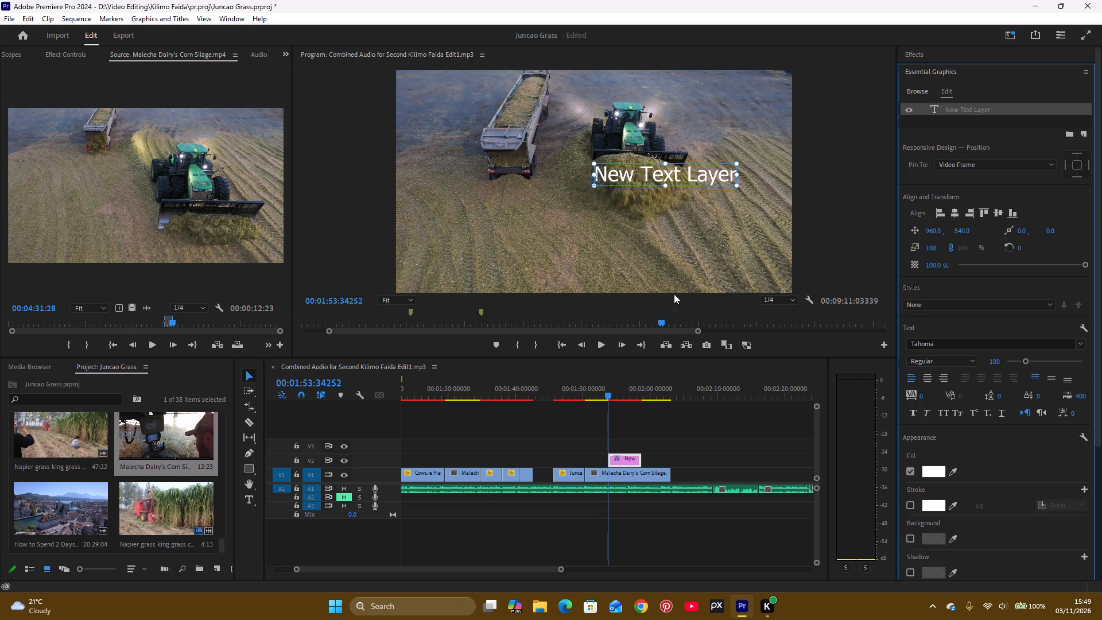
Replay the narration leading up to the new text layer several times to find the cue for its start.
left_click(594, 393)
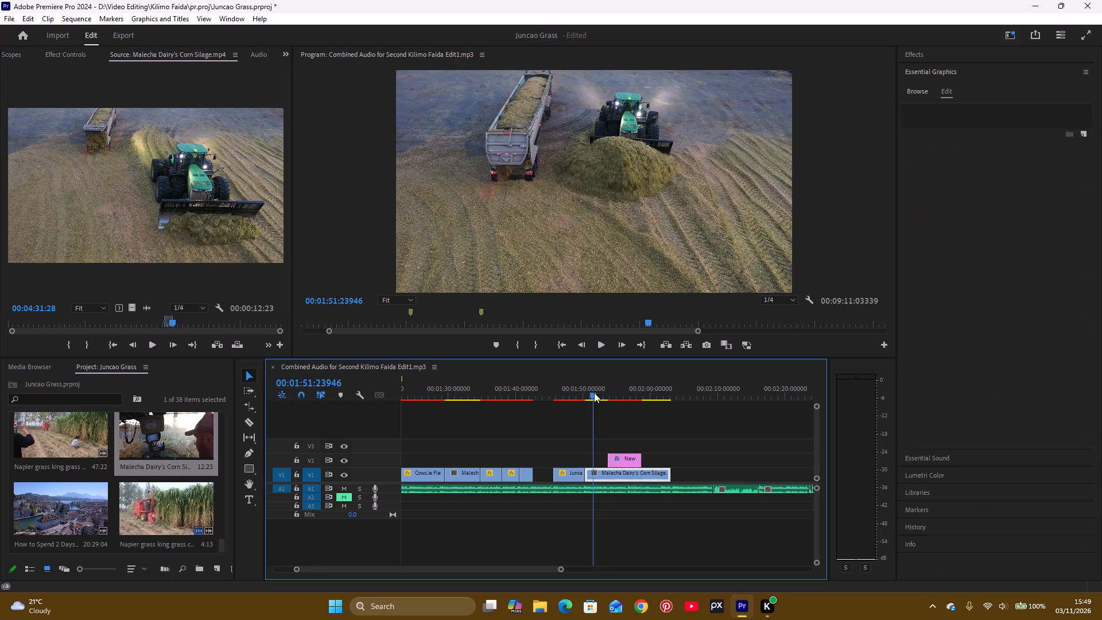
key("space")
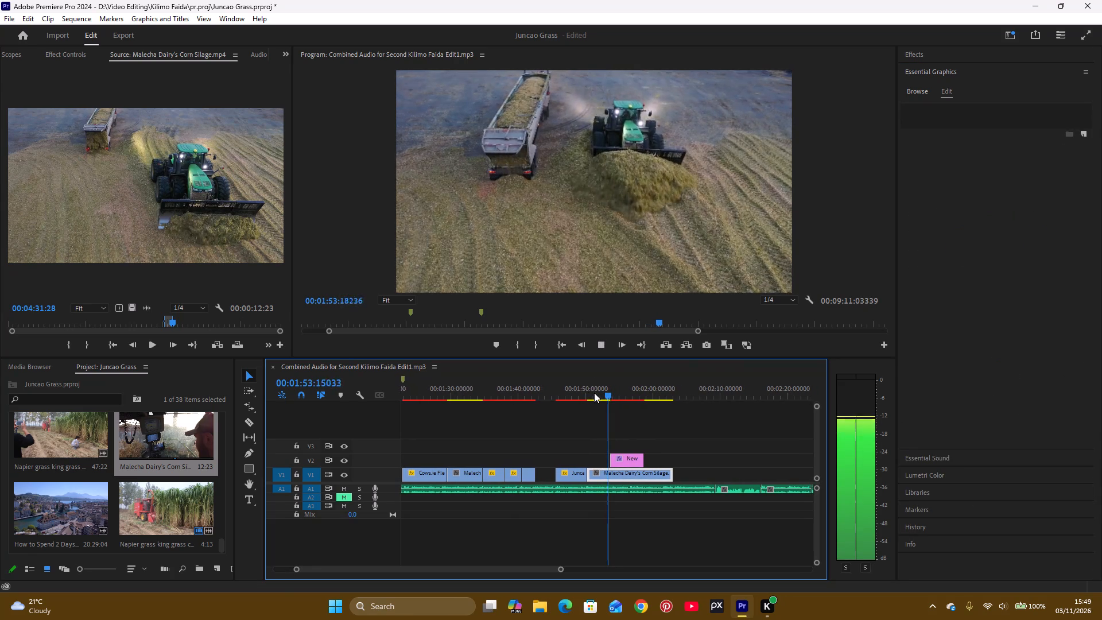
key("space")
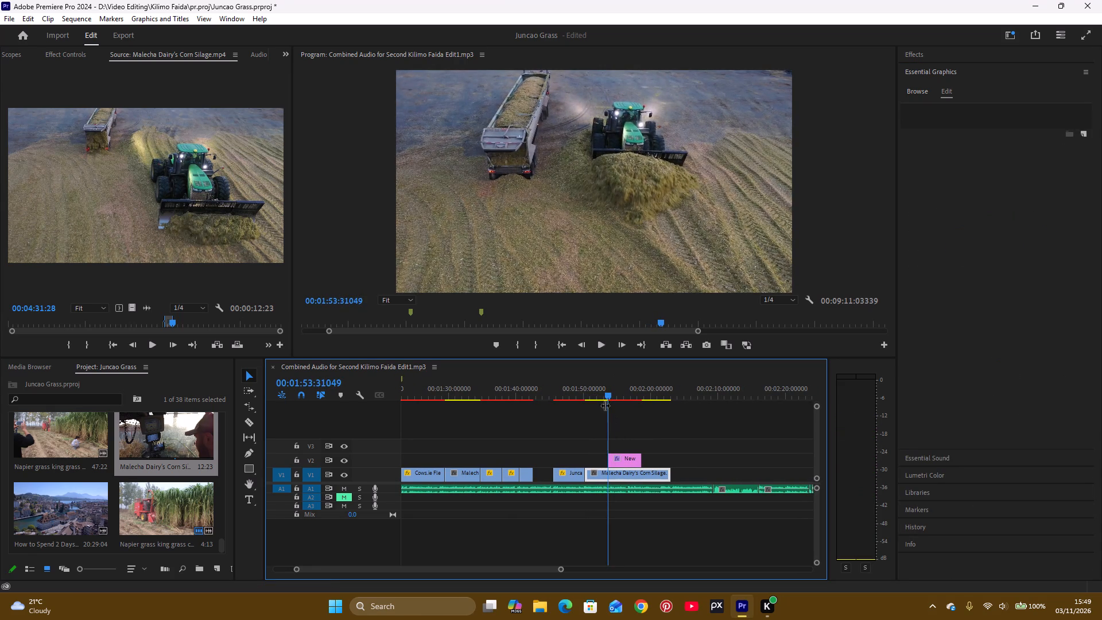
left_click(600, 396)
key("space")
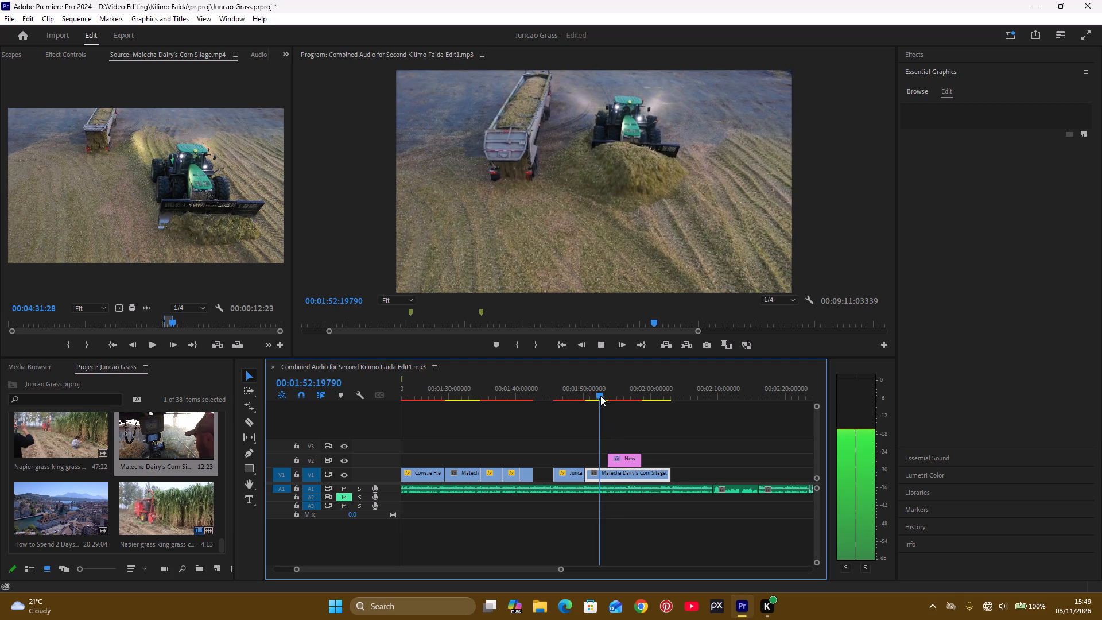
key("space")
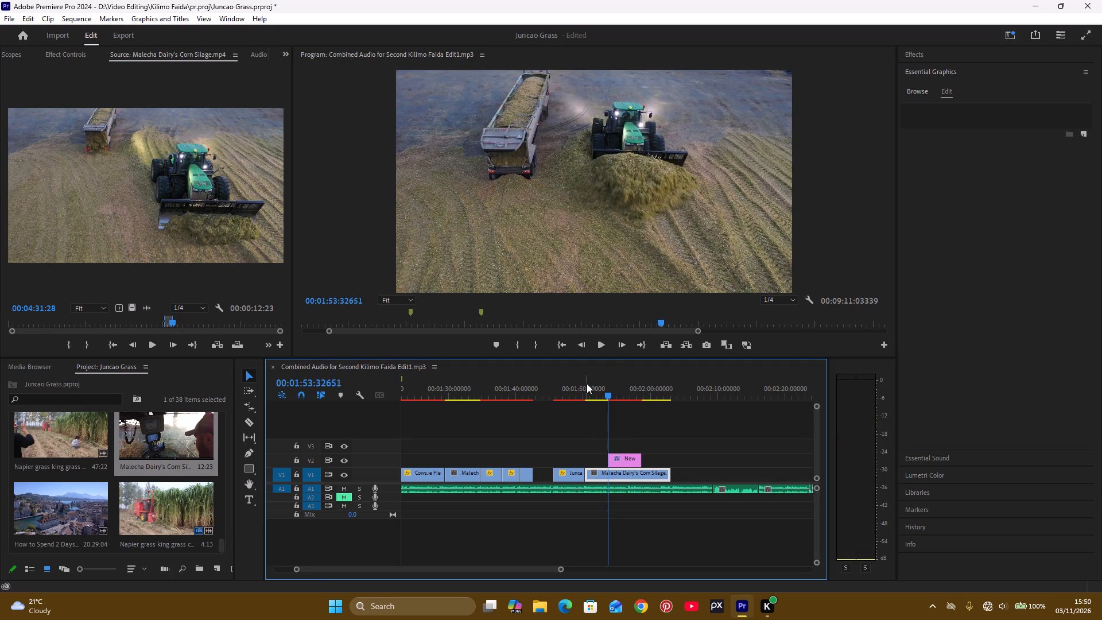
left_click(595, 395)
key("space")
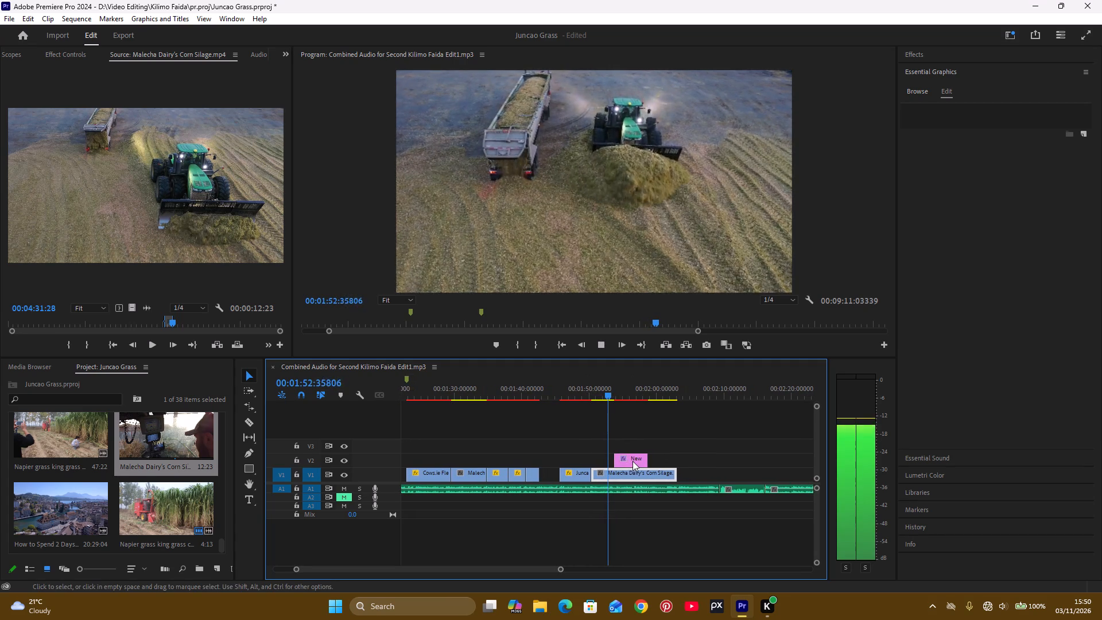
key("space")
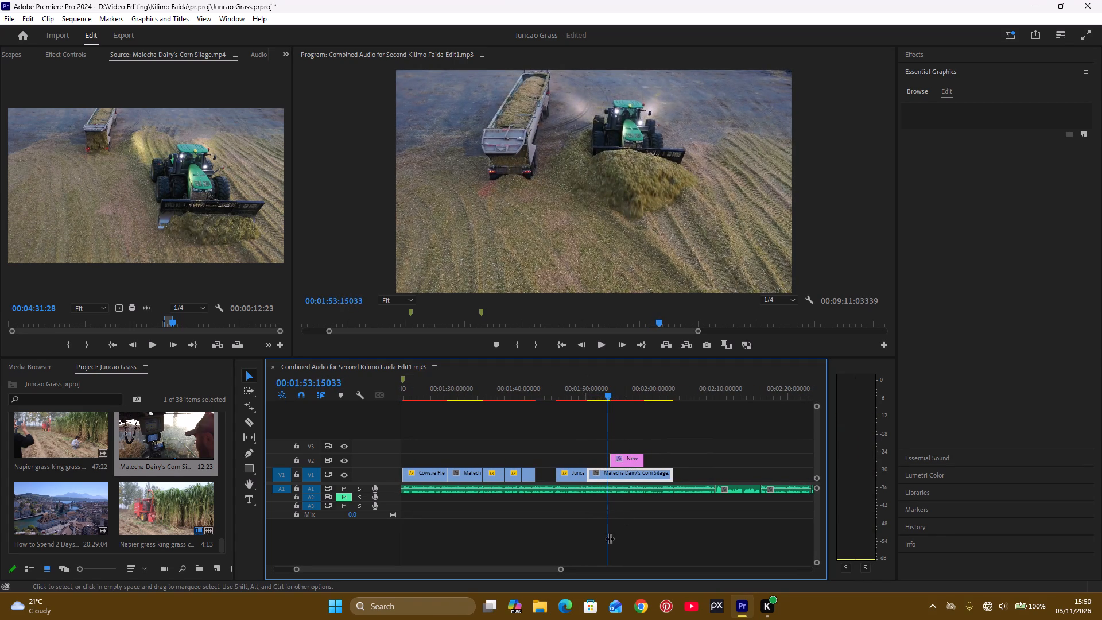
Move the text layer clip on V2 slightly earlier so it starts at the narration cue, 00:01:53:27846.
left_click_drag(563, 570, 541, 579)
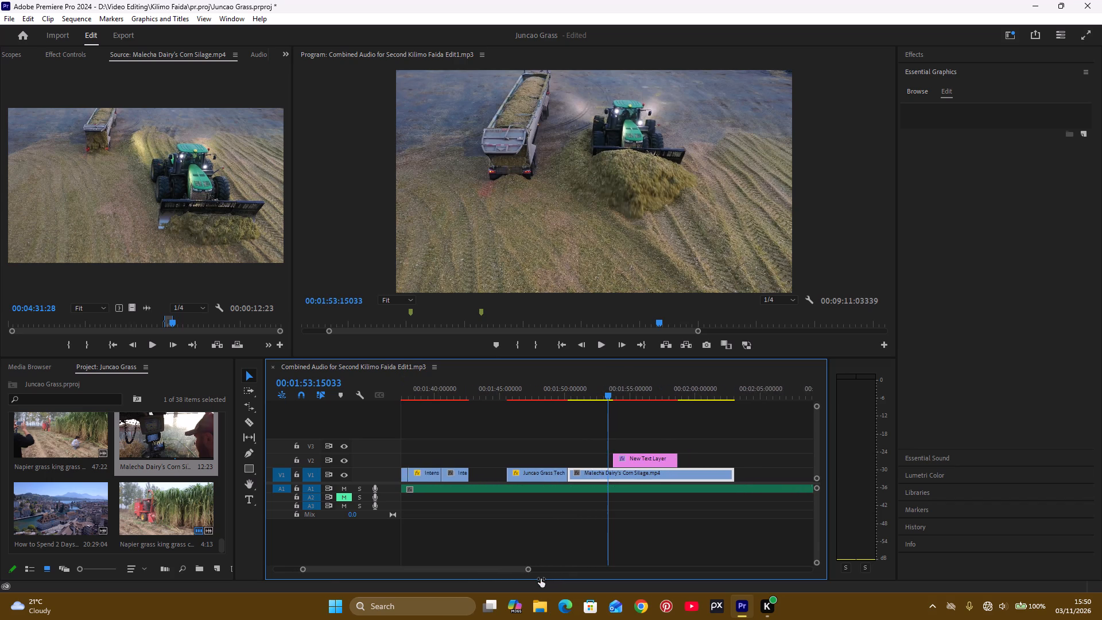
left_click_drag(541, 579, 540, 580)
key("space")
key("space")
left_click_drag(624, 460, 618, 463)
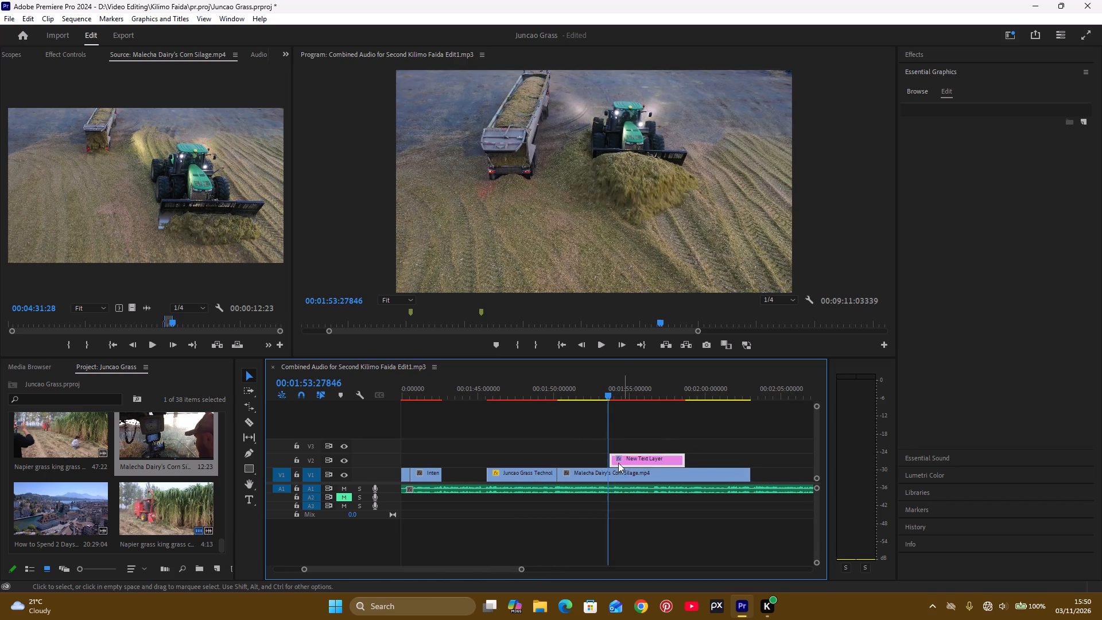
left_click_drag(618, 463, 616, 464)
Replace the placeholder wording of the text layer over the silage clip with "24 metric tonnes".
key("space")
key("space")
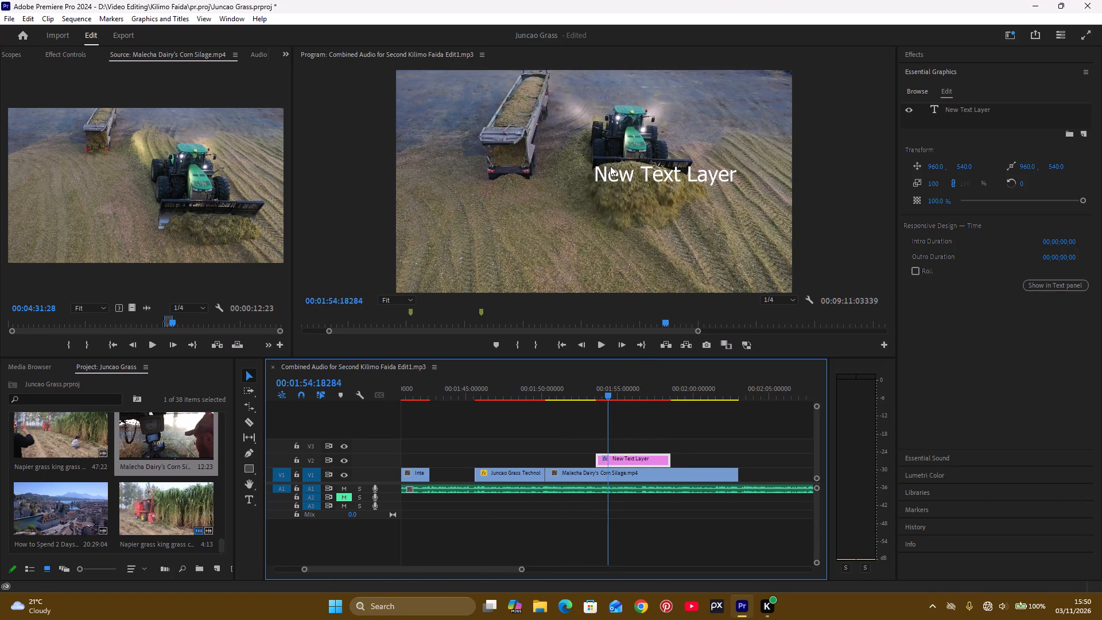
double_click(623, 170)
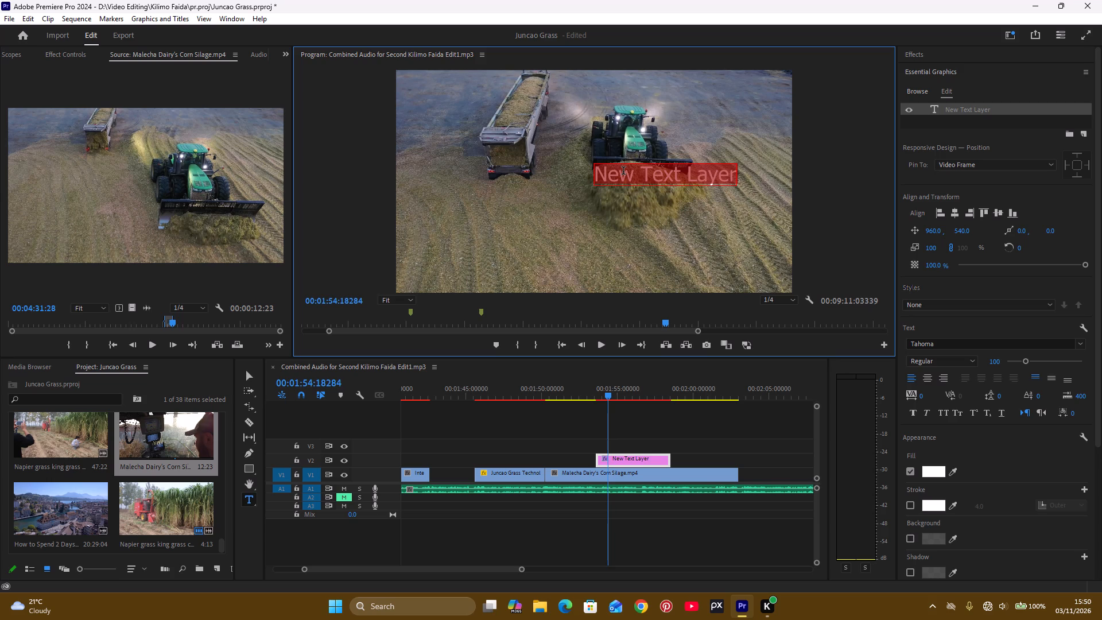
type("24")
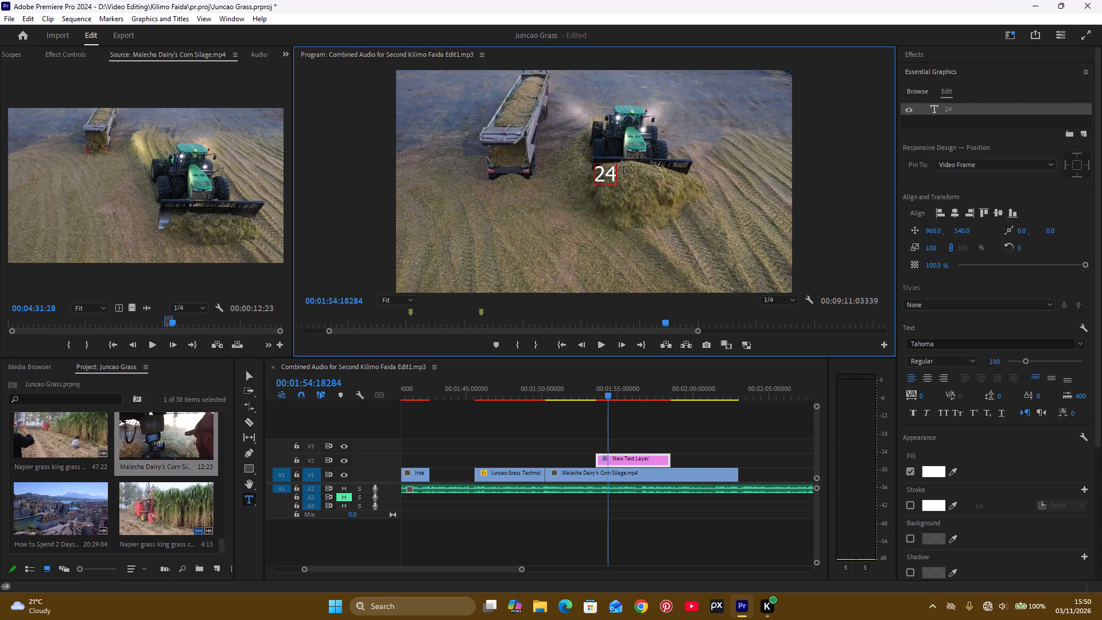
Replay the narration around the "24" text layer a few times to hear the wording that follows the number.
left_click(605, 346)
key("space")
left_click(585, 390)
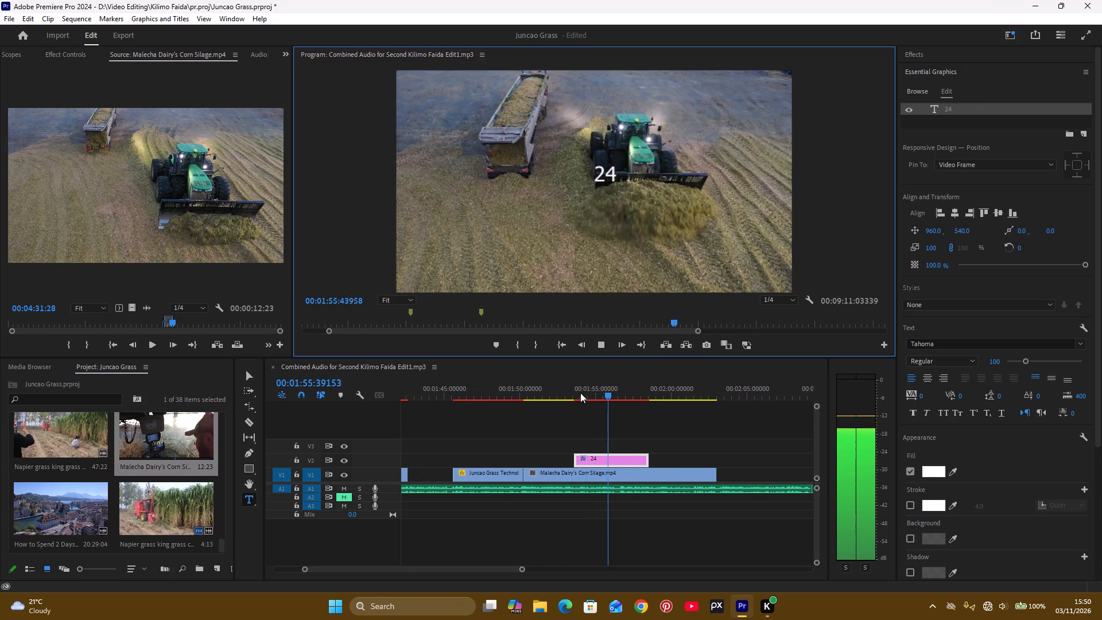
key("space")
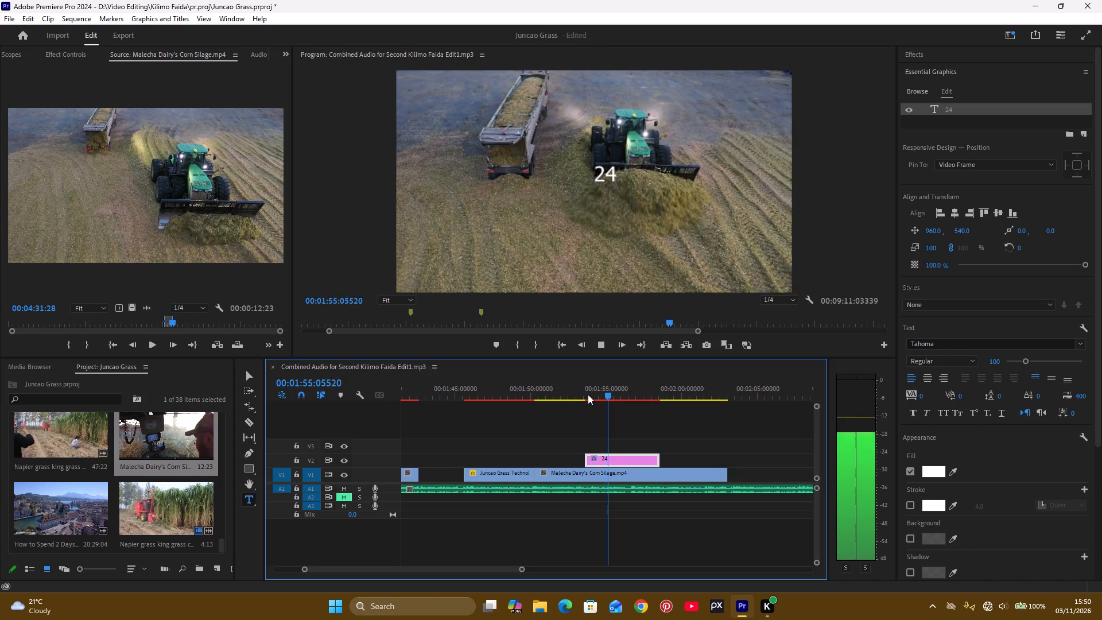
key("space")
left_click(577, 387)
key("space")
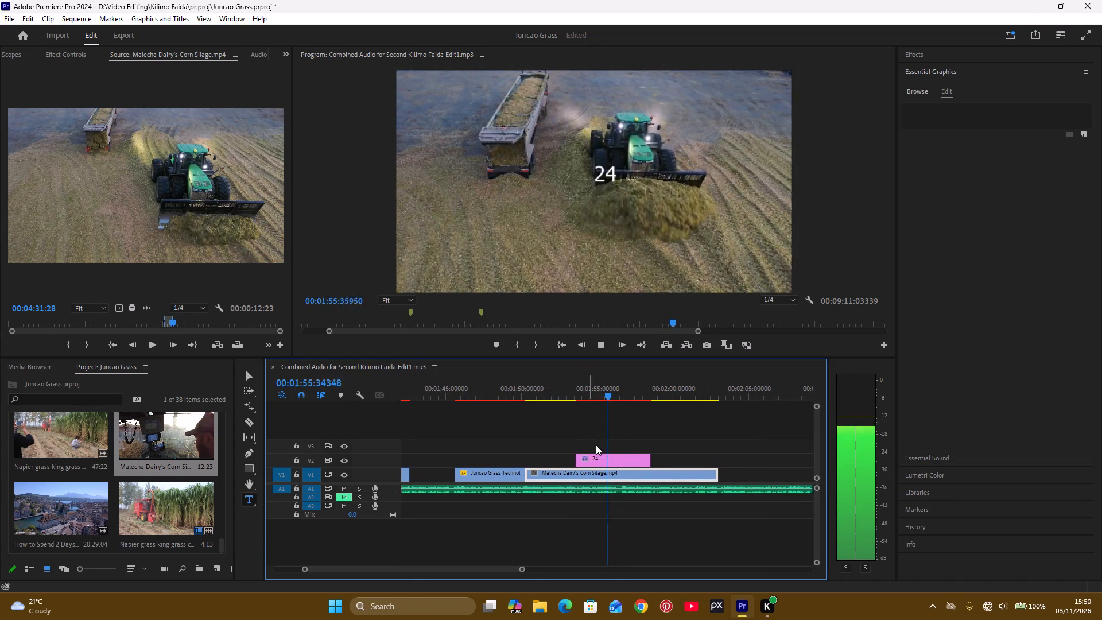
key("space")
Select the "24" text layer on V2 and open its text for editing in the program view.
left_click(598, 457)
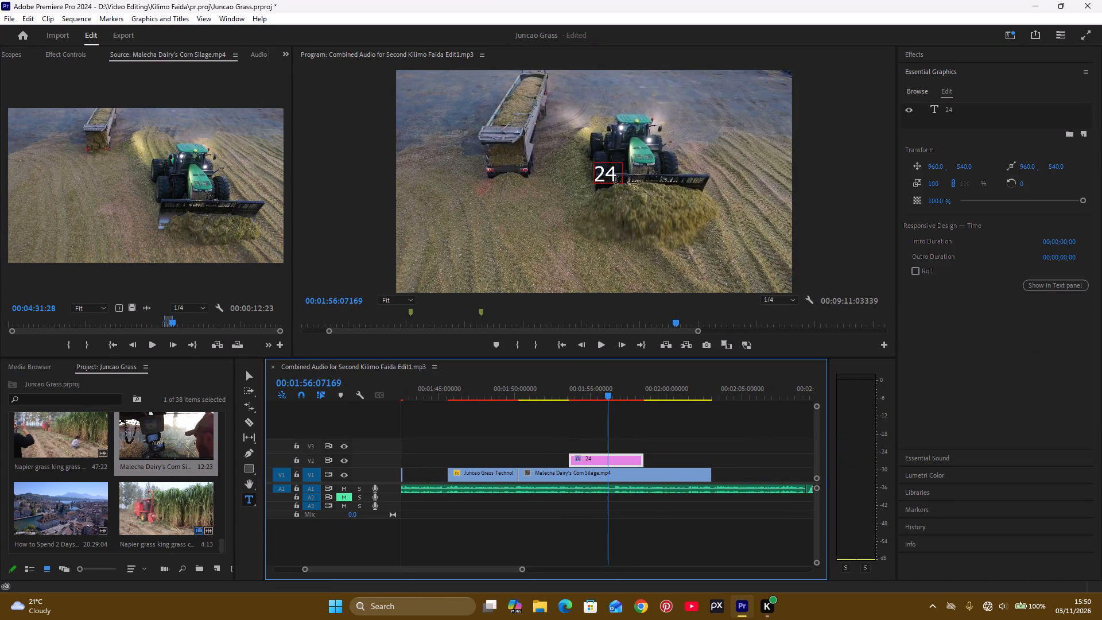
left_click(616, 181)
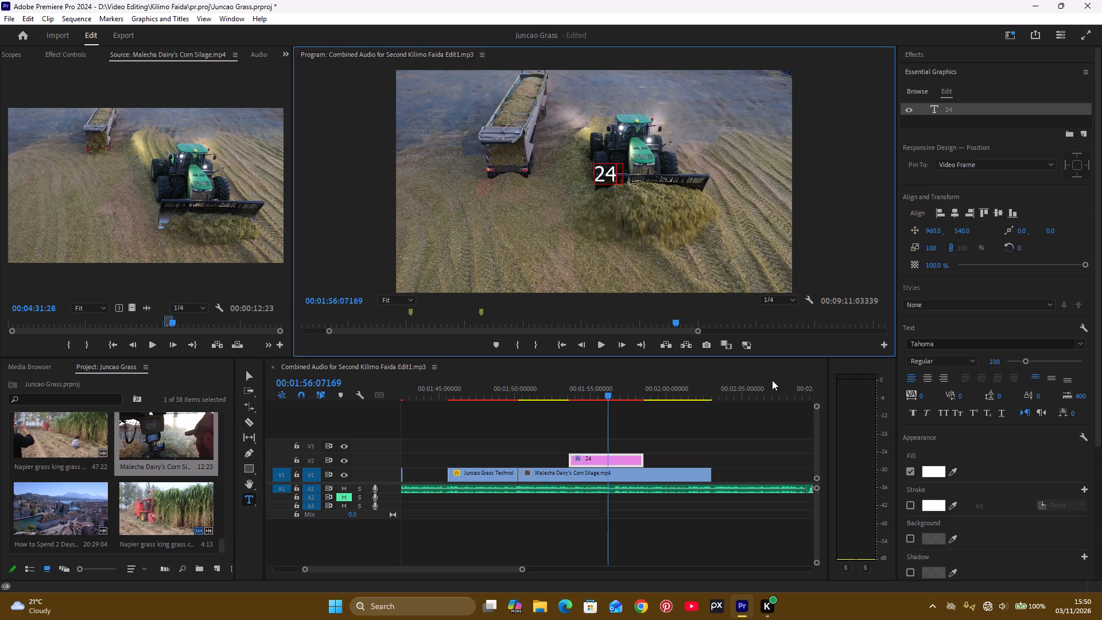
Start connecting the computer to the eduroam Wi-Fi network from the system's network settings.
left_click(984, 606)
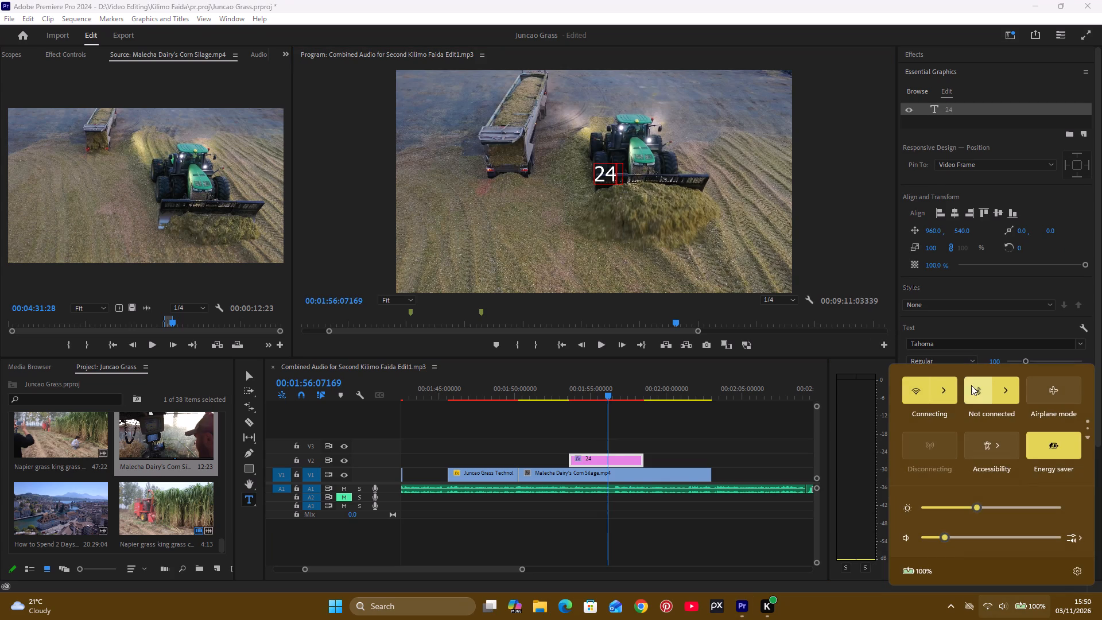
left_click(952, 392)
left_click(952, 396)
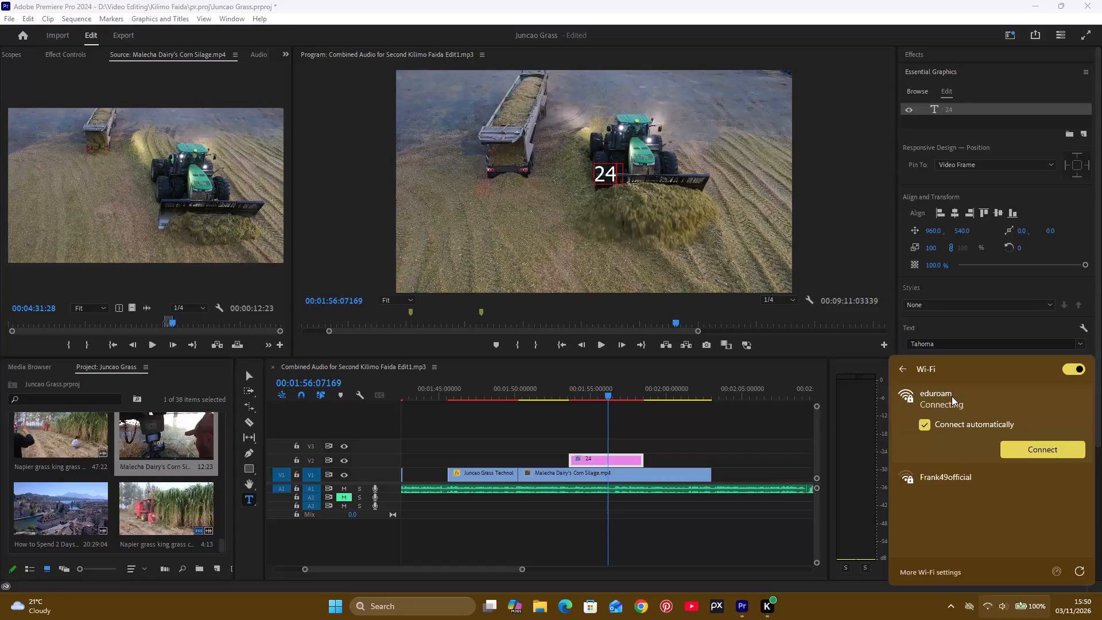
left_click(1046, 447)
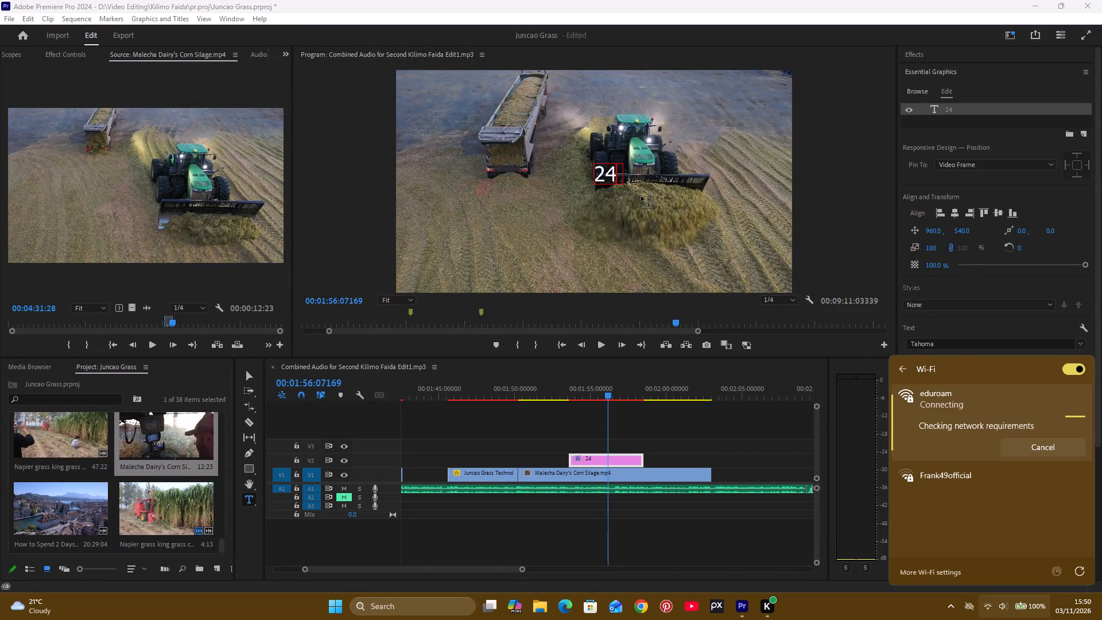
Return to Premiere Pro and complete the text over the silage clip so it reads "24 metric tonnes".
left_click(620, 174)
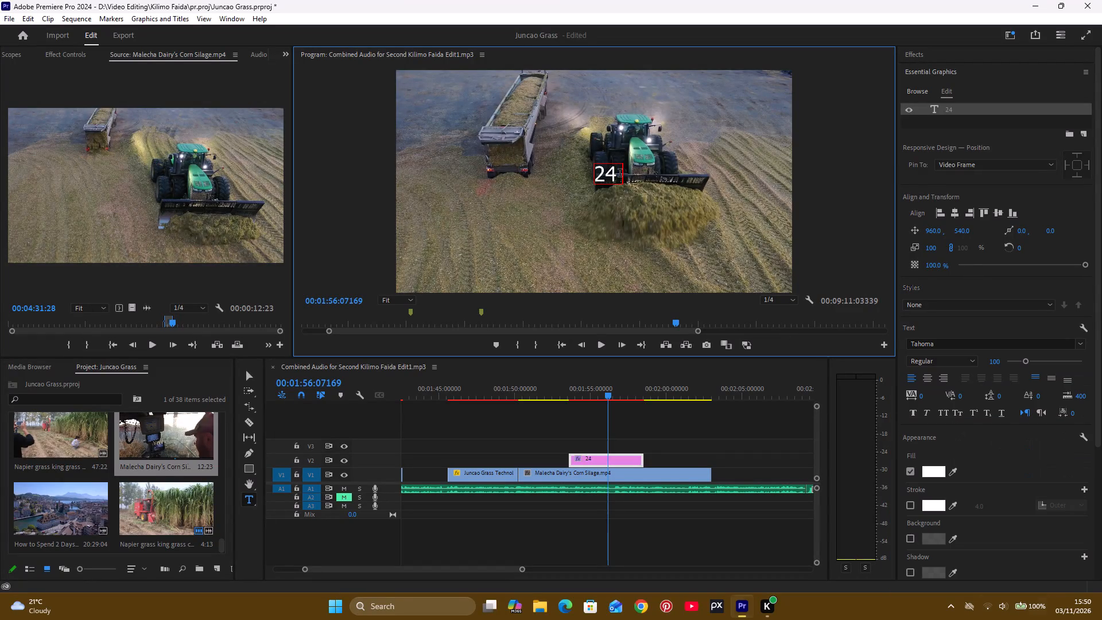
left_click(619, 174)
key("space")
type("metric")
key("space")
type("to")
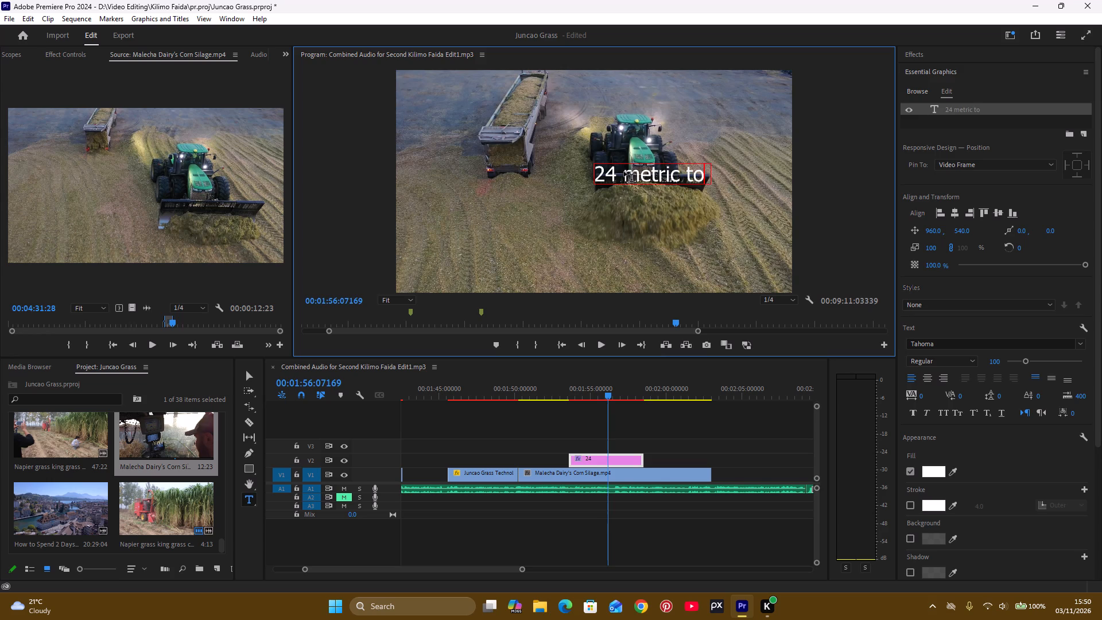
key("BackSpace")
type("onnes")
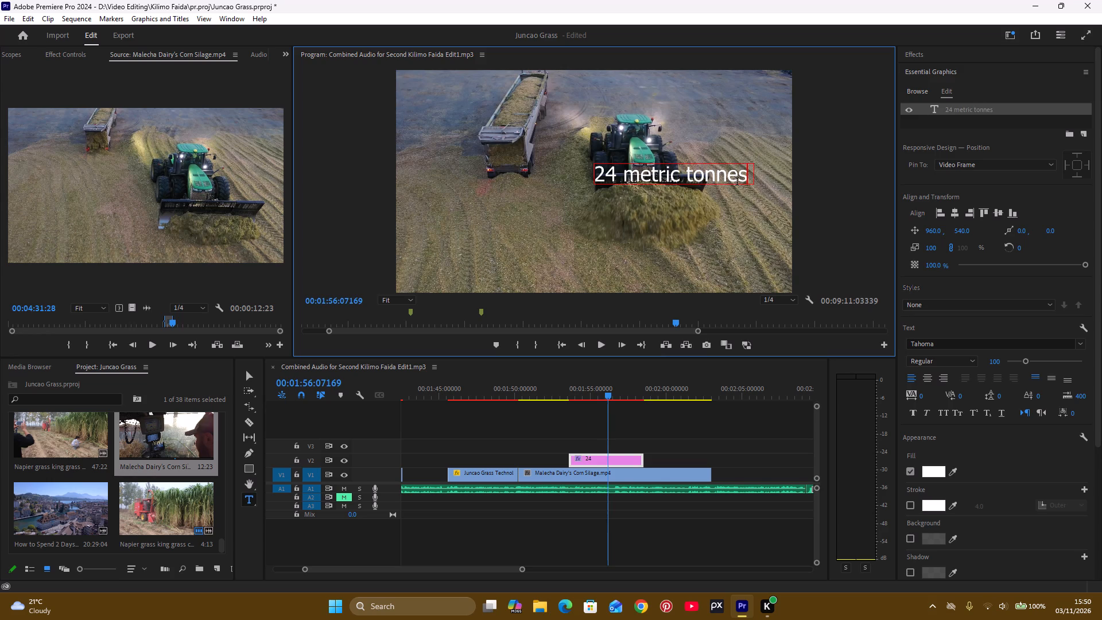
Style the whole title at size 113 in Tw Cen MT Condensed Extra Bold, with Faux Bold and All Caps.
left_click_drag(747, 176, 597, 176)
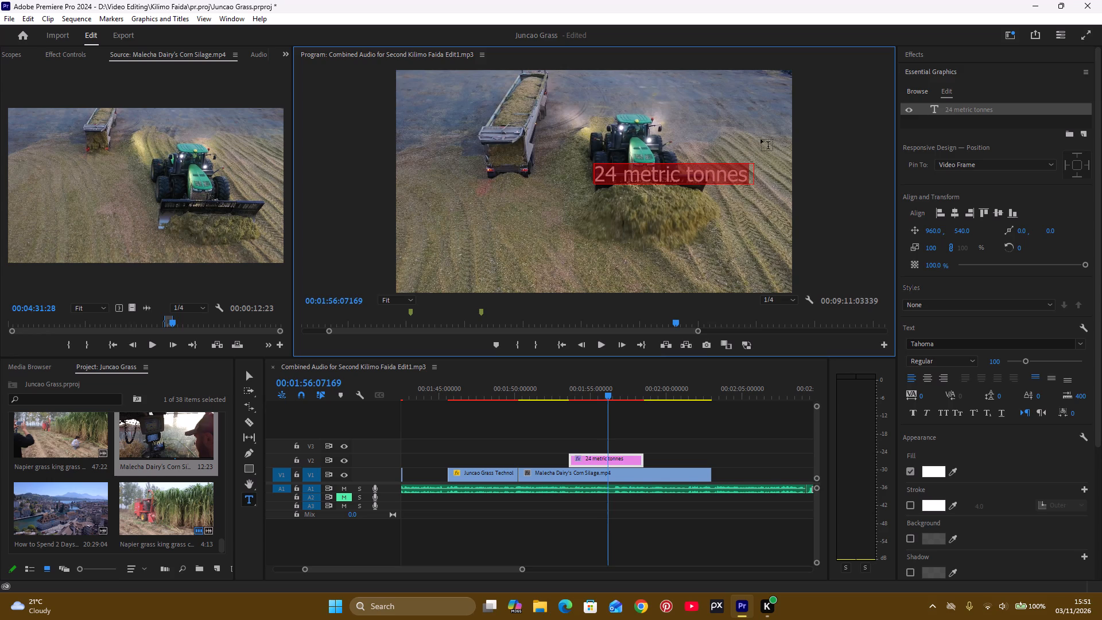
left_click(1026, 361)
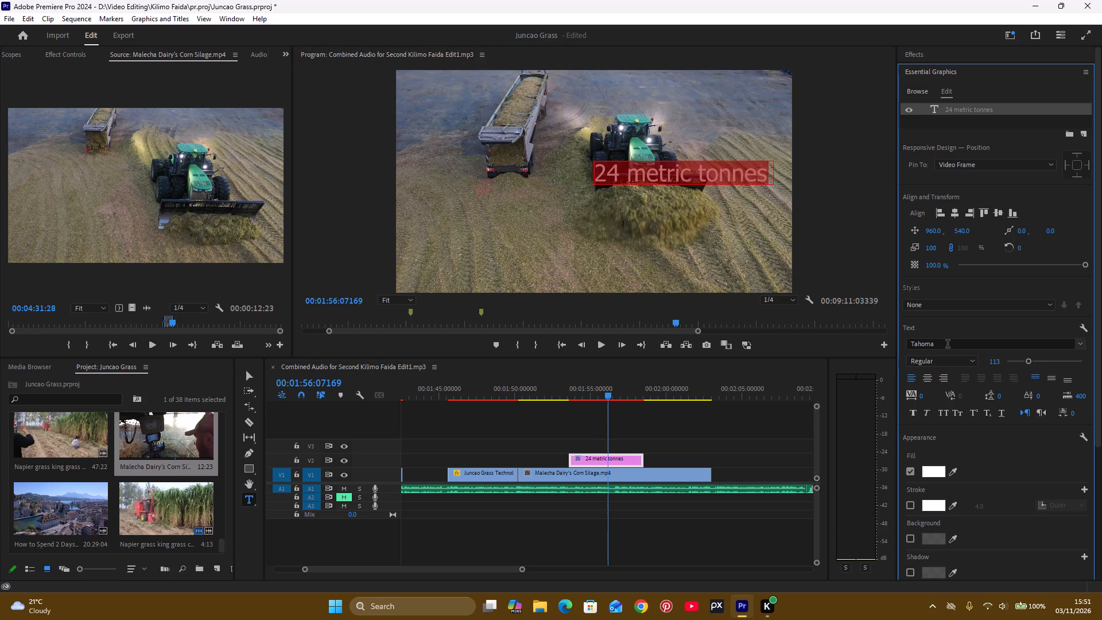
left_click(948, 343)
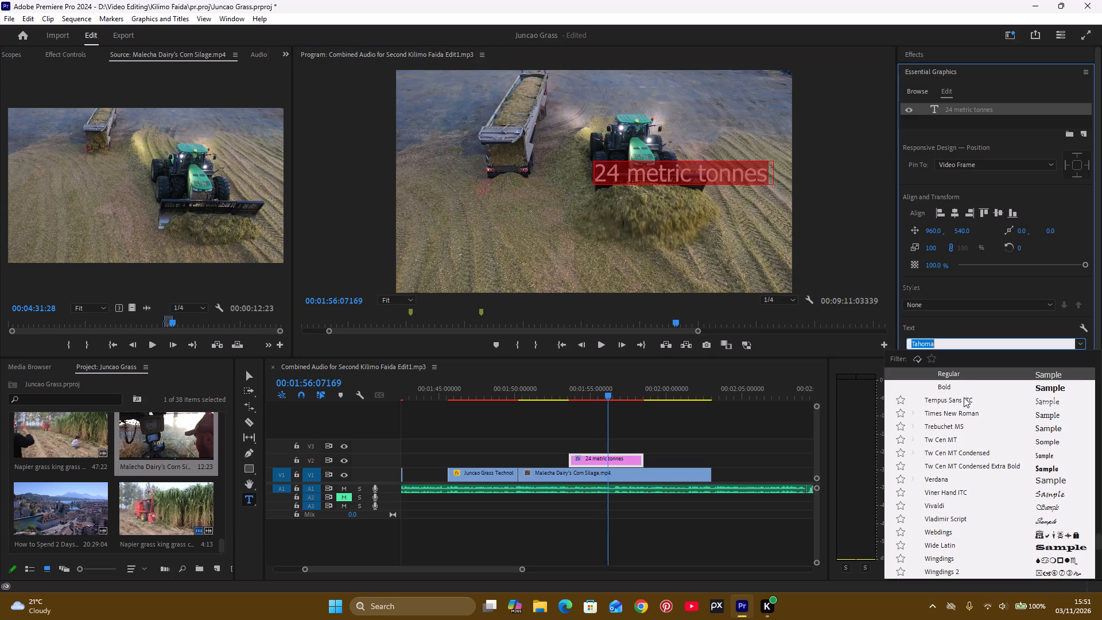
left_click(950, 463)
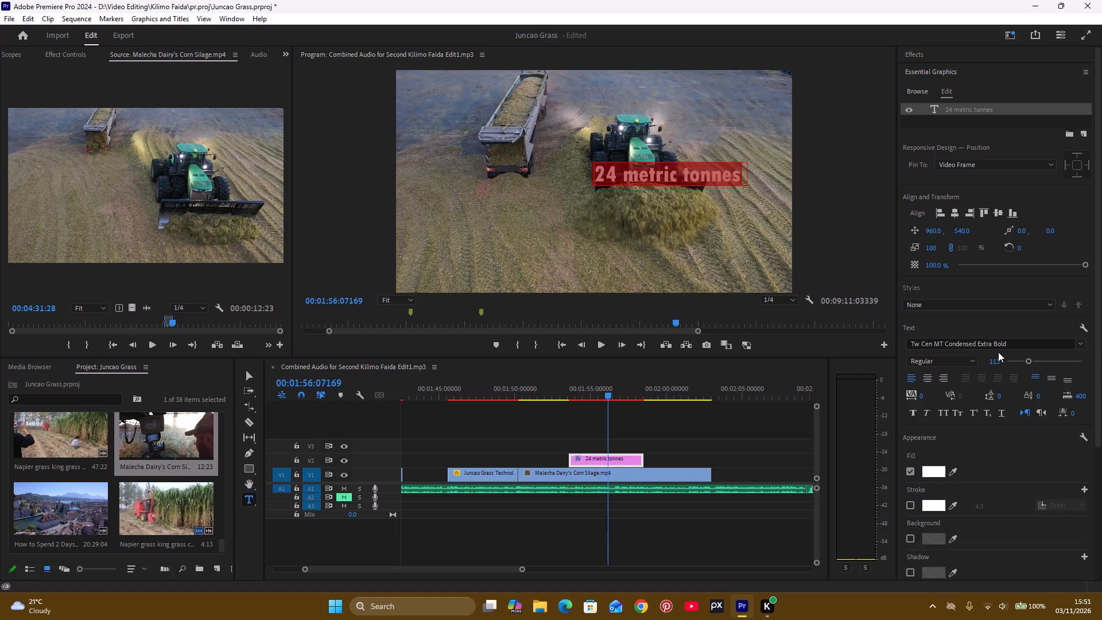
left_click(913, 413)
left_click(944, 409)
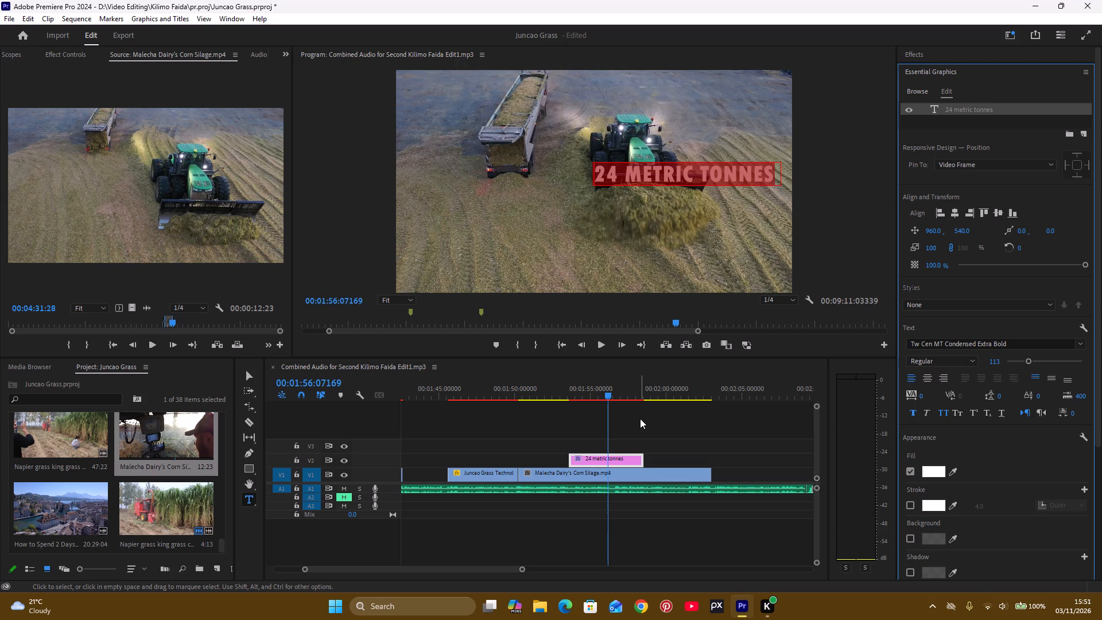
left_click(579, 394)
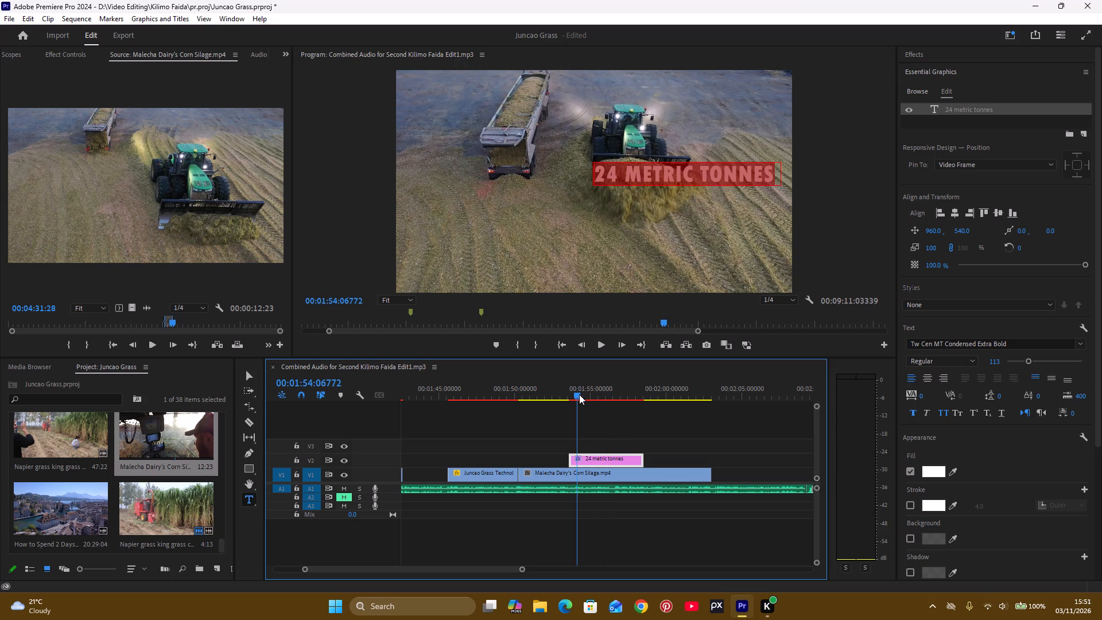
Play the sequence twice from the start of the "24 metric tonnes" title to check its timing against the narration.
left_click(569, 395)
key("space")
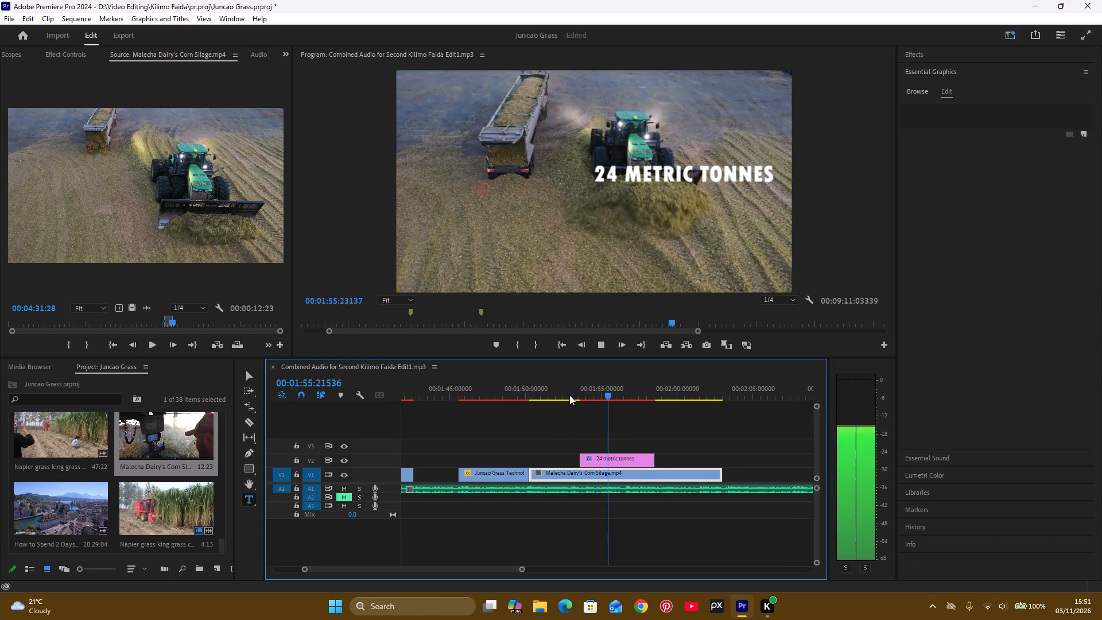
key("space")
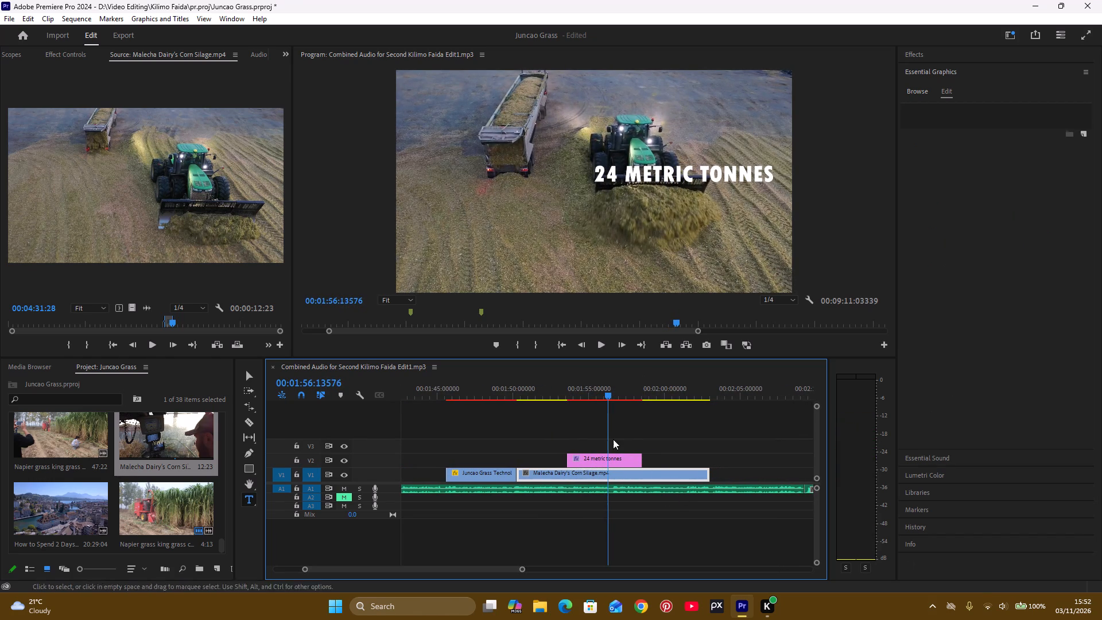
left_click(568, 393)
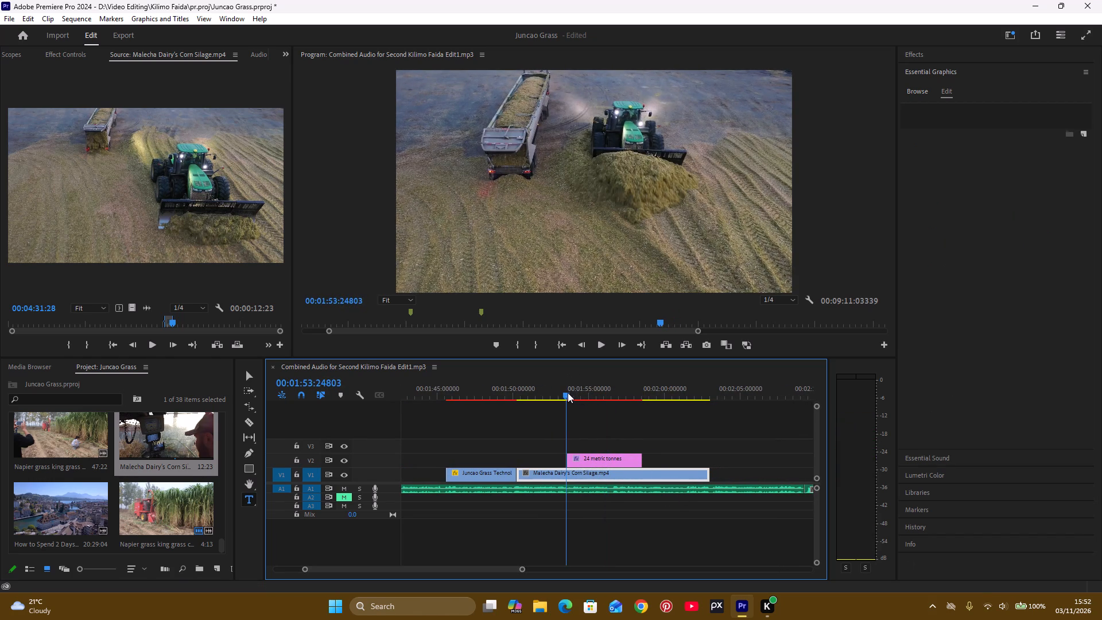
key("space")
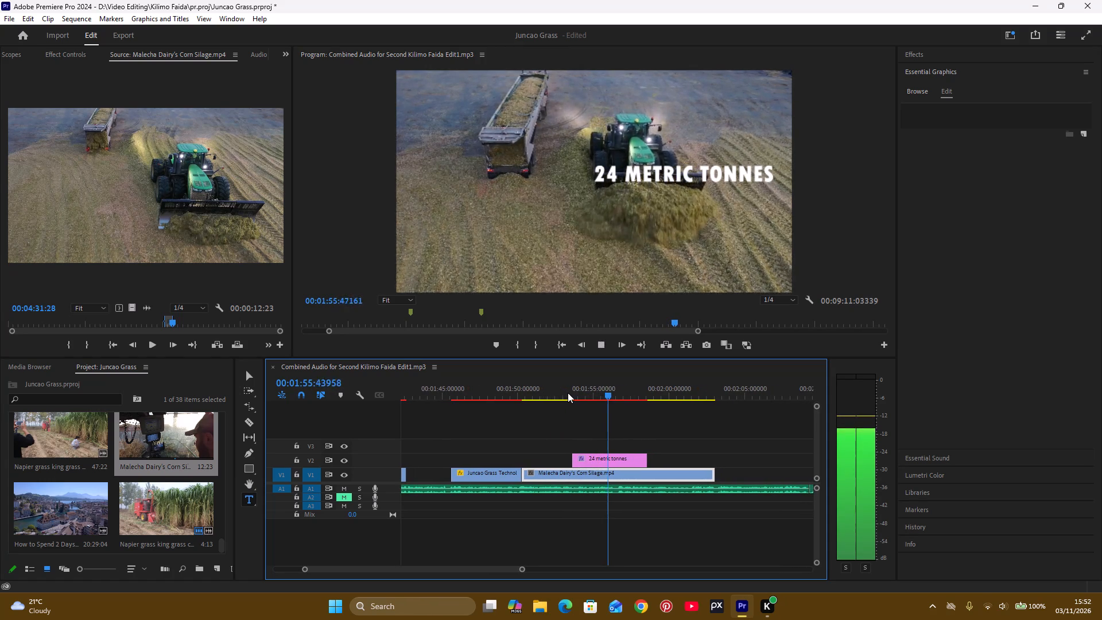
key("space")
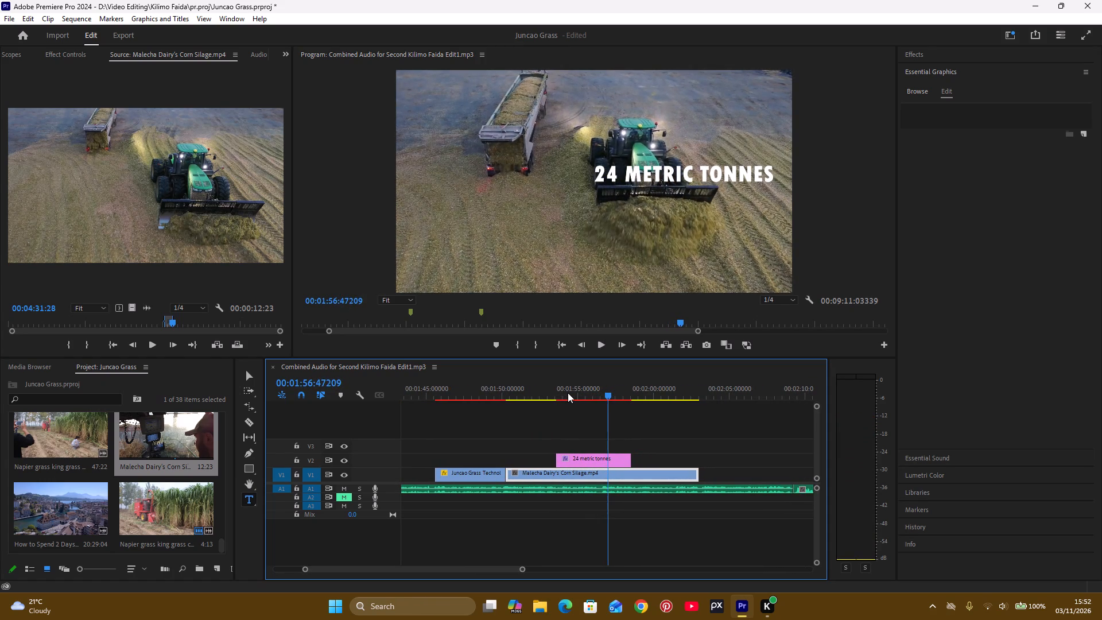
Switch to the Windows Wi-Fi settings and connect the computer to the eduroam network.
left_click(985, 606)
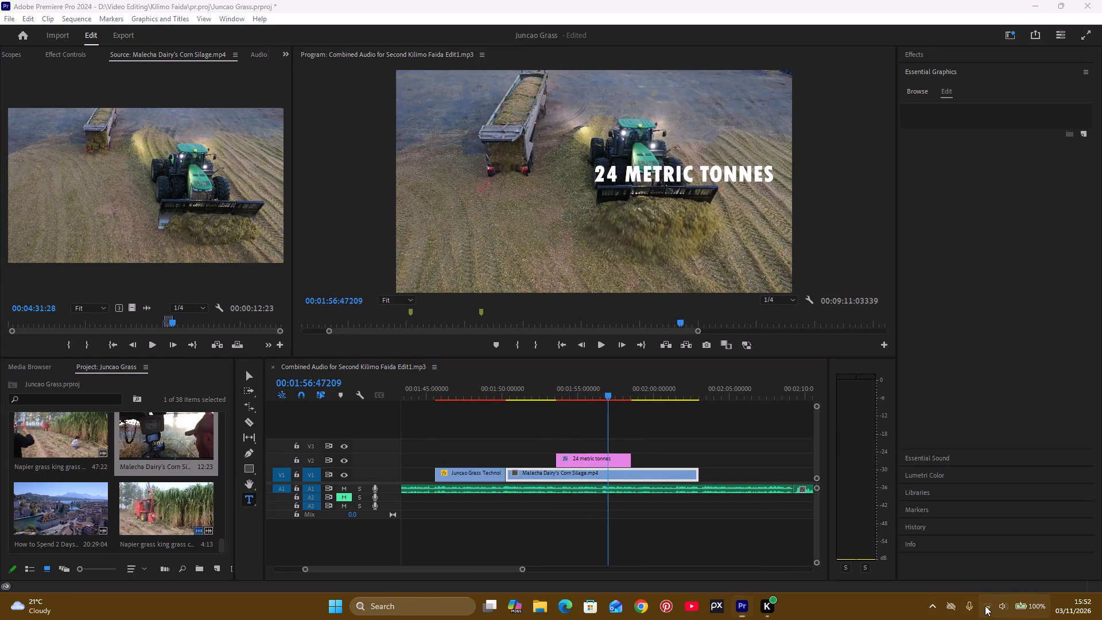
left_click(951, 398)
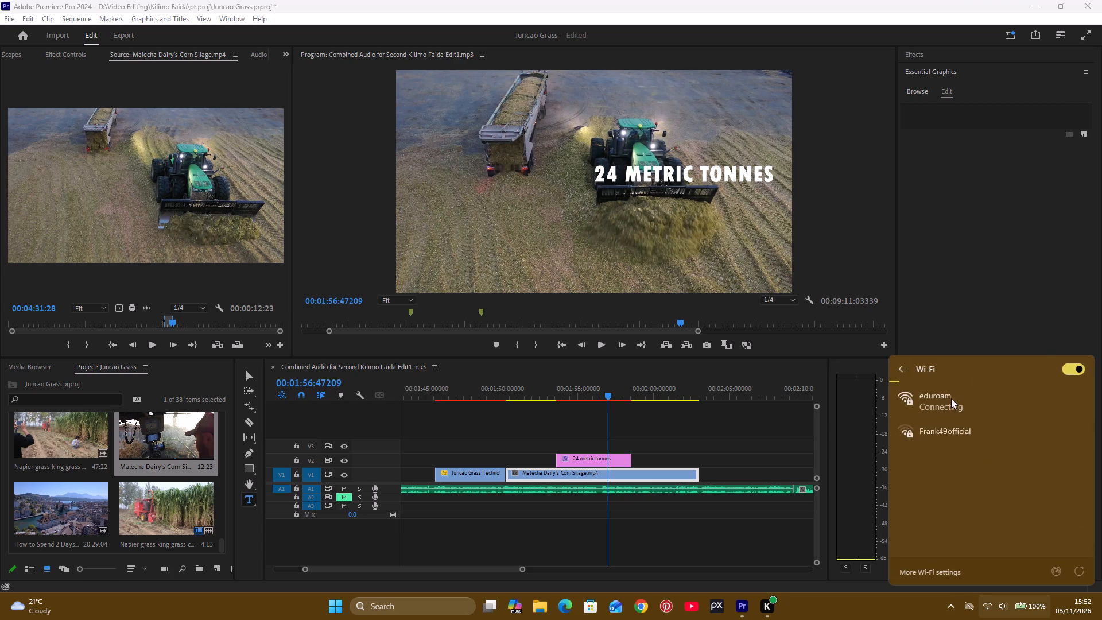
left_click(942, 401)
left_click(1027, 448)
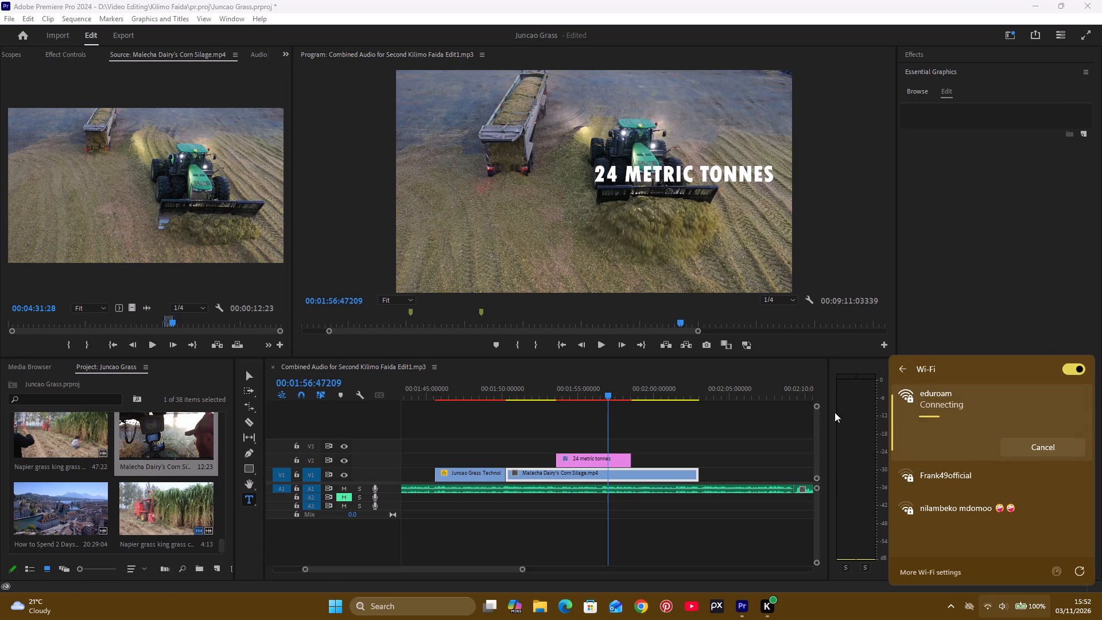
left_click(570, 389)
Back in Premiere Pro, replay the opening of the "24 metric tonnes" title against the narration from 00:01:53:29335.
left_click(558, 396)
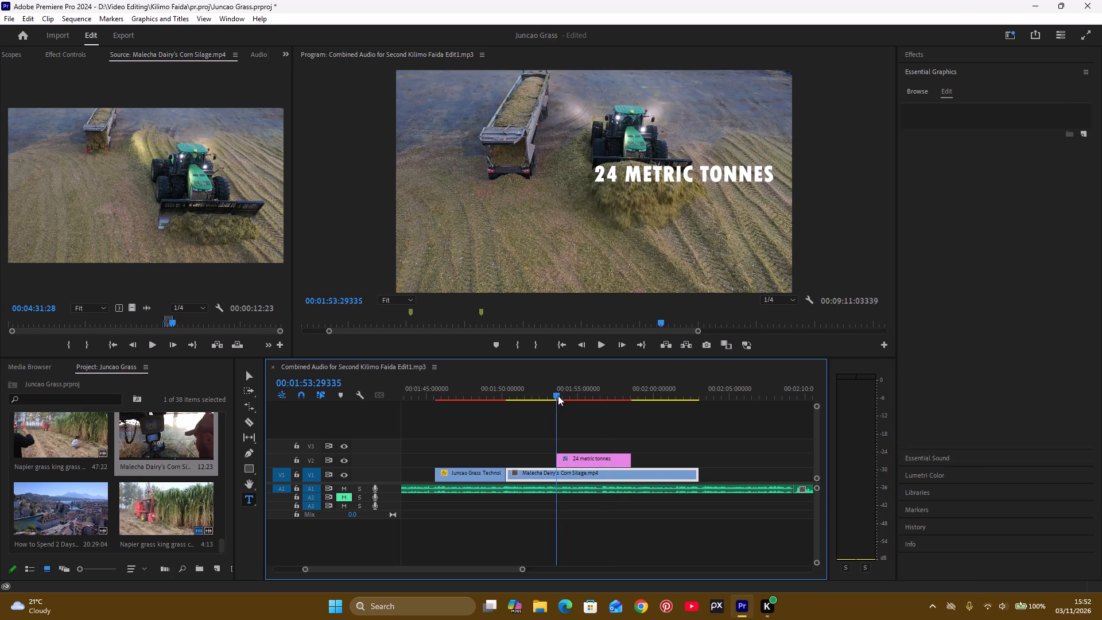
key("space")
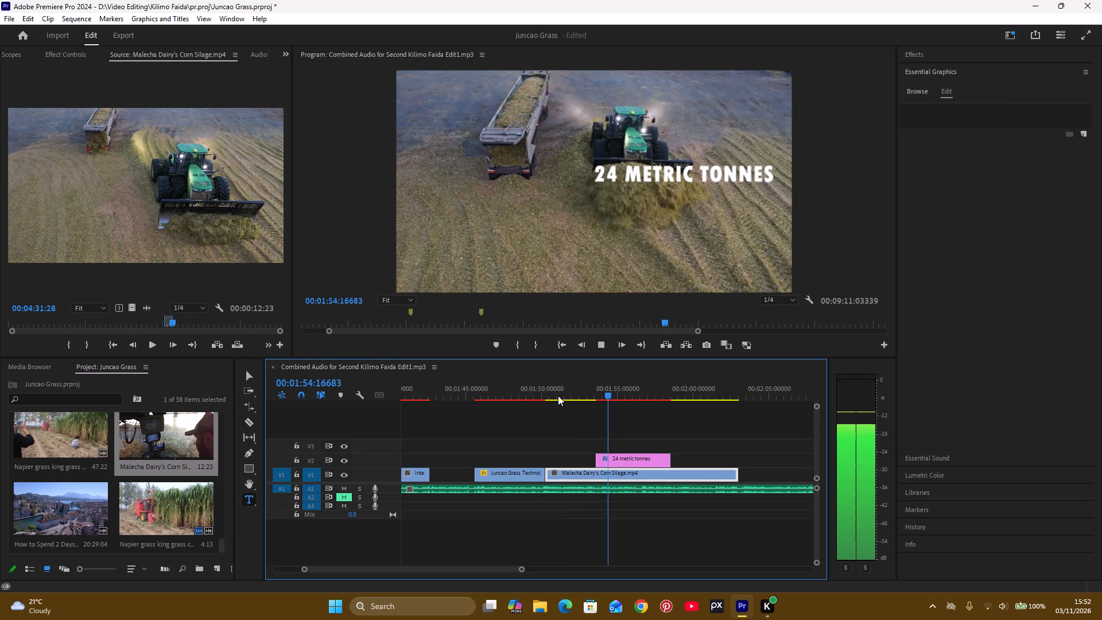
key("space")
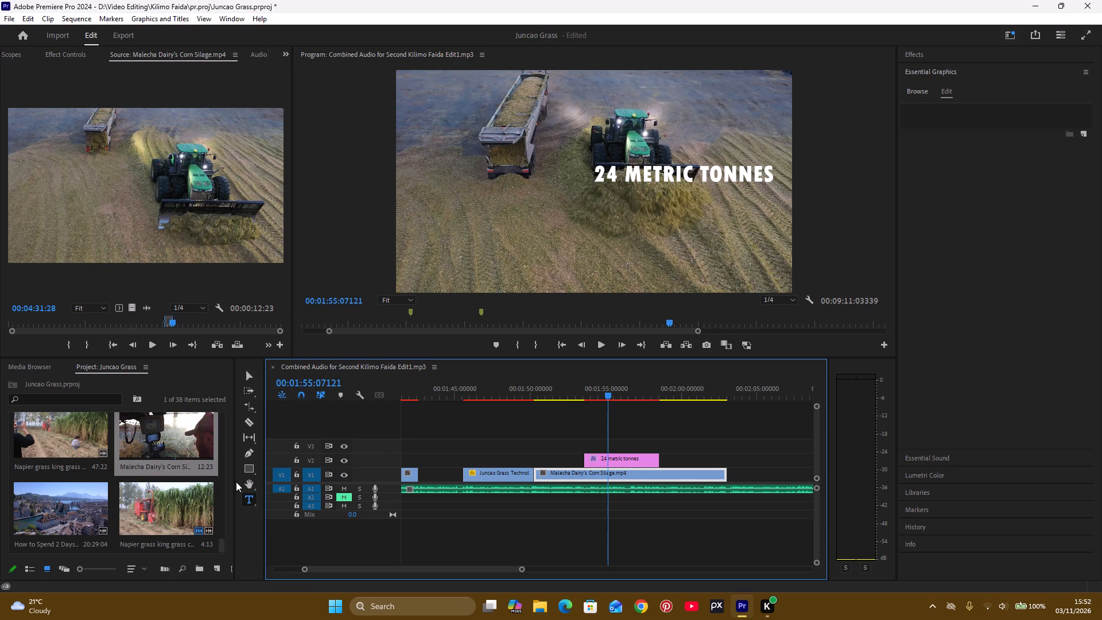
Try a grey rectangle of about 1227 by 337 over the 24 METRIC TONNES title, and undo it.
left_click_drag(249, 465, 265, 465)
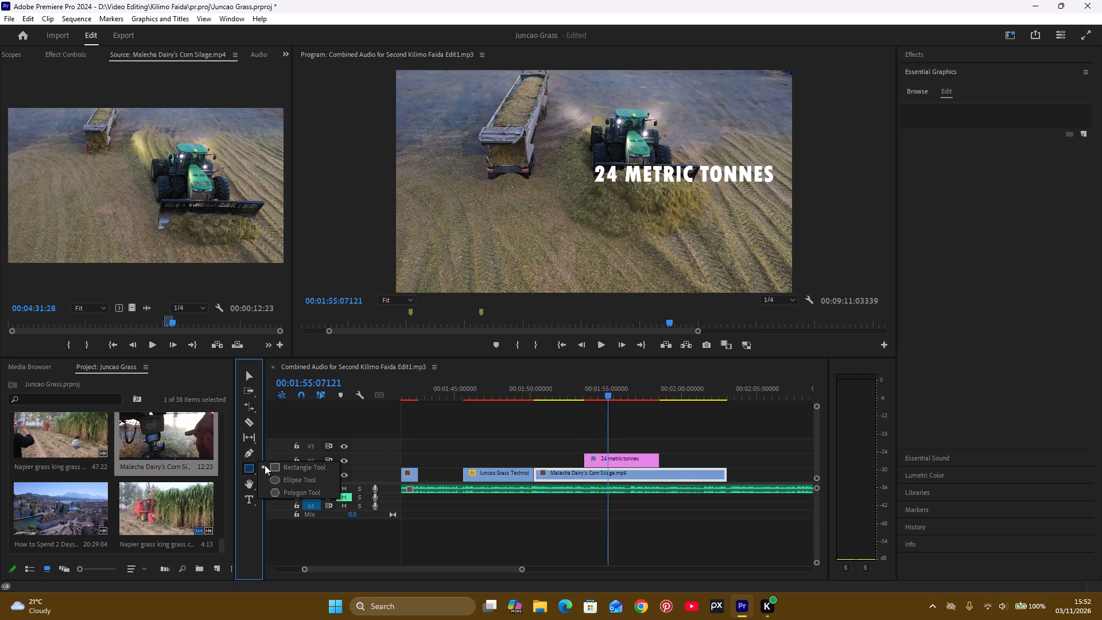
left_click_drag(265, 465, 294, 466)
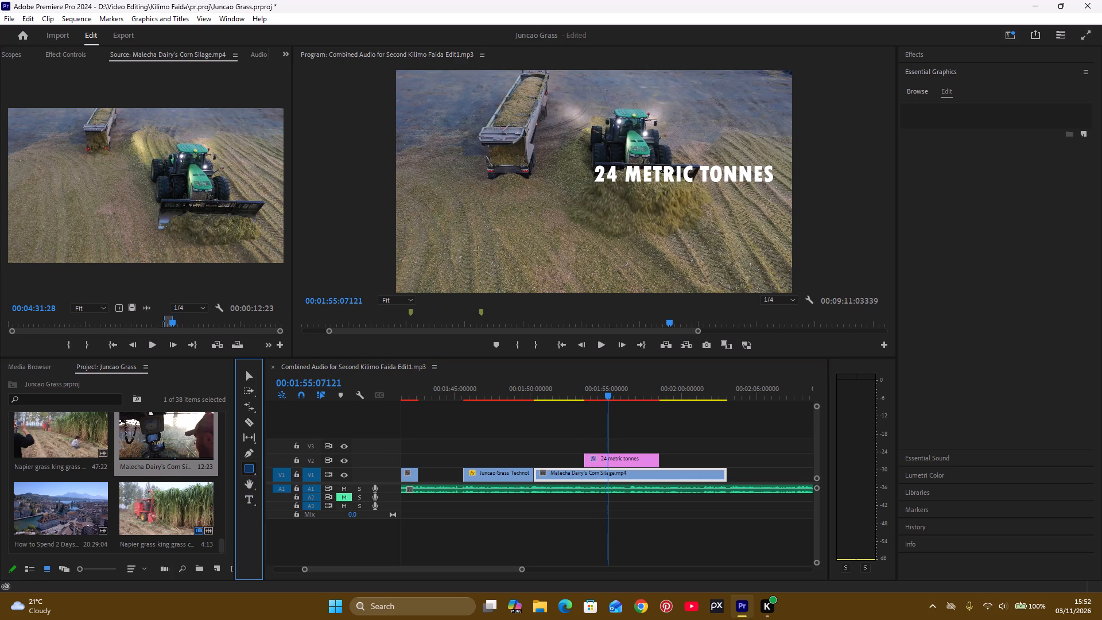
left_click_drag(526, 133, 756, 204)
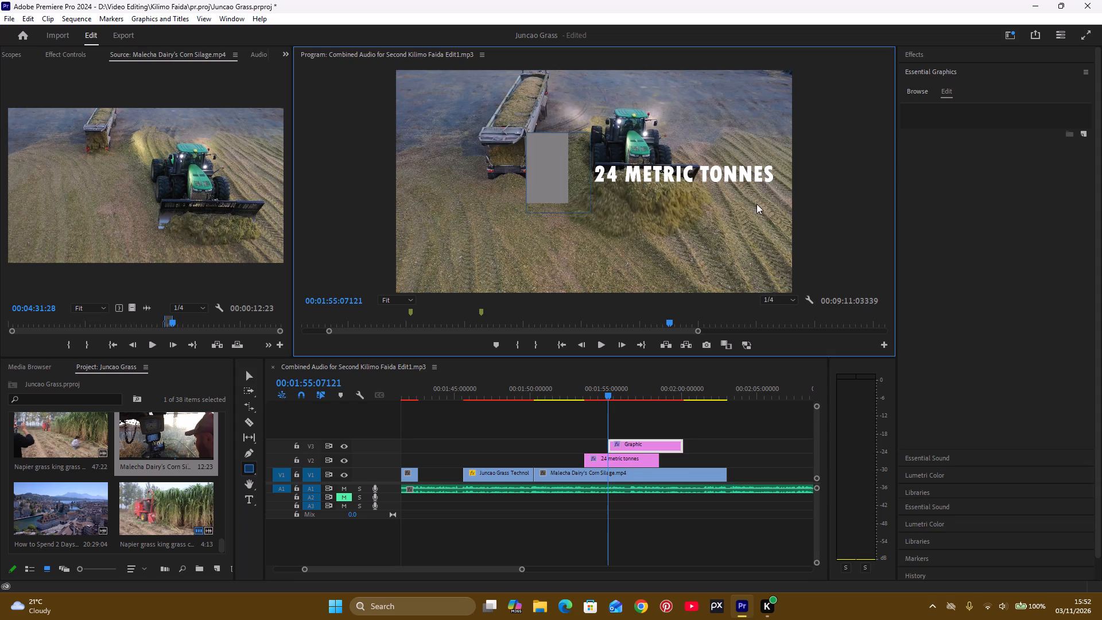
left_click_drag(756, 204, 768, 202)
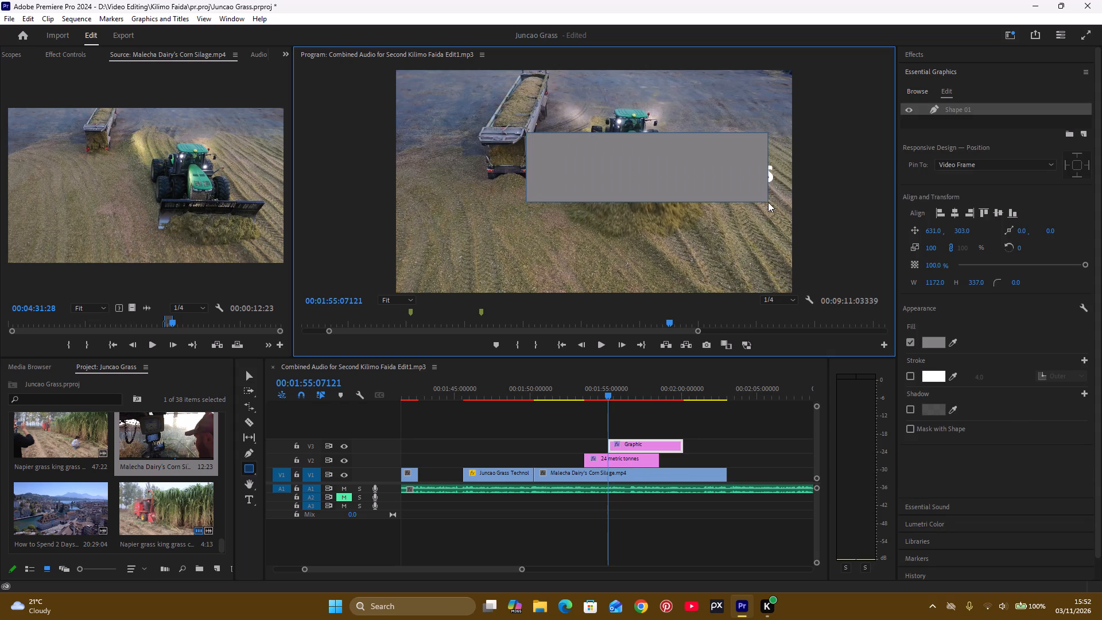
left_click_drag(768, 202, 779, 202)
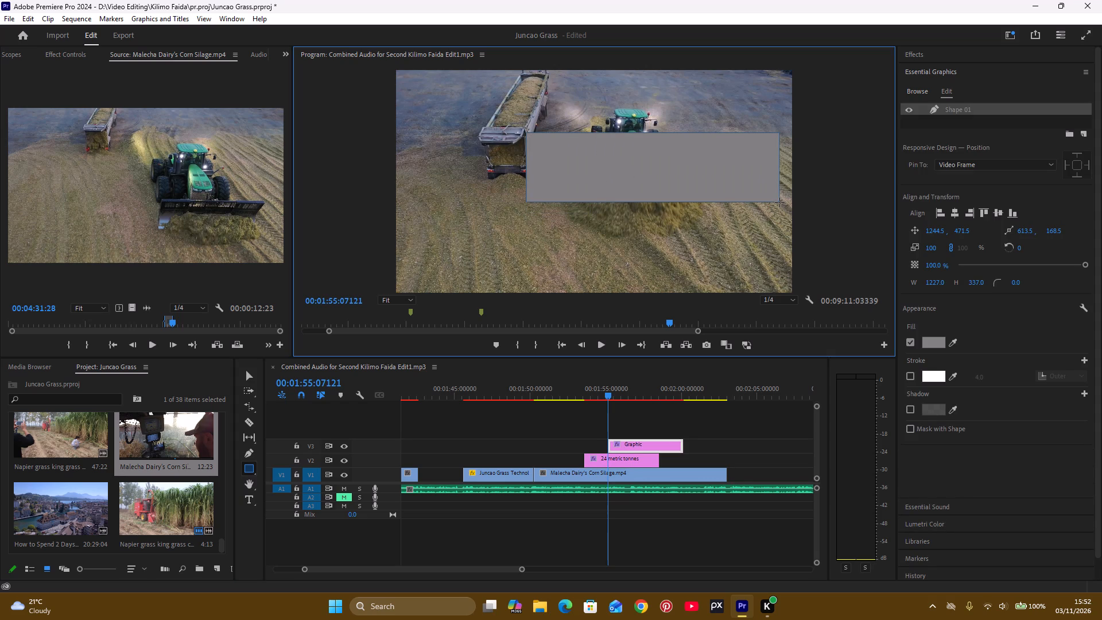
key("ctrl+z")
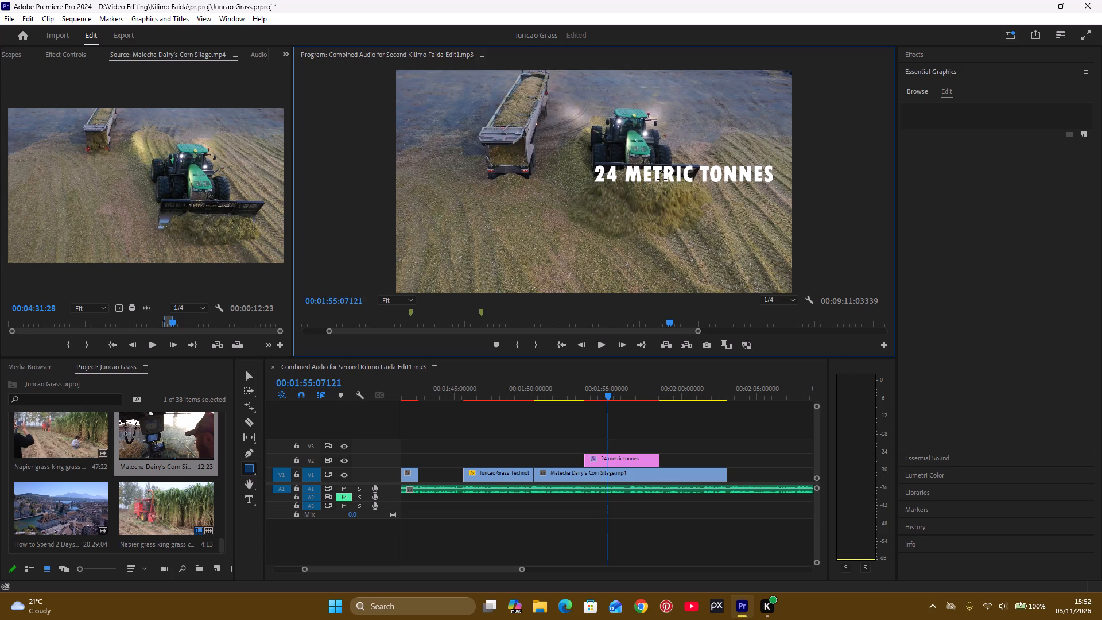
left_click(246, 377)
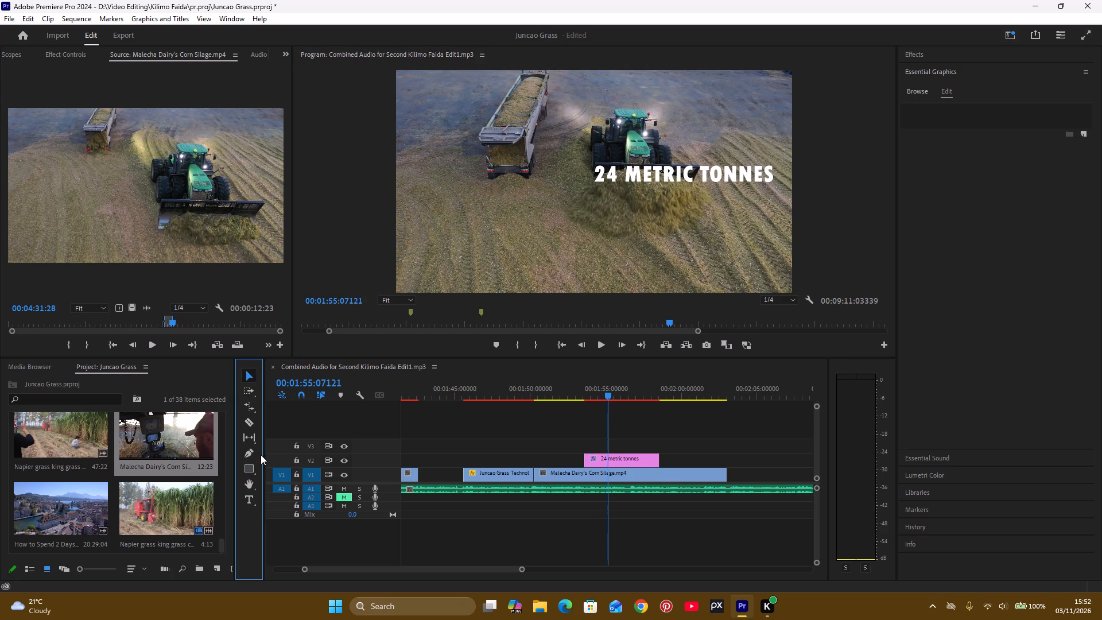
Trim the end of the 24 metric tonnes title clip on V2 to the narration cue at 00:01:54:47100 and play it back.
left_click(584, 397)
key("space")
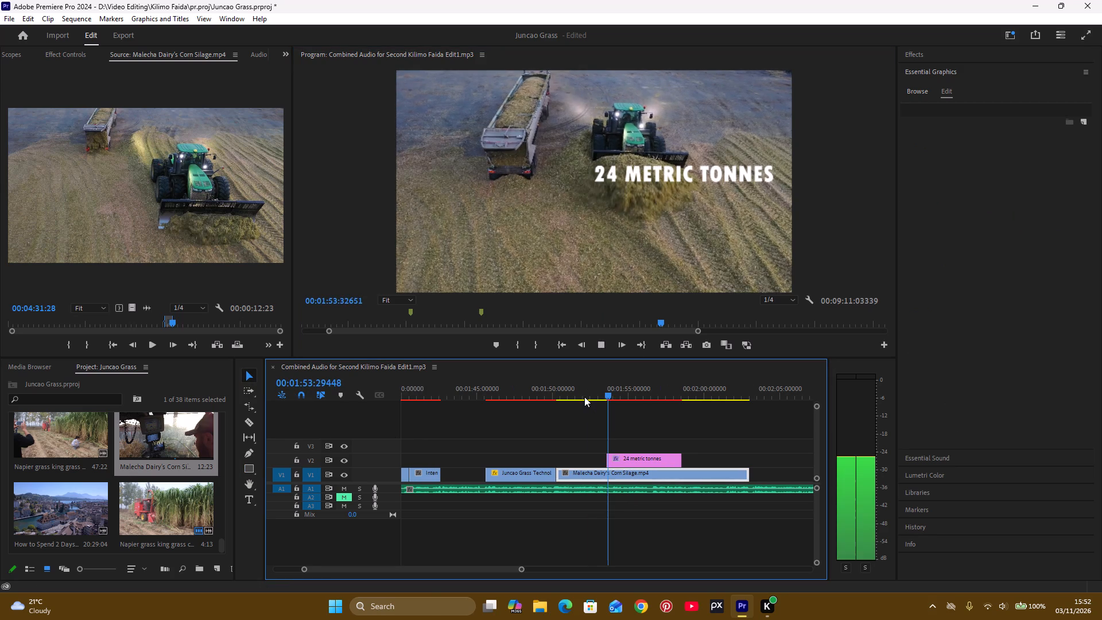
key("space")
key("space")
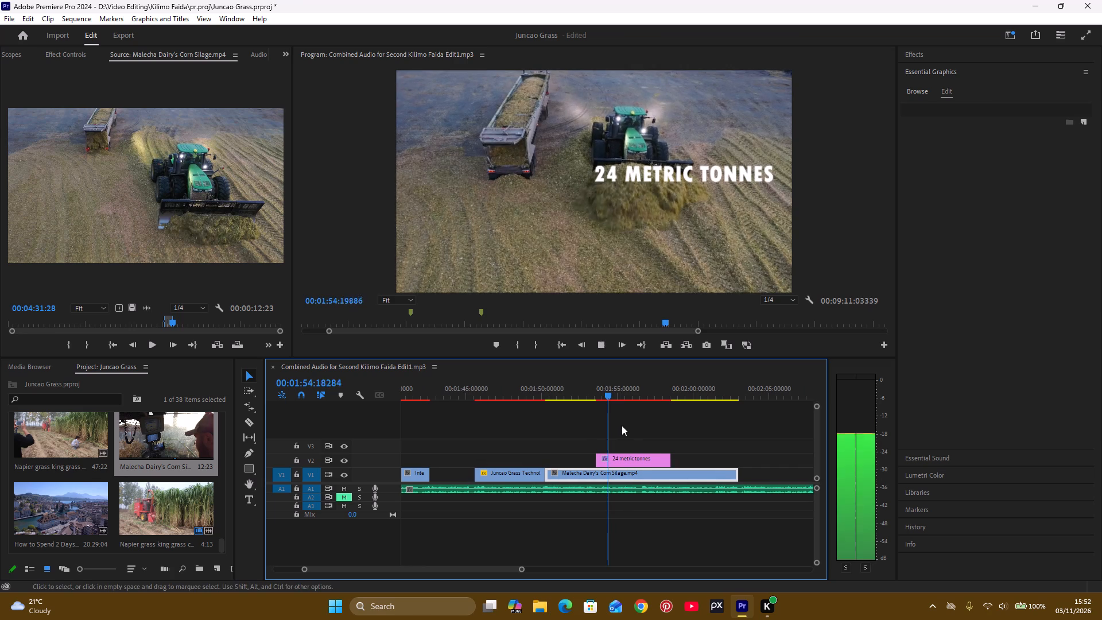
key("space")
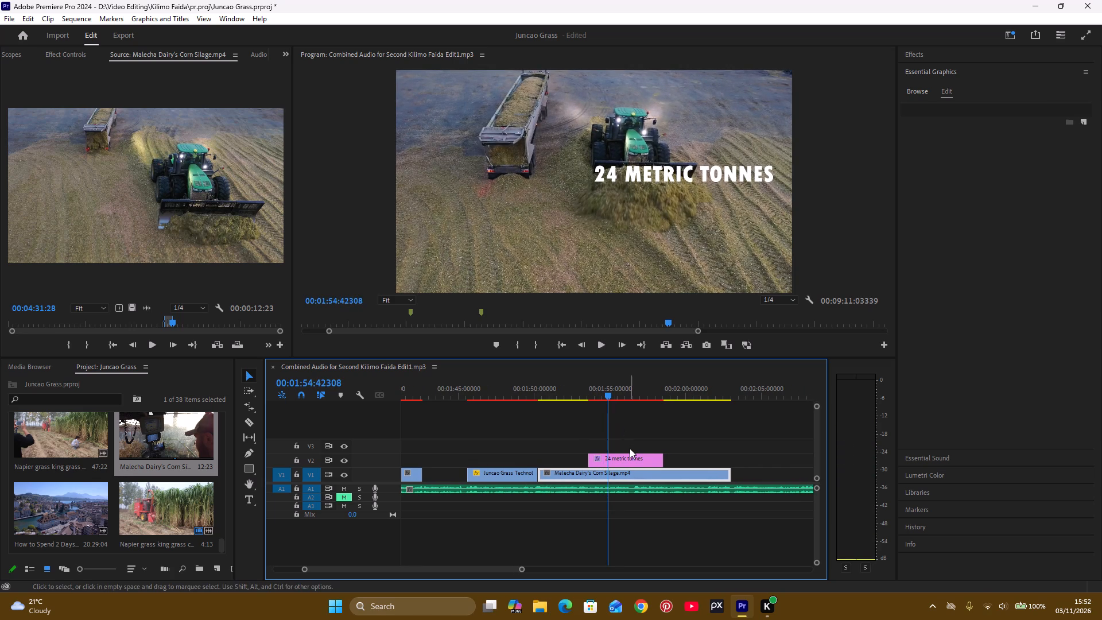
key("space")
key("space")
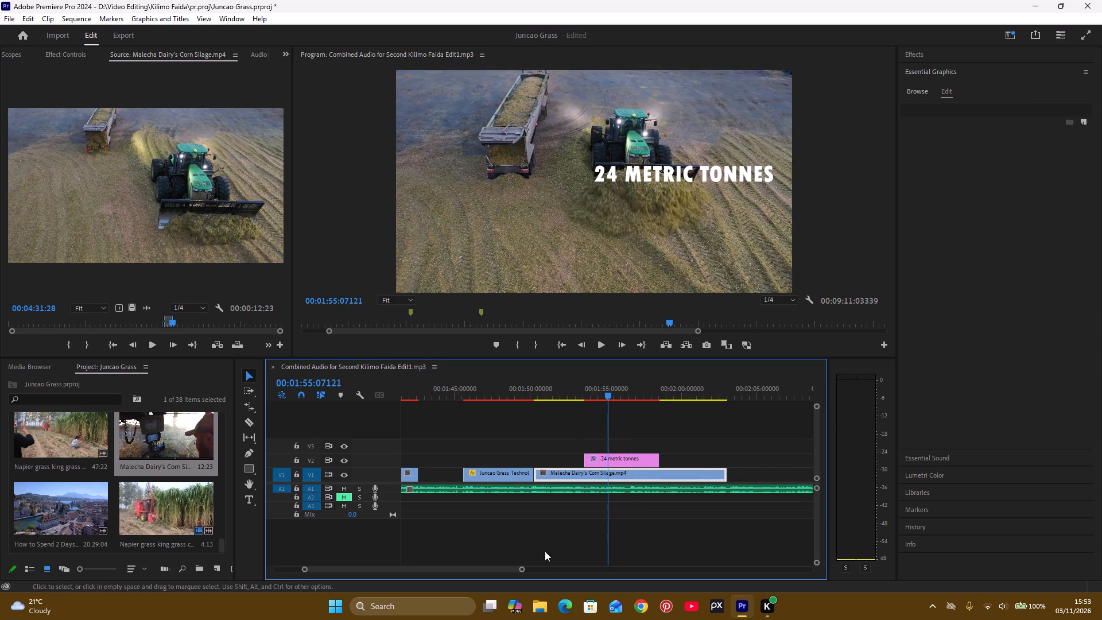
left_click_drag(520, 569, 489, 586)
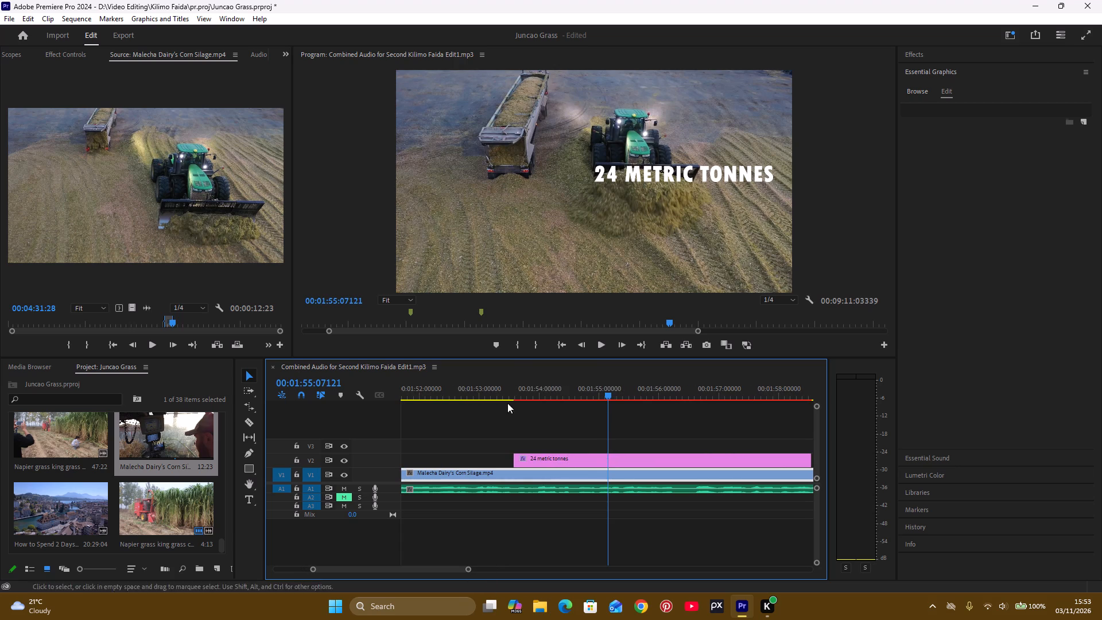
left_click(506, 390)
key("space")
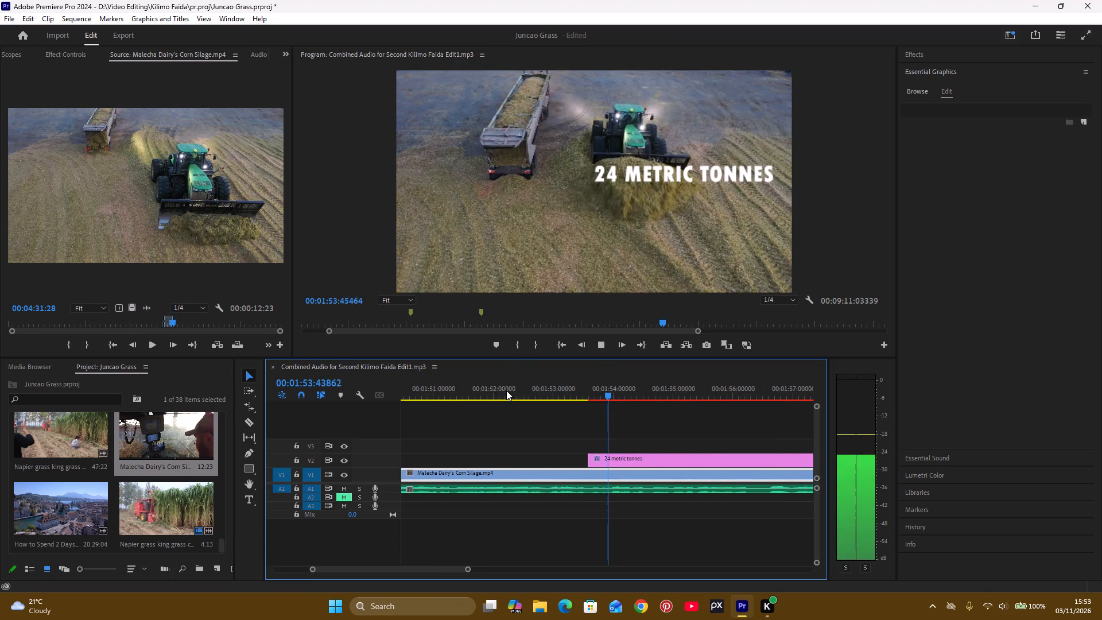
key("space")
key("space")
key("space")
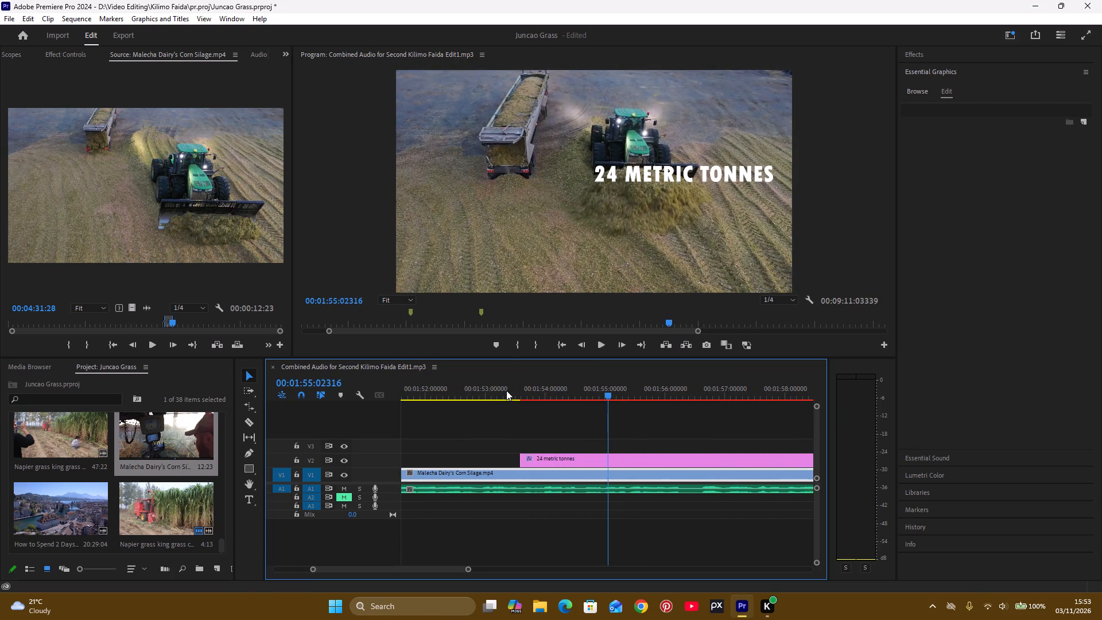
left_click_drag(605, 390, 606, 396)
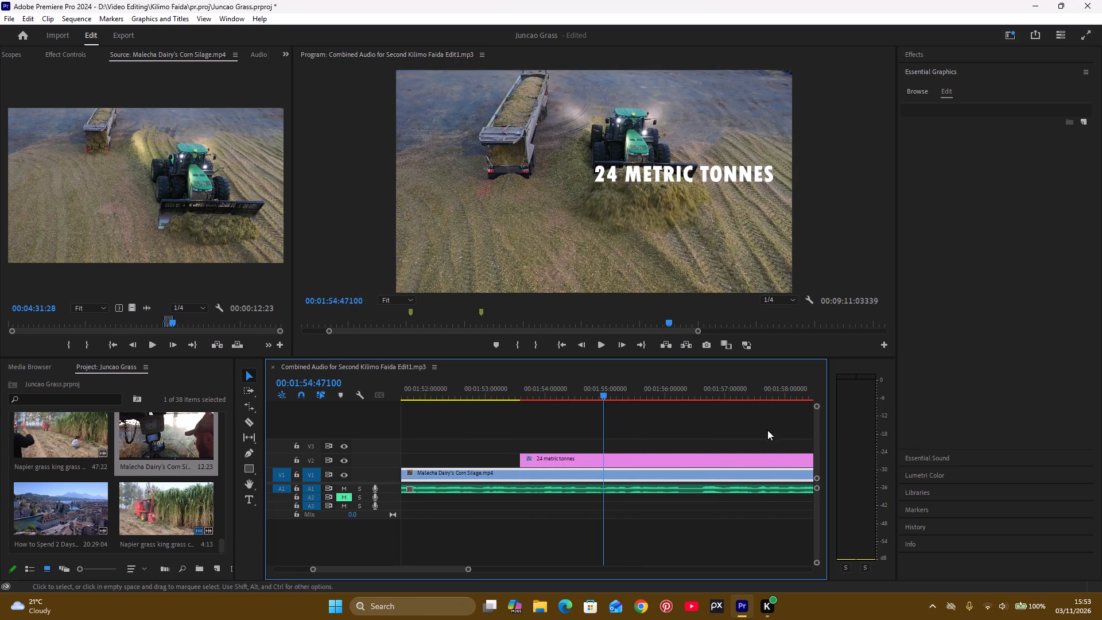
left_click_drag(471, 566, 488, 566)
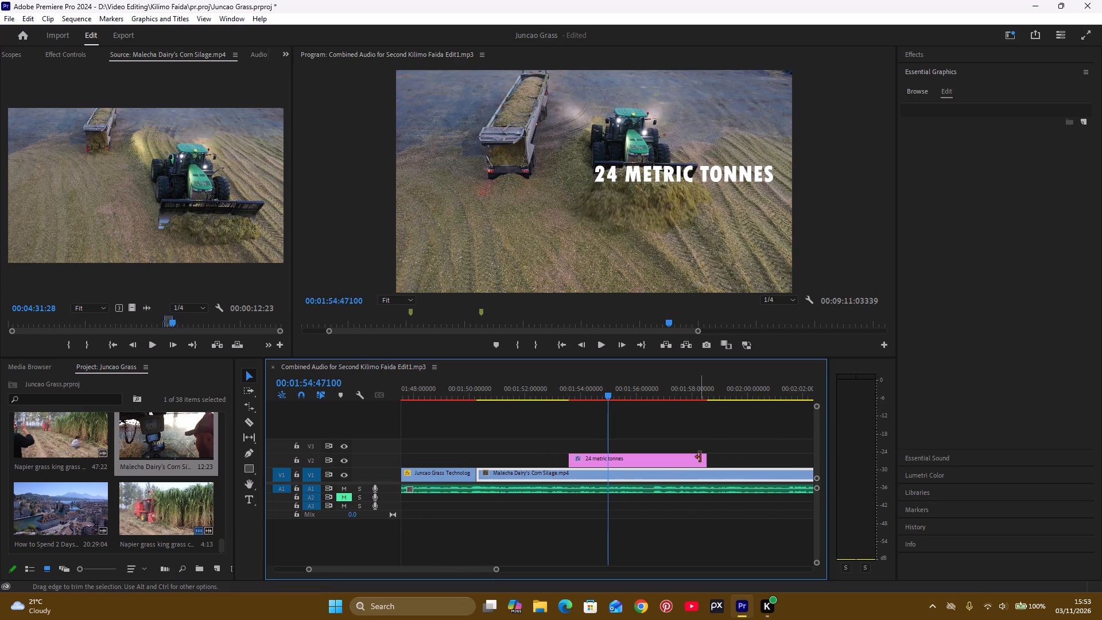
left_click_drag(703, 460, 606, 465)
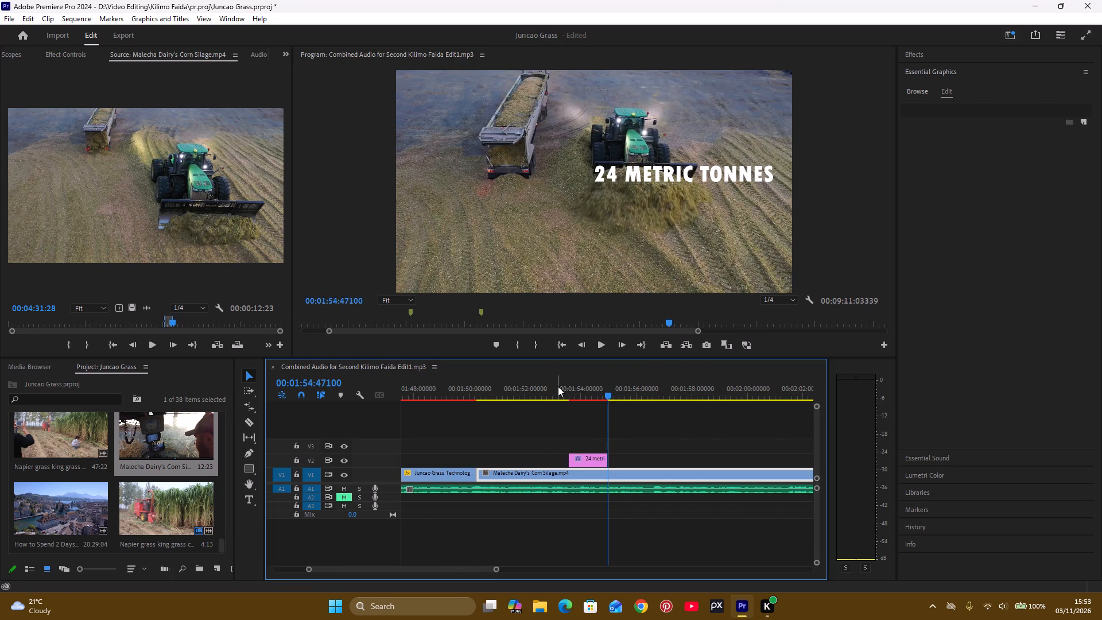
left_click(559, 389)
key("space")
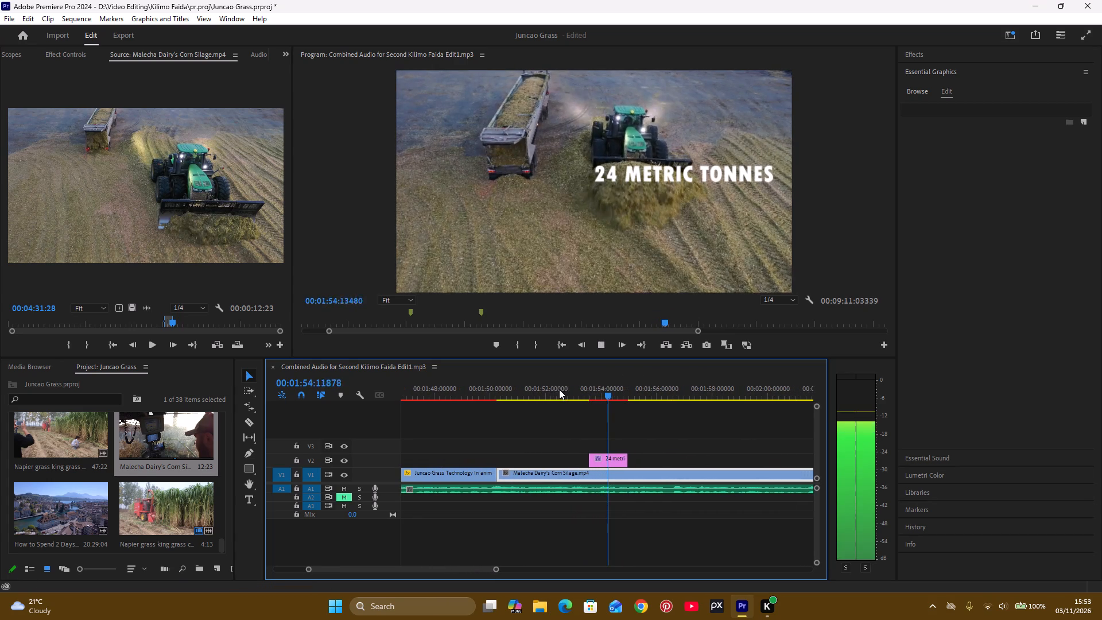
key("space")
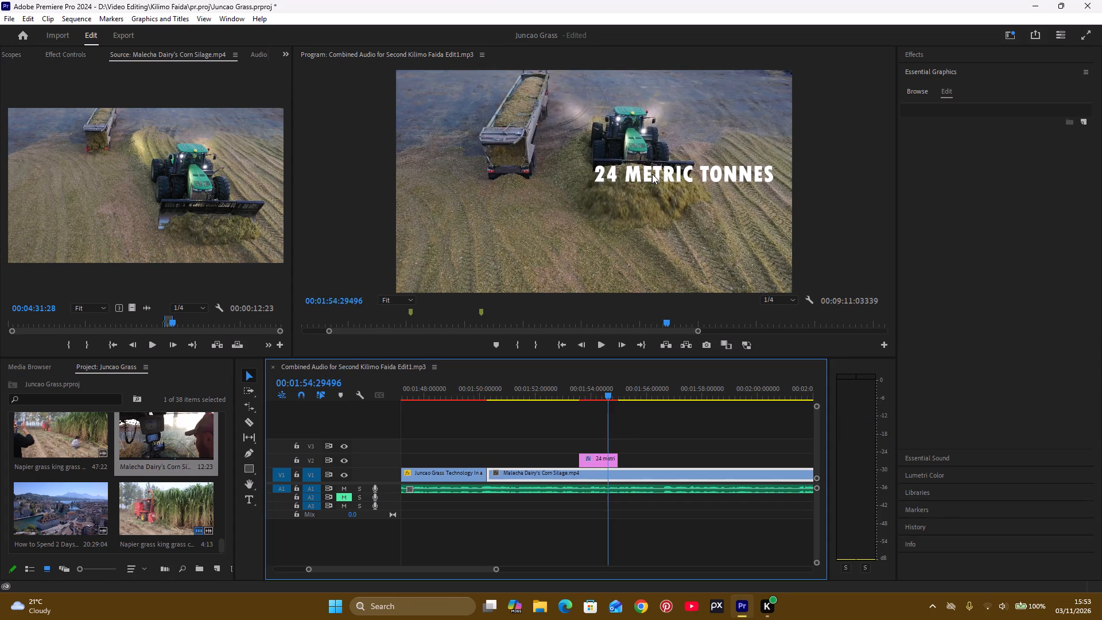
Move the 24 METRIC TONNES title toward the middle of the frame, to about 567, 465, and enlarge its text to size 152.
left_click(652, 174)
left_click_drag(652, 174, 571, 158)
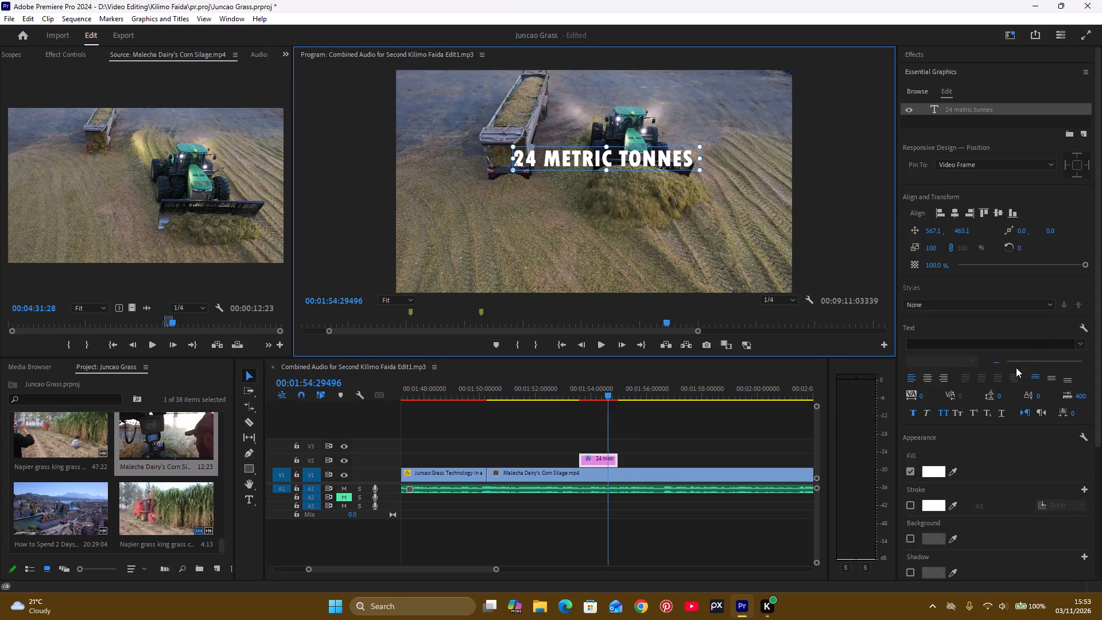
double_click(618, 153)
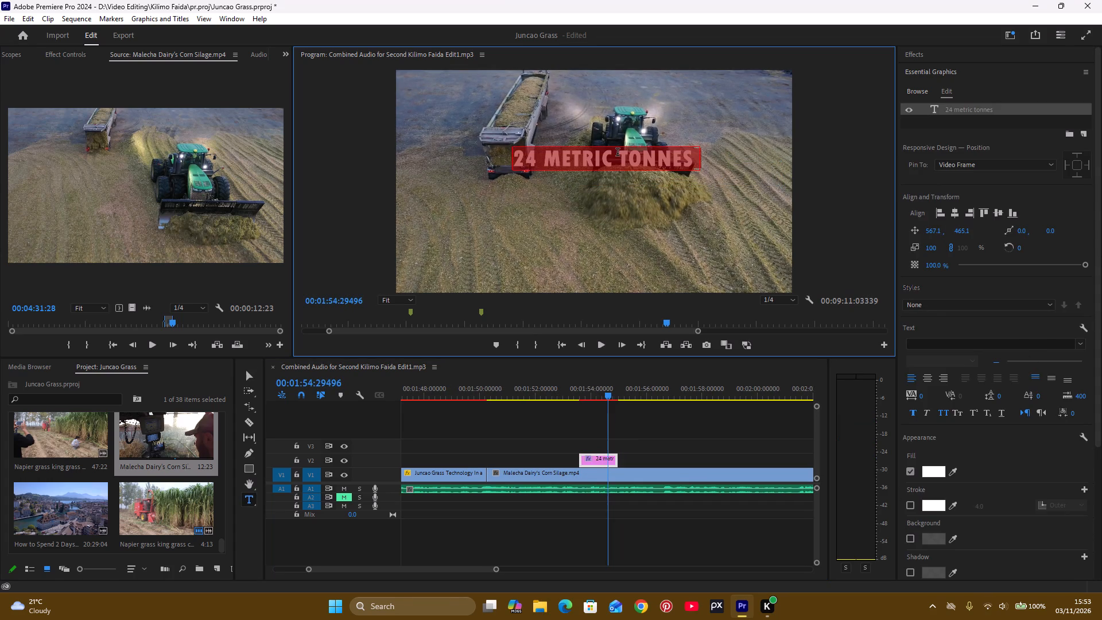
left_click(1031, 361)
left_click(1034, 361)
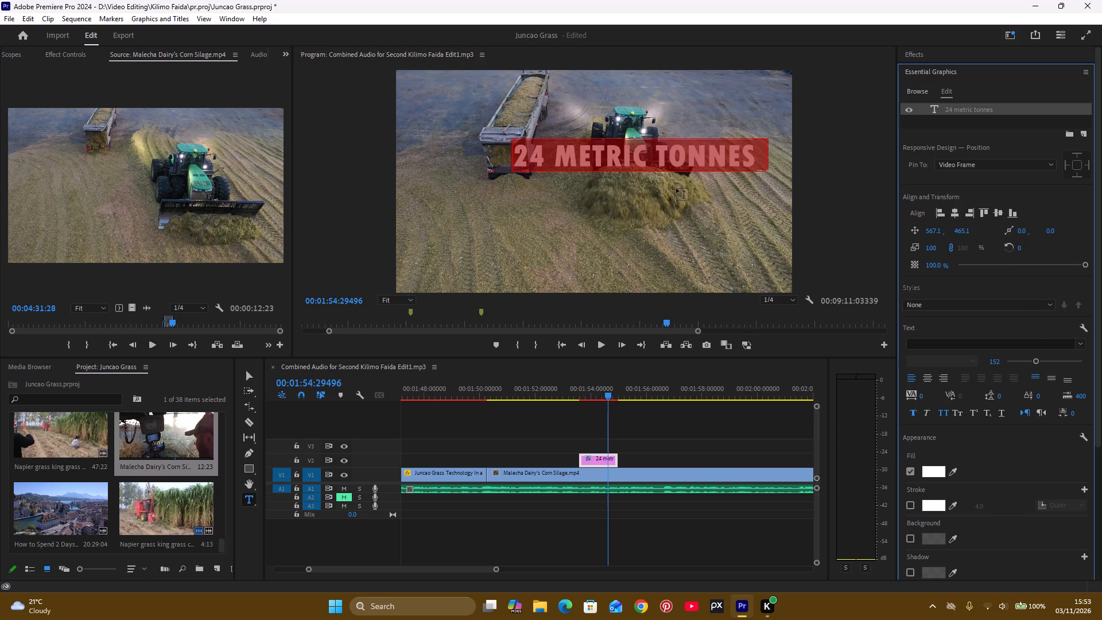
Delete the trailing space after TONNES in the title and finish editing the text.
left_click(764, 156)
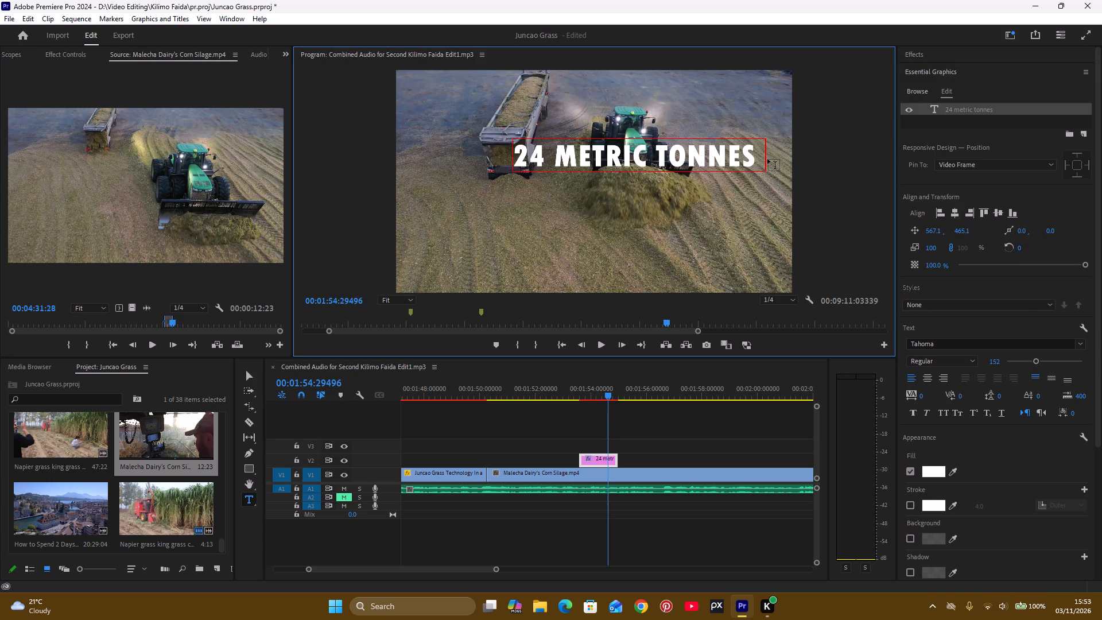
double_click(759, 159)
left_click(765, 157)
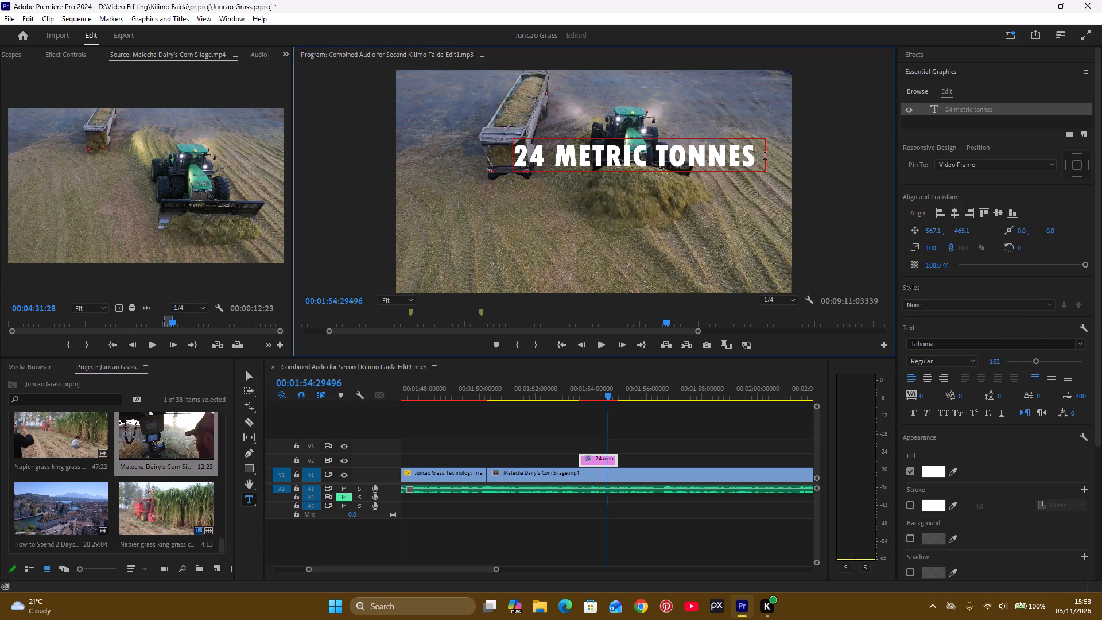
left_click(765, 157)
key("BackSpace")
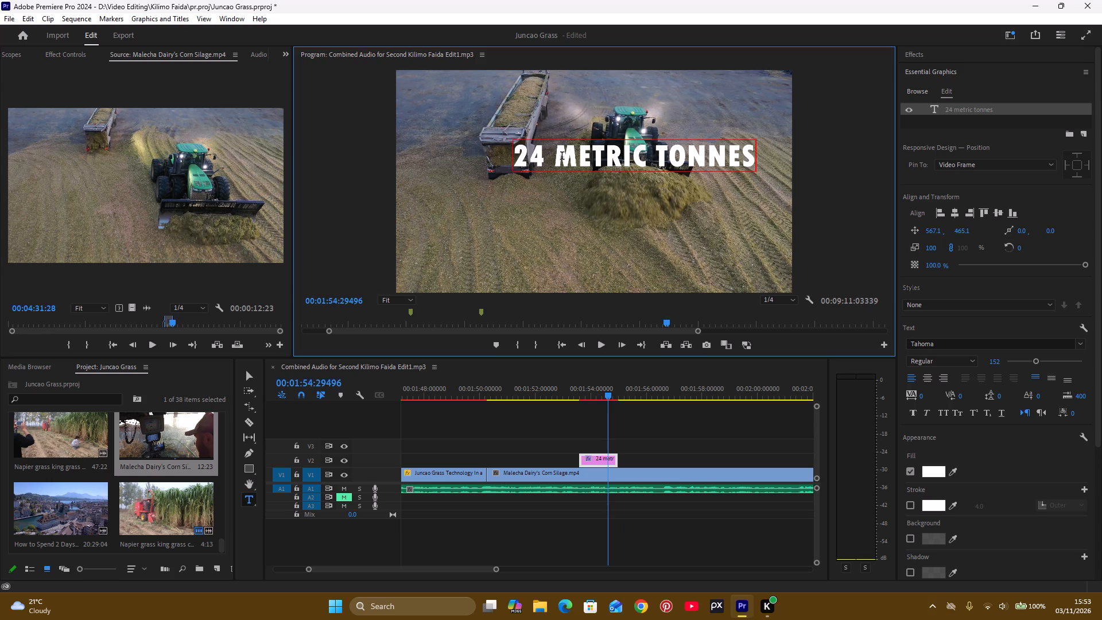
key("v")
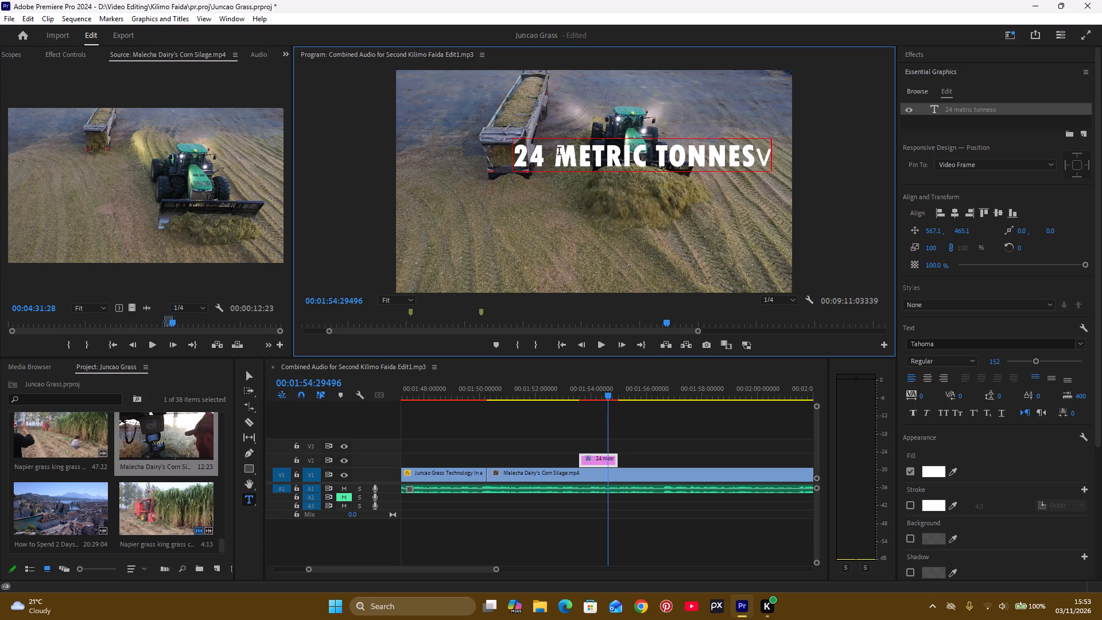
key("BackSpace")
left_click(255, 376)
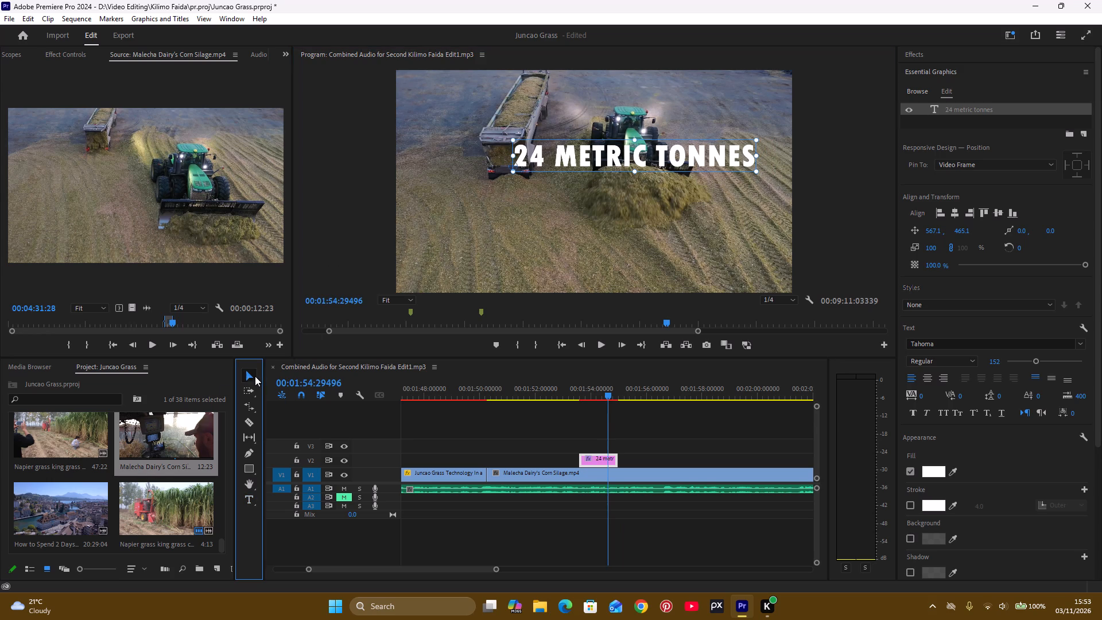
Reposition the enlarged title near the centre of the frame, at about 383, 526.
left_click_drag(578, 156, 538, 162)
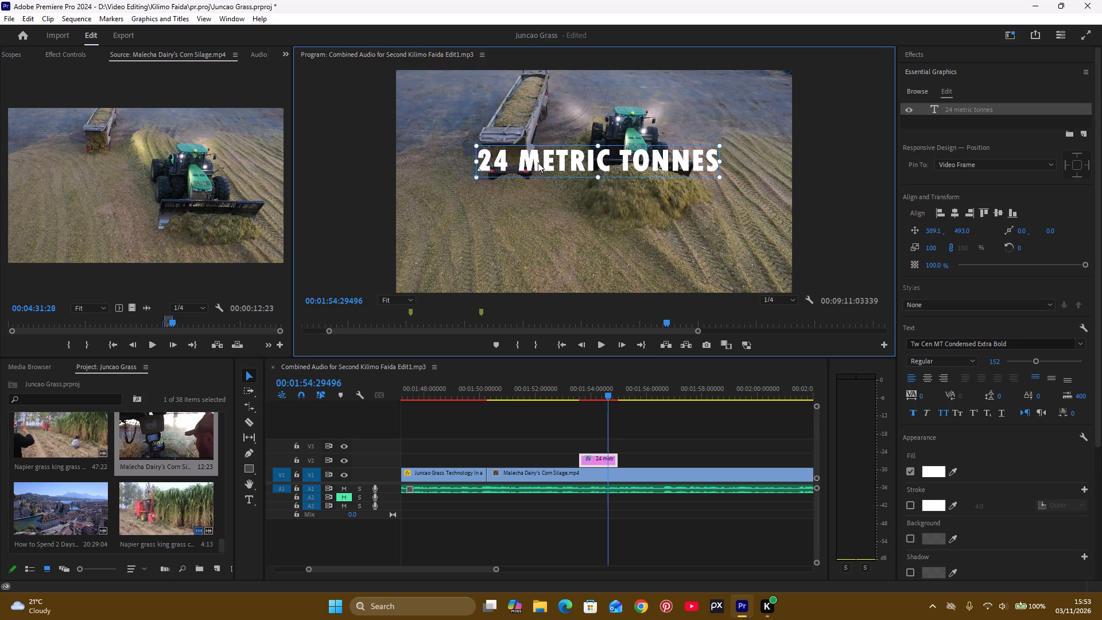
left_click_drag(538, 162, 540, 169)
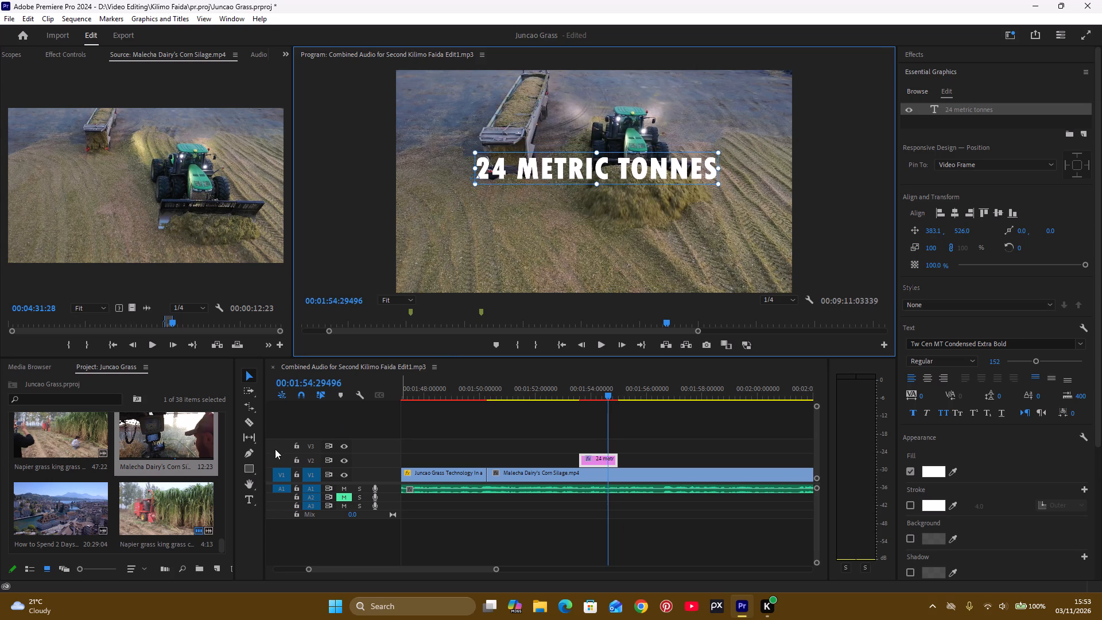
Draw a rectangle of about 1336 by 356 around the 24 METRIC TONNES title, in the same graphic clip.
left_click(251, 471)
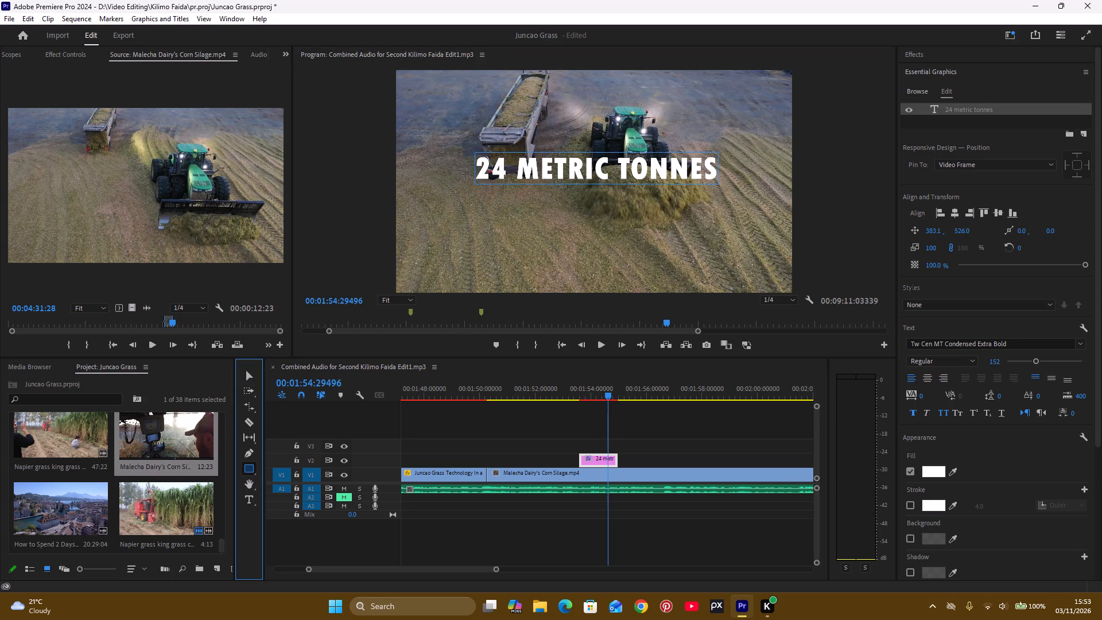
left_click_drag(456, 140, 731, 214)
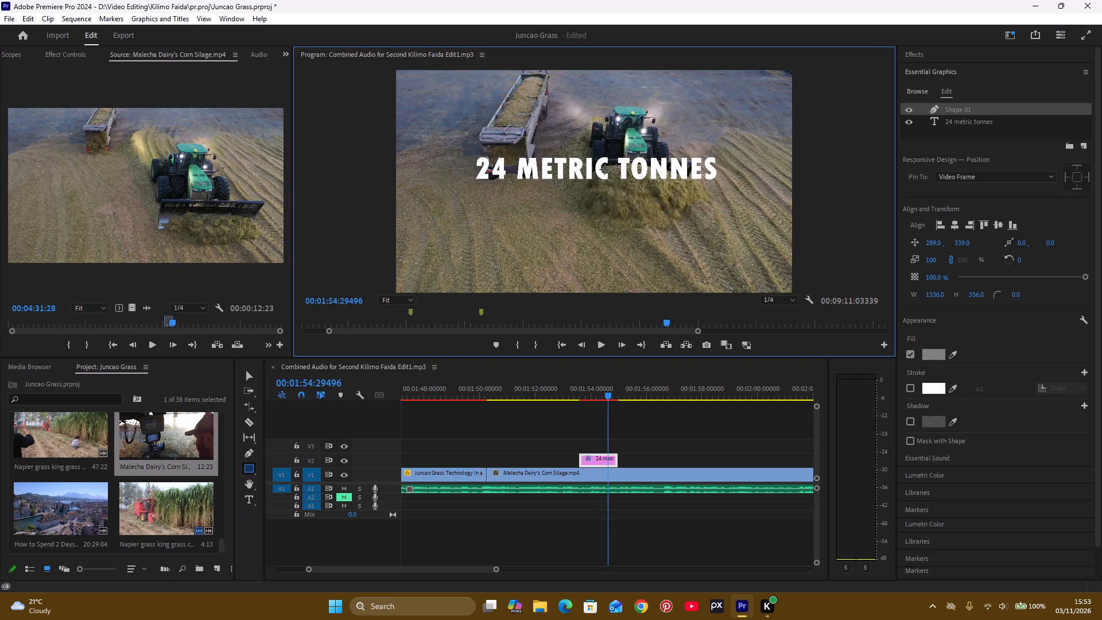
key("v")
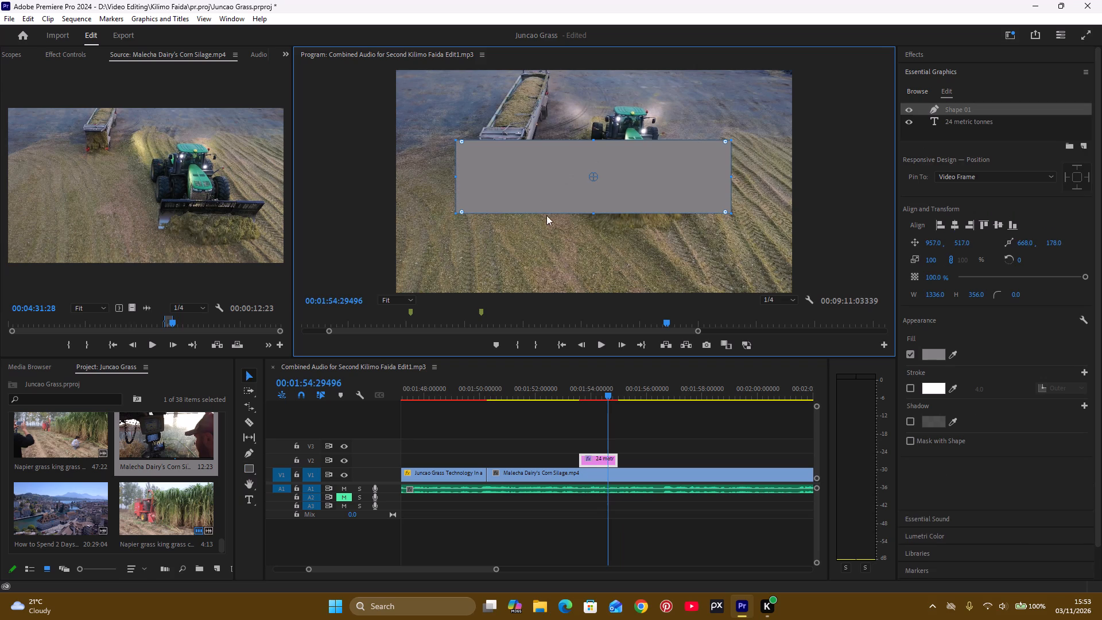
Turn off the rectangle's fill and give it a green 0AA11F outer stroke with a width of 29.
left_click(910, 353)
left_click(909, 386)
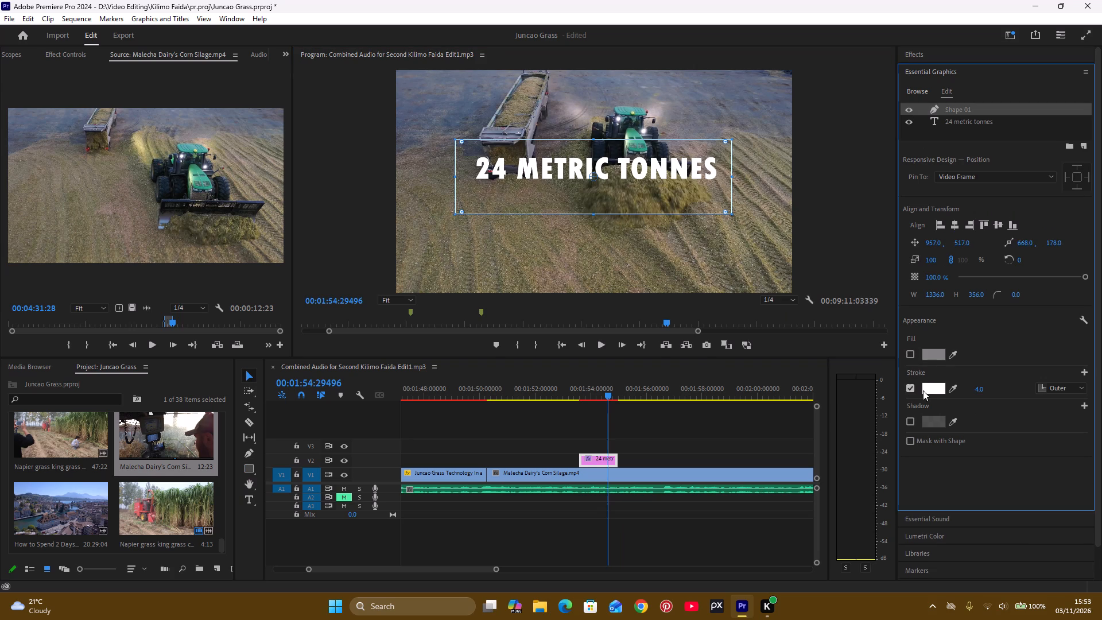
left_click(929, 390)
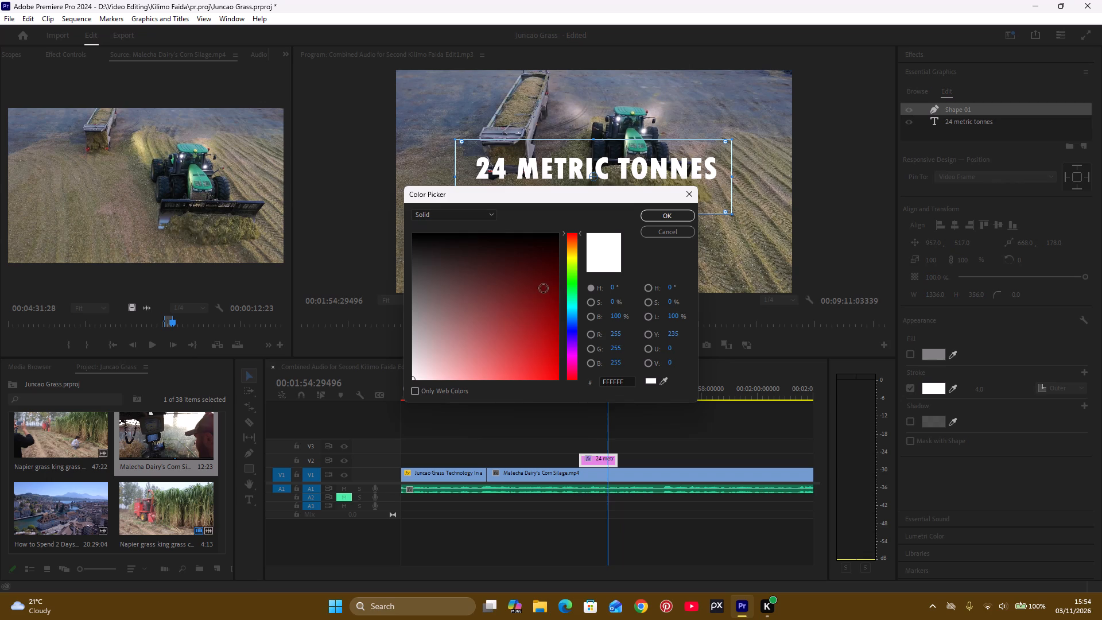
left_click_drag(573, 280, 573, 285)
left_click_drag(553, 307, 565, 386)
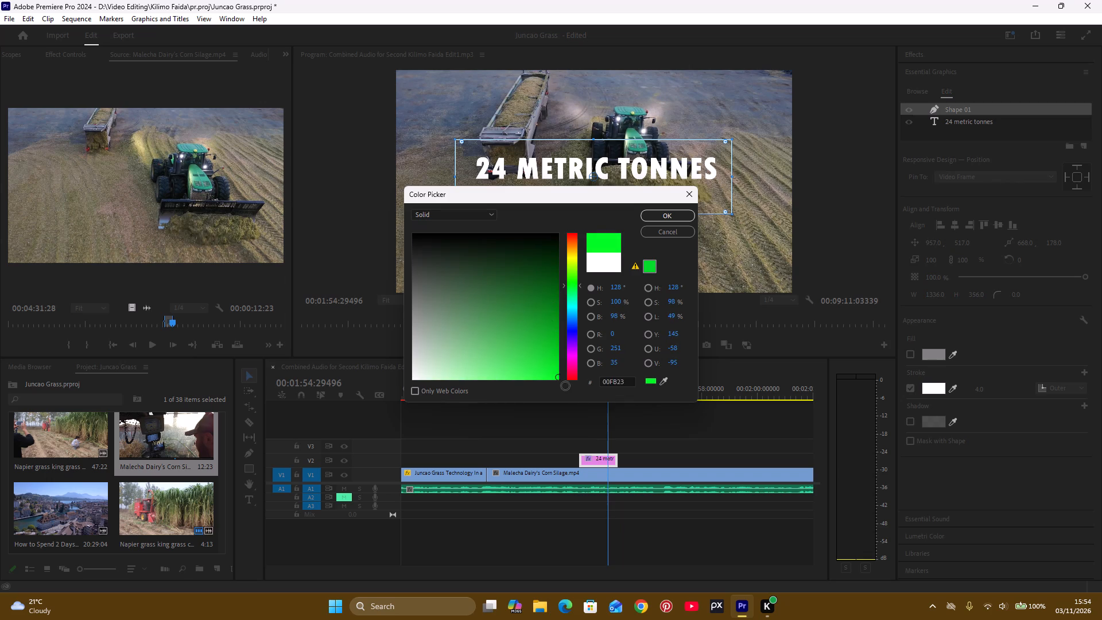
left_click_drag(565, 386, 568, 416)
left_click_drag(550, 294, 546, 303)
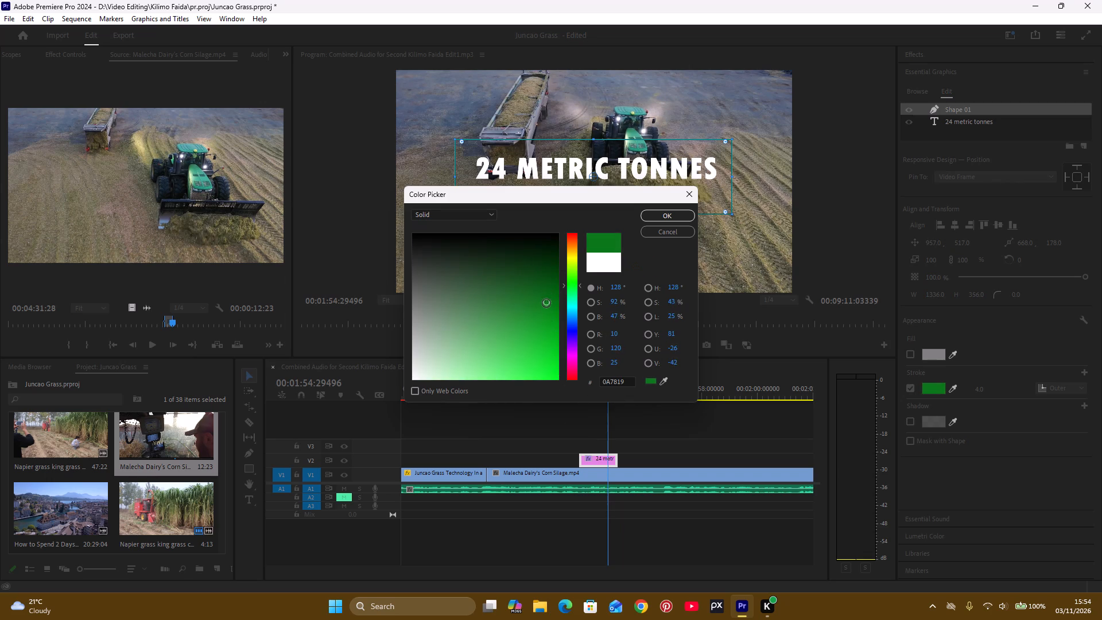
left_click_drag(546, 303, 549, 325)
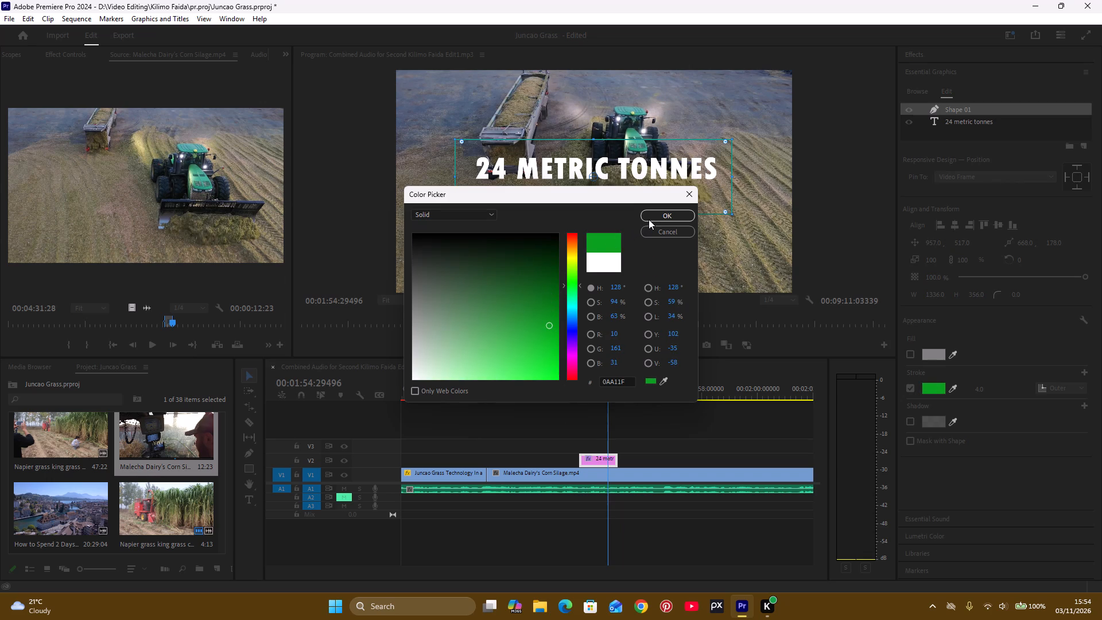
left_click(649, 219)
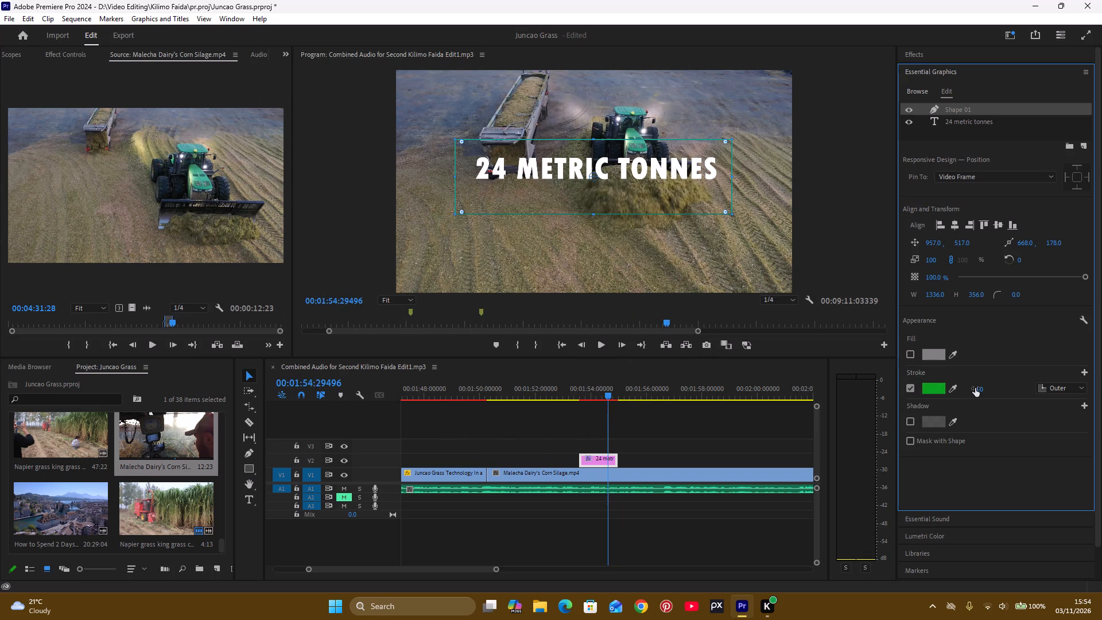
left_click_drag(980, 391, 990, 392)
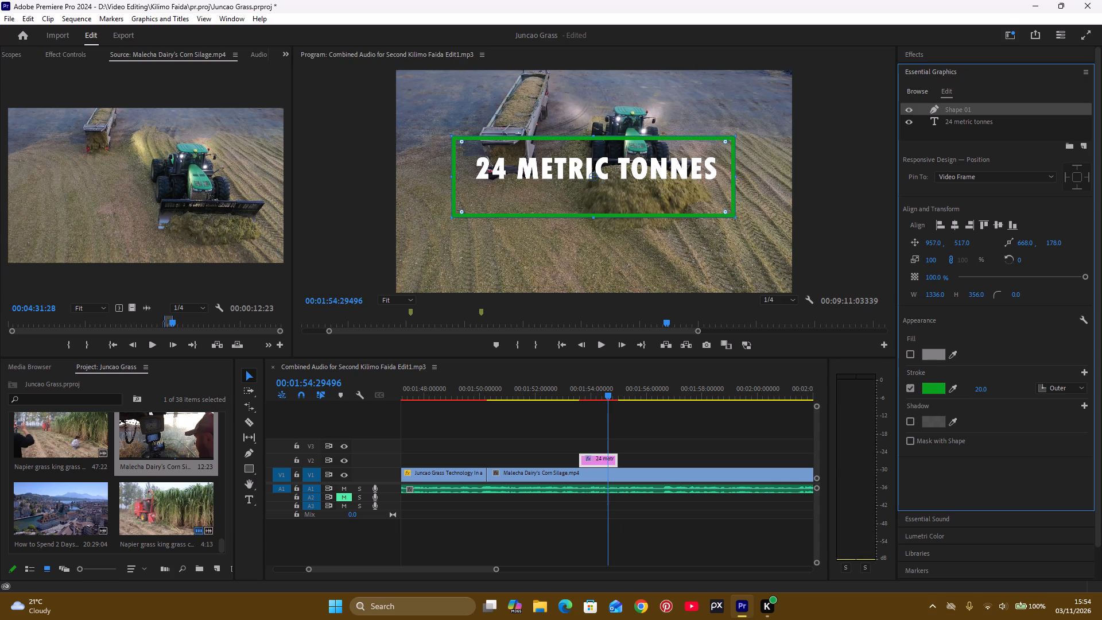
left_click_drag(990, 392, 995, 390)
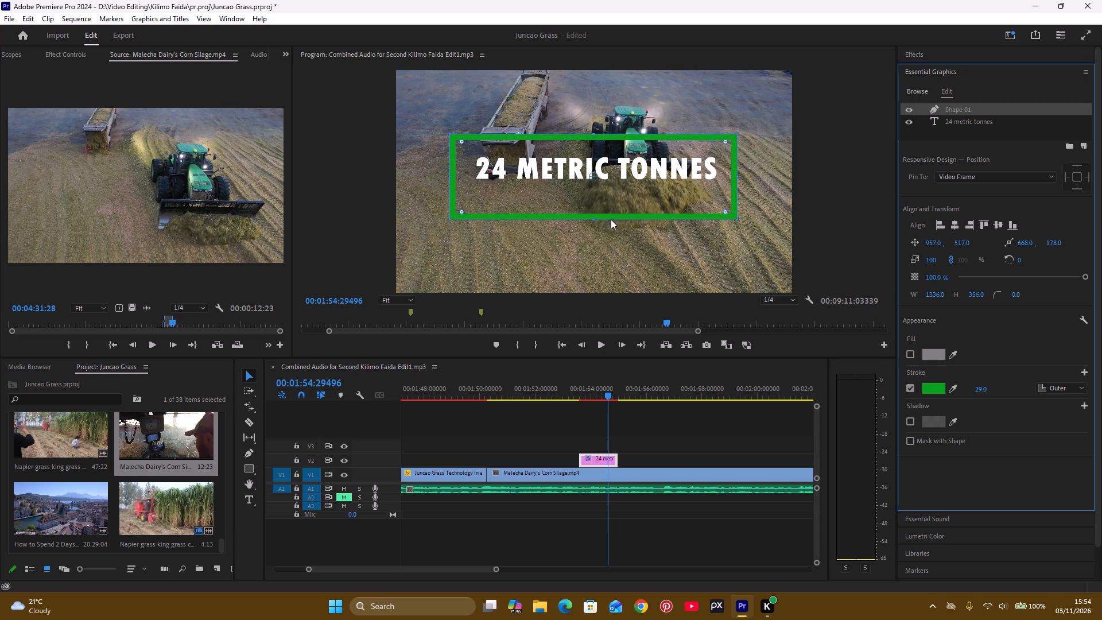
Move the green rectangle up to a vertical position of 500 and centre it horizontally in the frame.
left_click(607, 192)
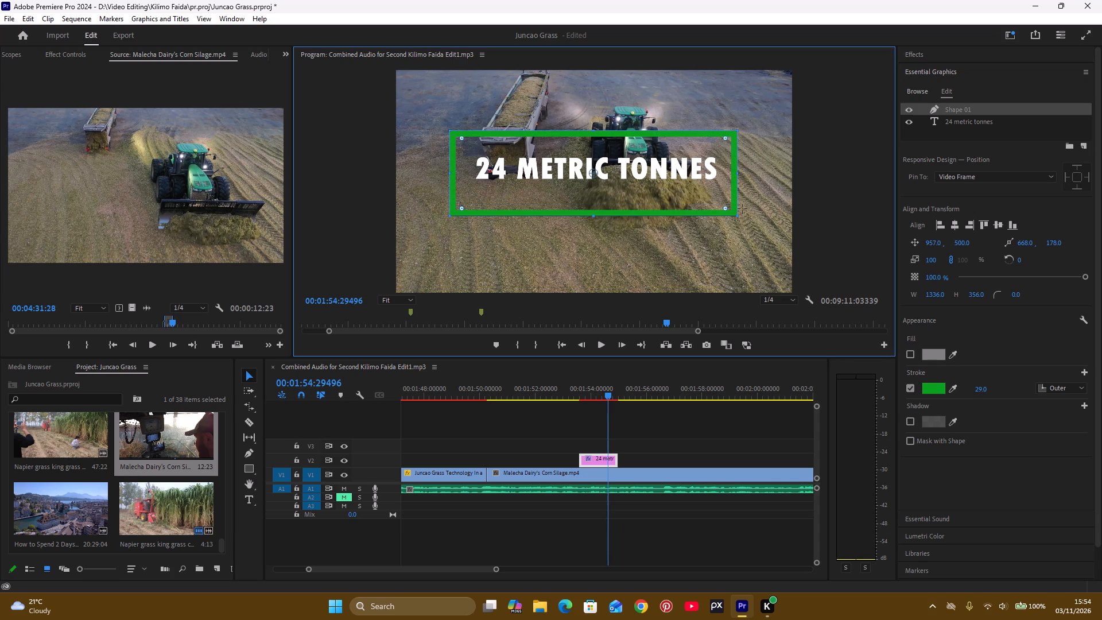
left_click(953, 227)
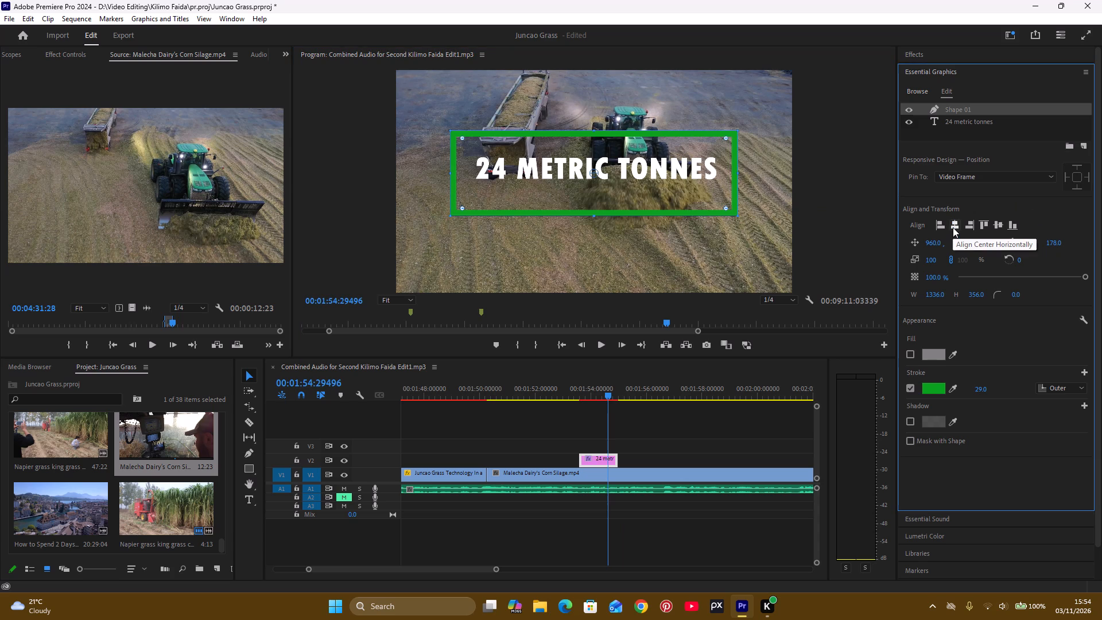
left_click(957, 224)
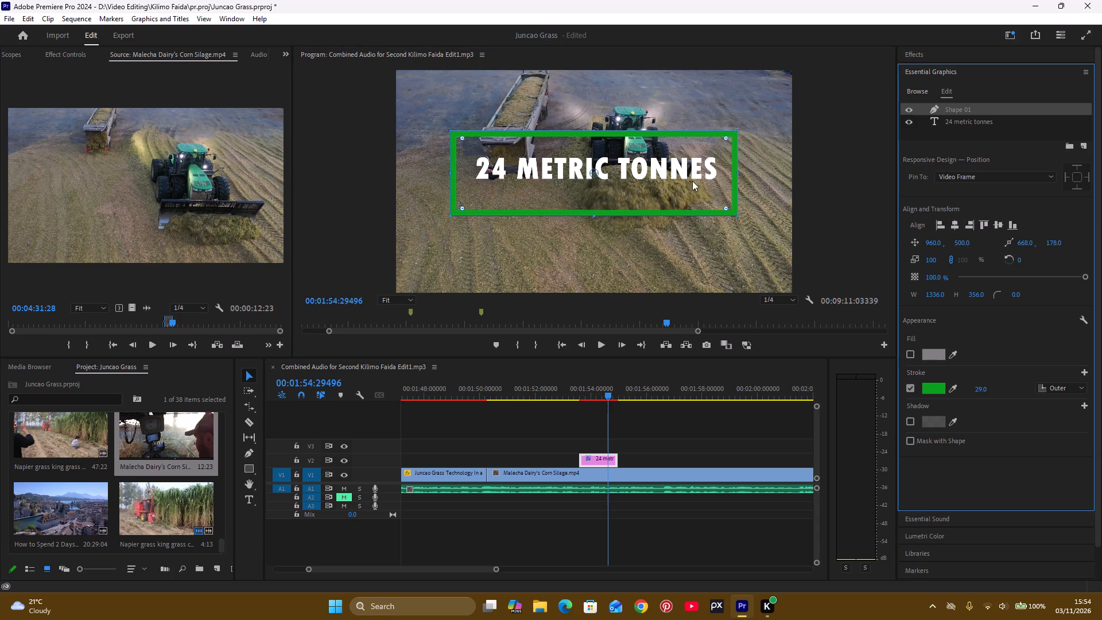
Duplicate the title graphic onto V3, leaving only the green rectangle in the copy and only the 24 METRIC TONNES text in the V2 clip.
left_click(690, 166)
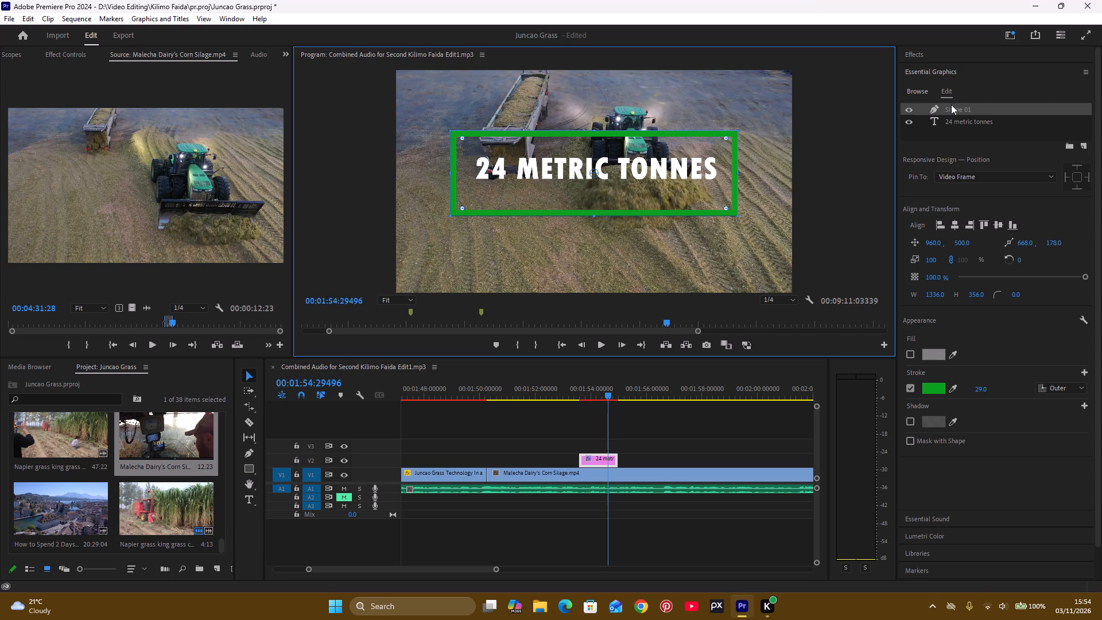
left_click_drag(951, 104, 612, 440)
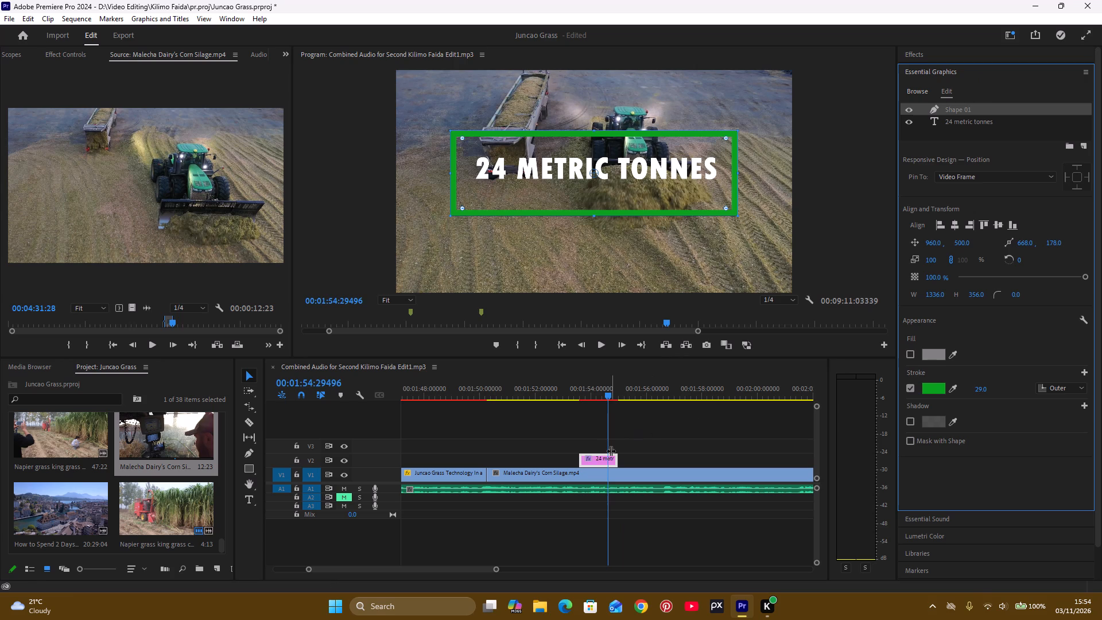
left_click_drag(597, 458, 602, 448, "alt")
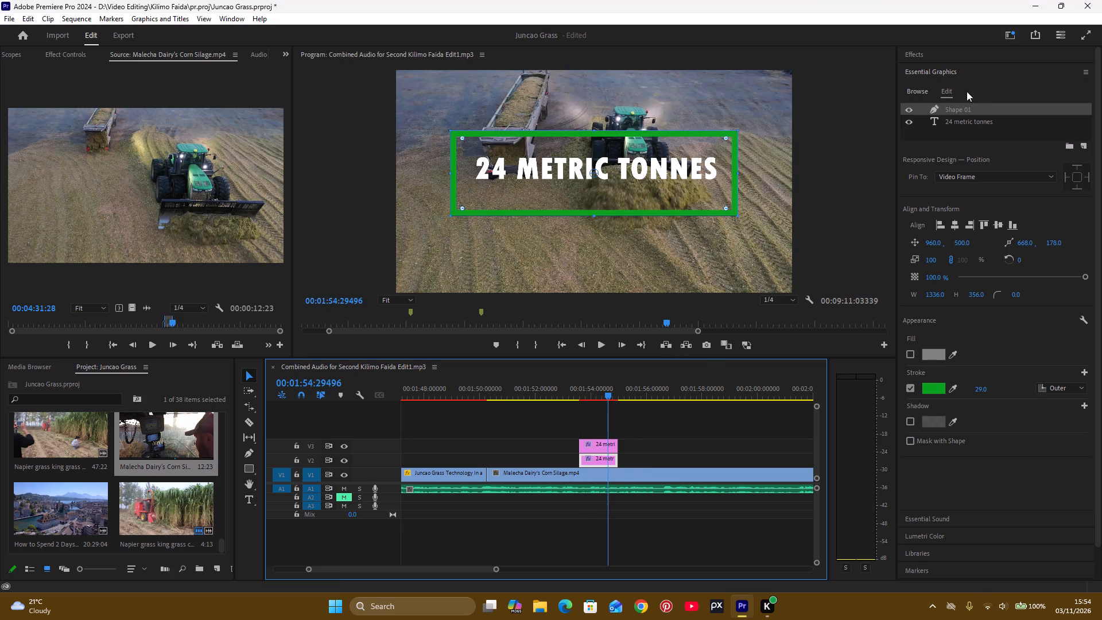
right_click(961, 110)
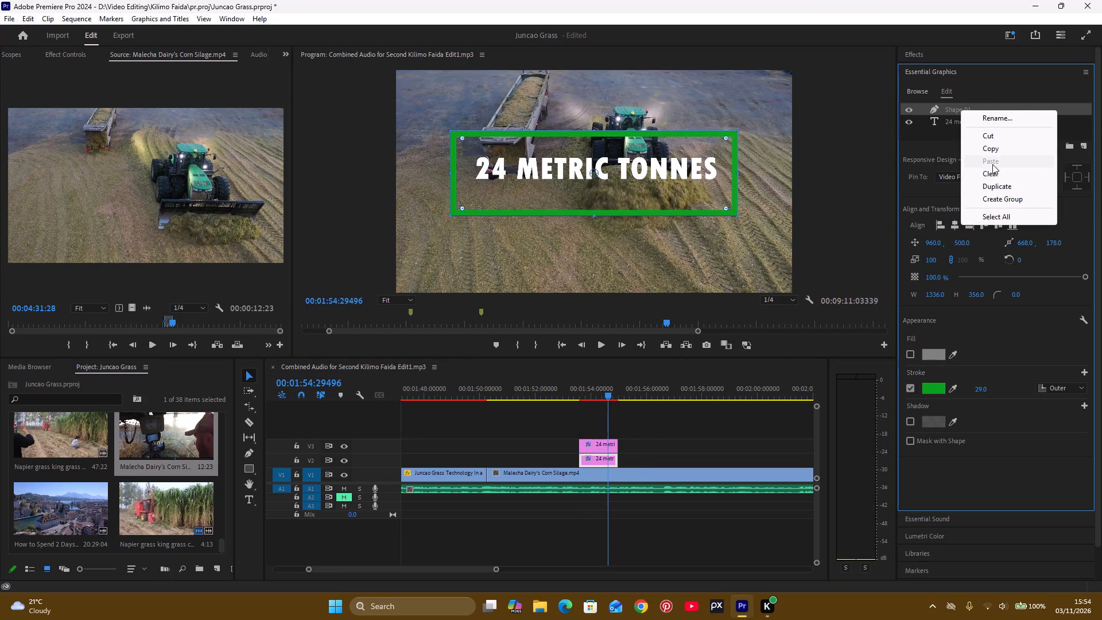
Delete the green rectangle from the V2 title clip and the 24 METRIC TONNES text from the V3 copy.
left_click(992, 172)
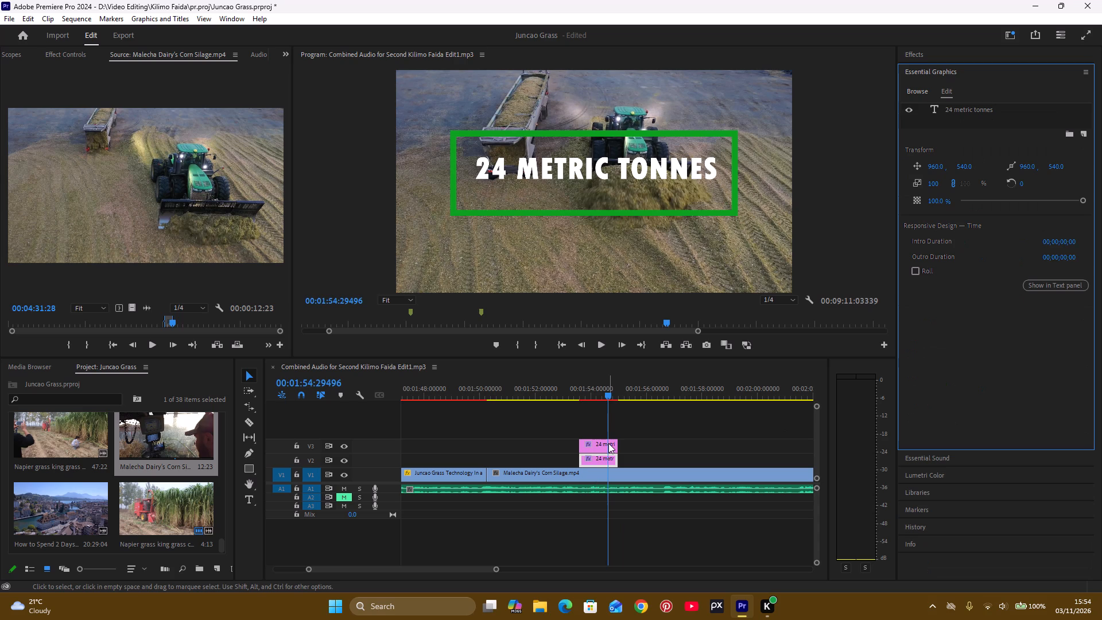
left_click(597, 444)
right_click(976, 123)
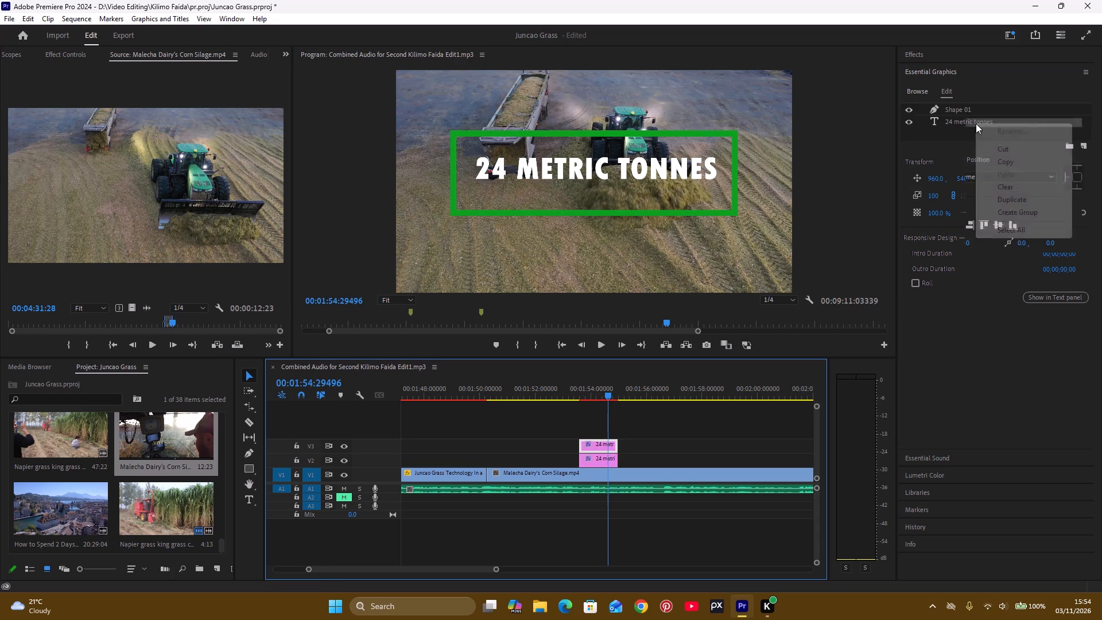
left_click(1006, 187)
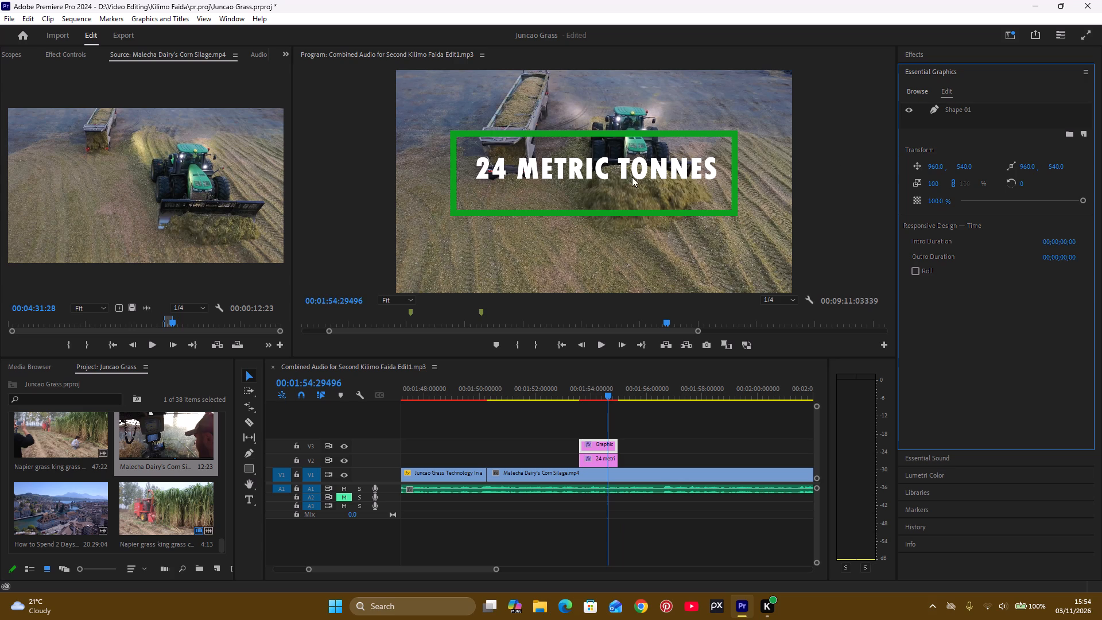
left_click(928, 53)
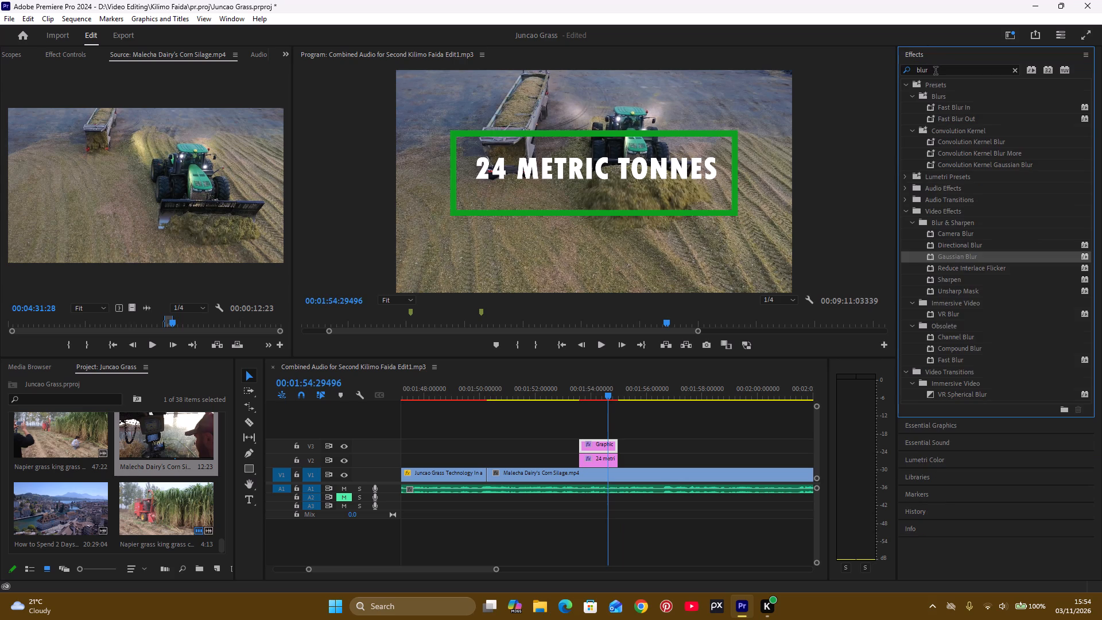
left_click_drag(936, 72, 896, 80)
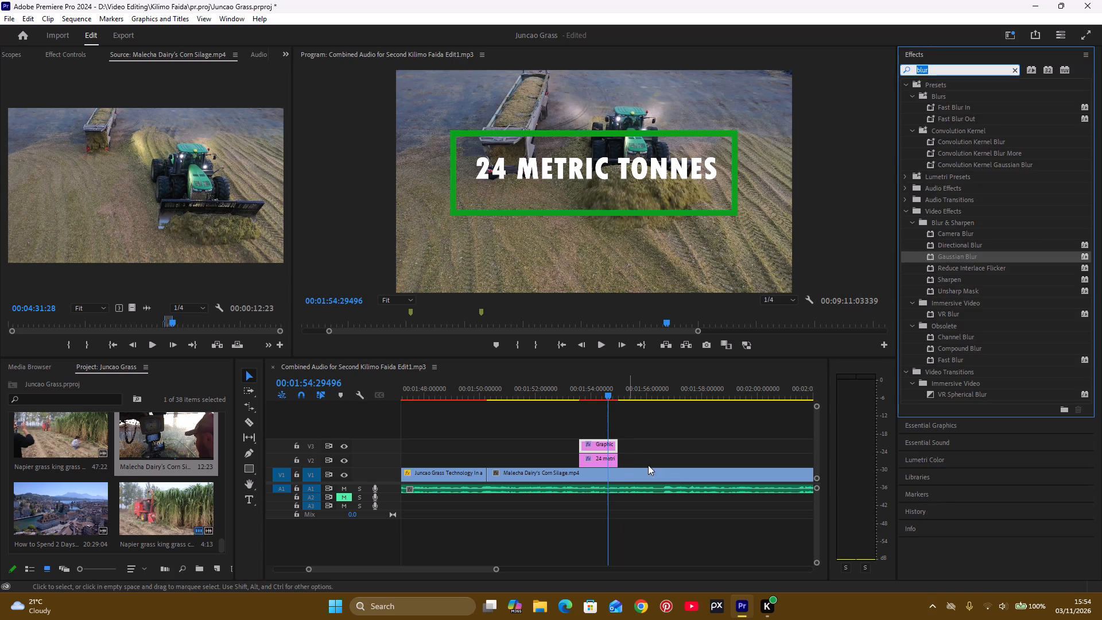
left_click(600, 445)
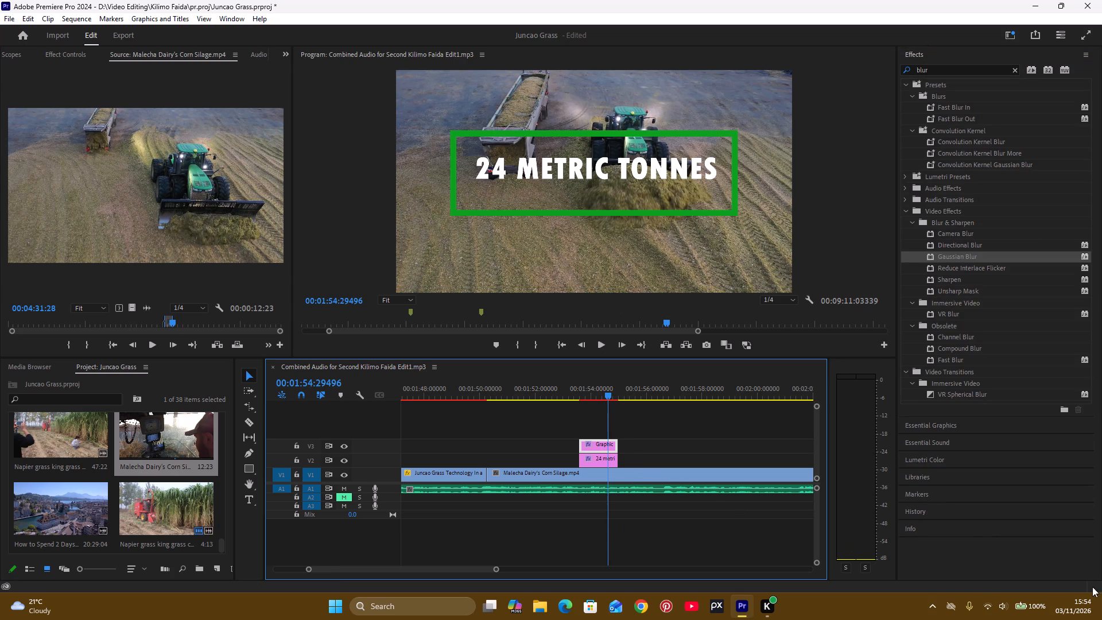
Connect the computer to the eduroam Wi-Fi network.
left_click(993, 605)
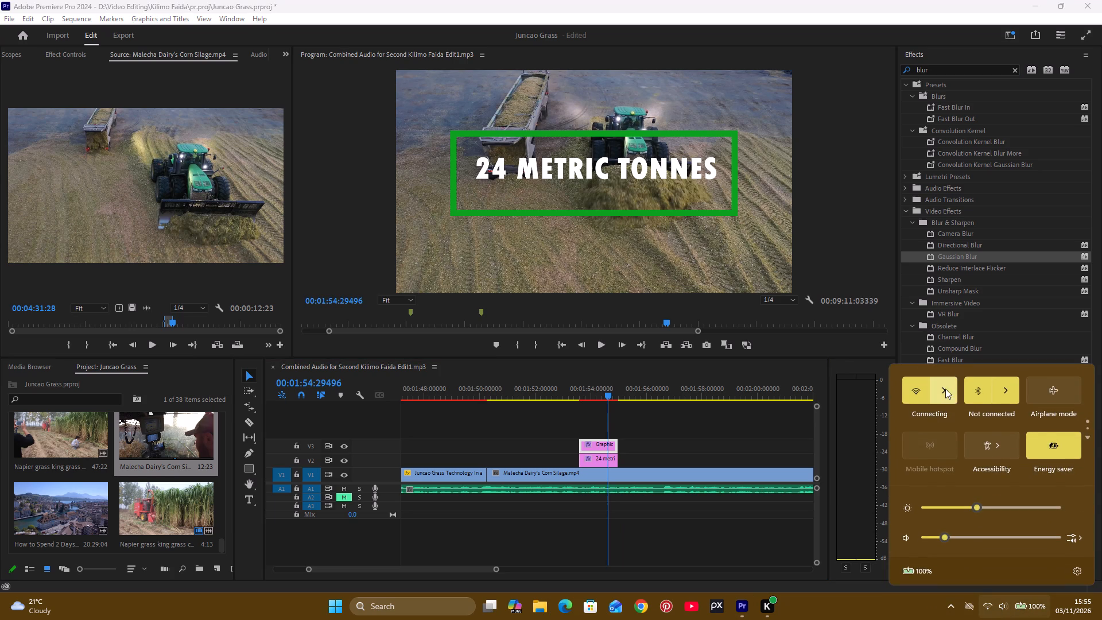
left_click(943, 398)
left_click(942, 402)
left_click(1016, 449)
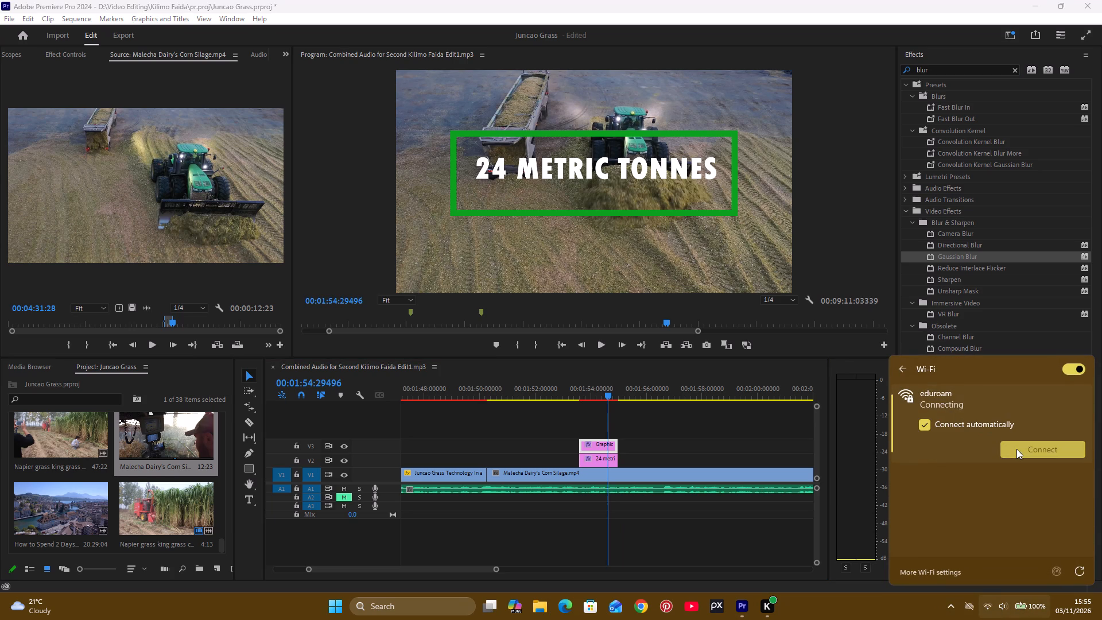
Move the playhead to the start of the title graphics and select the V3 clip's green rectangle with its effect settings open.
left_click(585, 390)
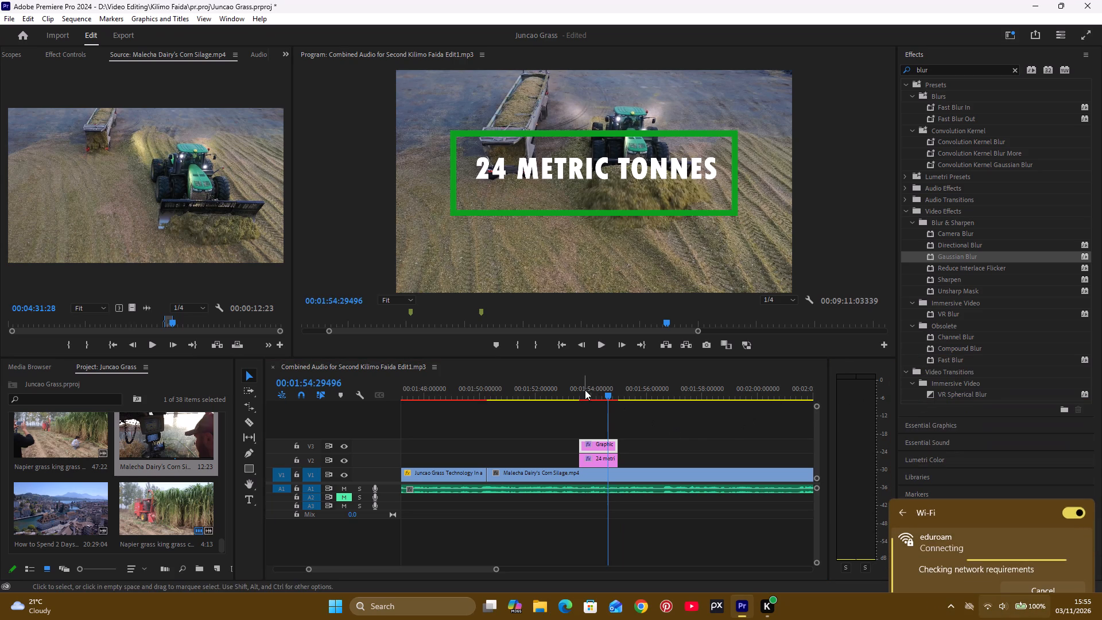
left_click(52, 53)
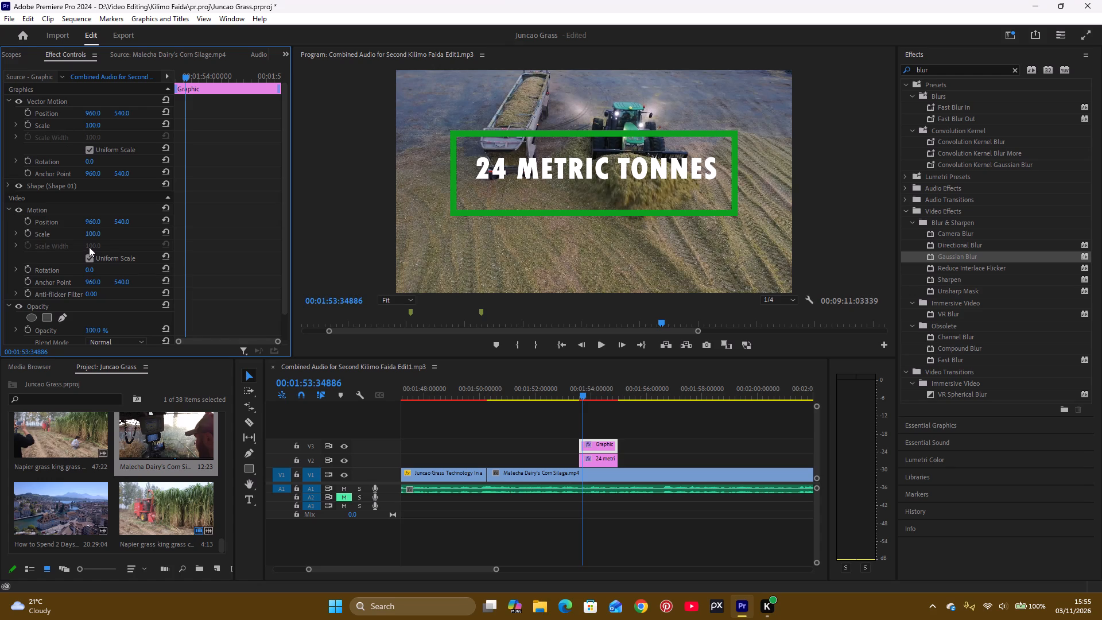
left_click(511, 173)
left_click(517, 168)
left_click(531, 168)
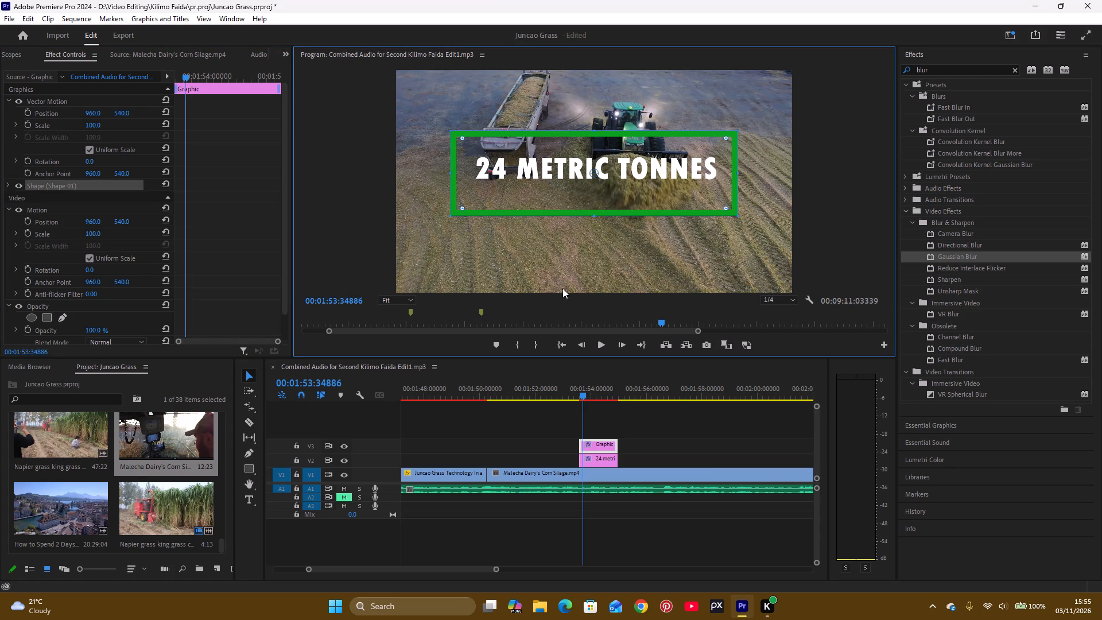
Centre the 24 METRIC TONNES text in the V2 clip horizontally and vertically in the frame.
left_click(589, 456)
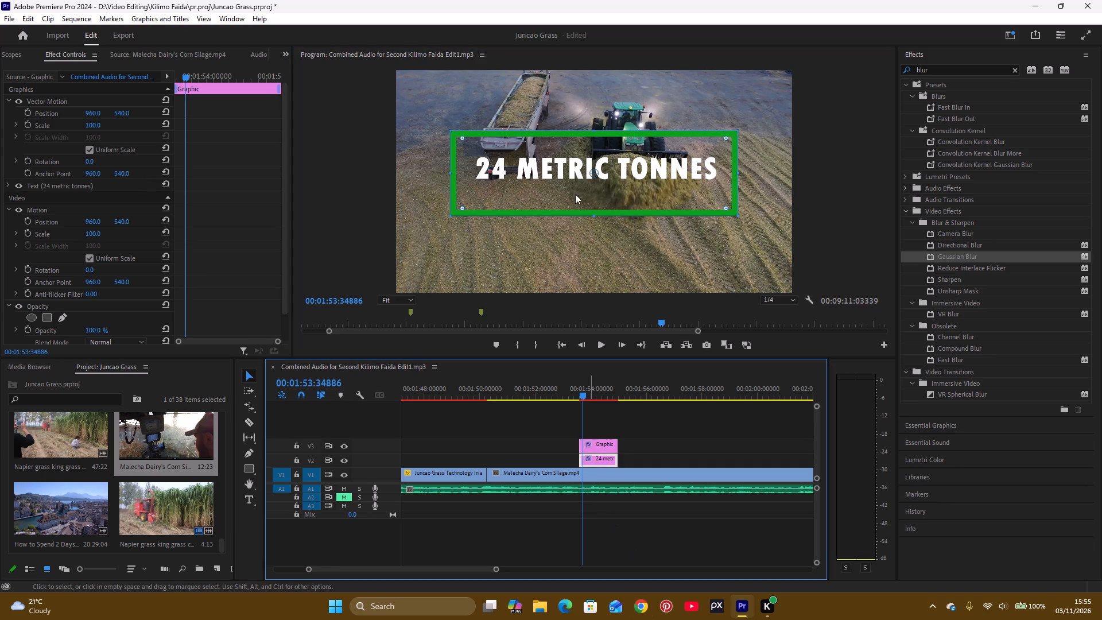
left_click(579, 154)
double_click(581, 170)
double_click(580, 172)
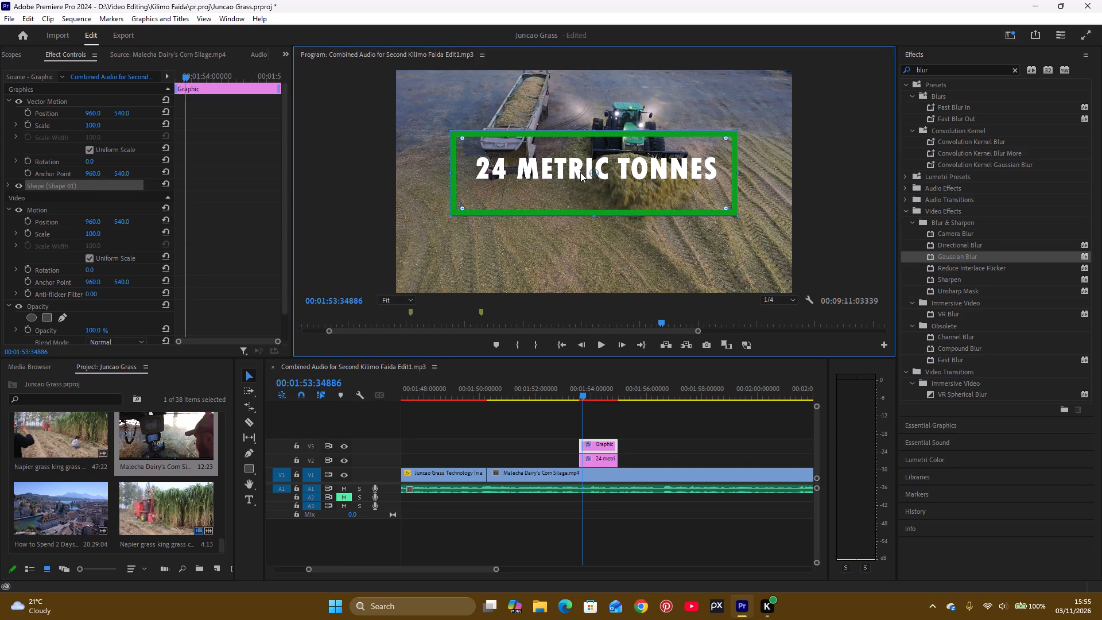
left_click(937, 423)
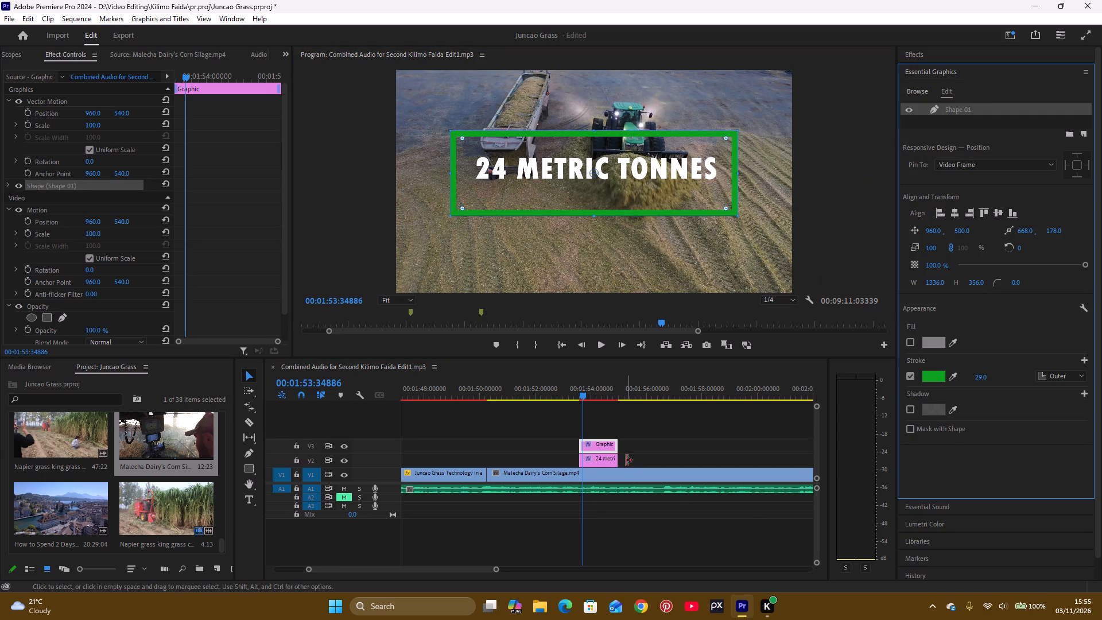
left_click(607, 463)
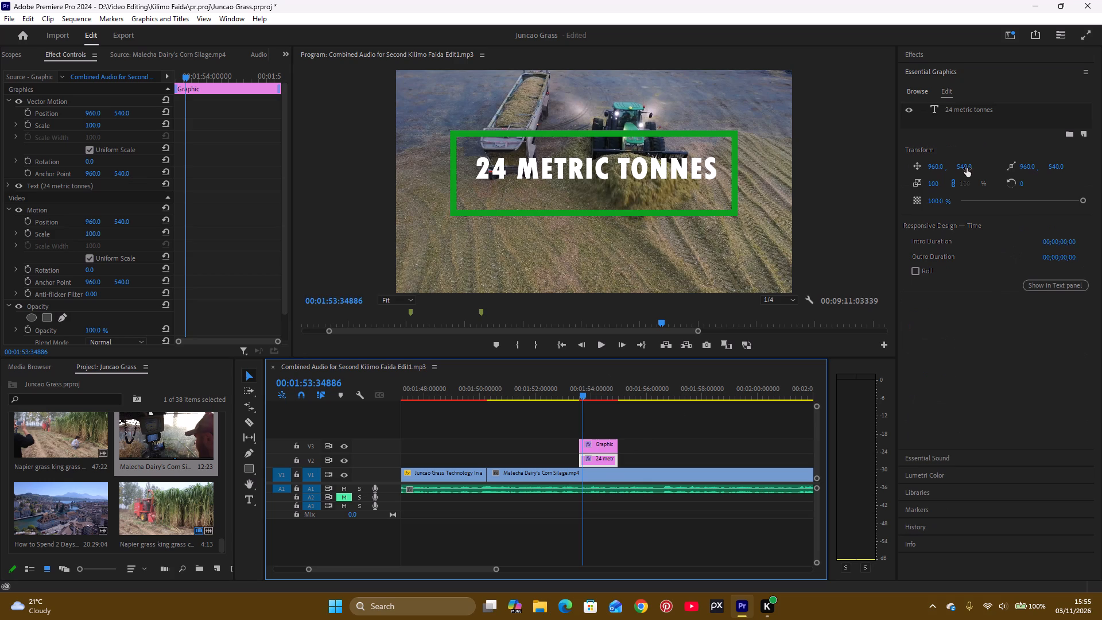
left_click(933, 108)
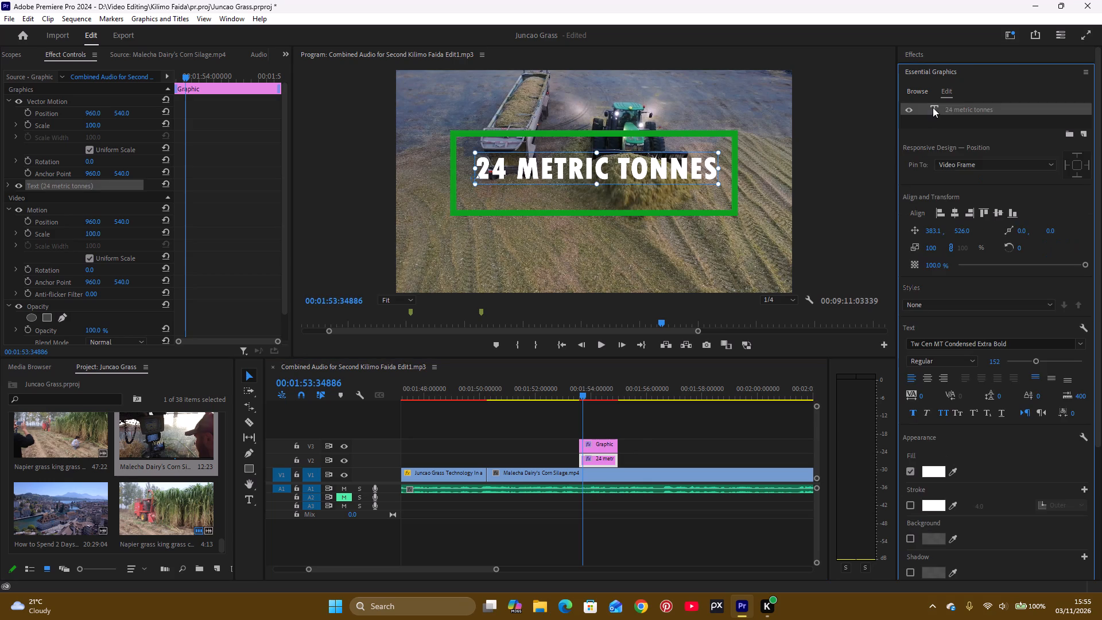
left_click(953, 212)
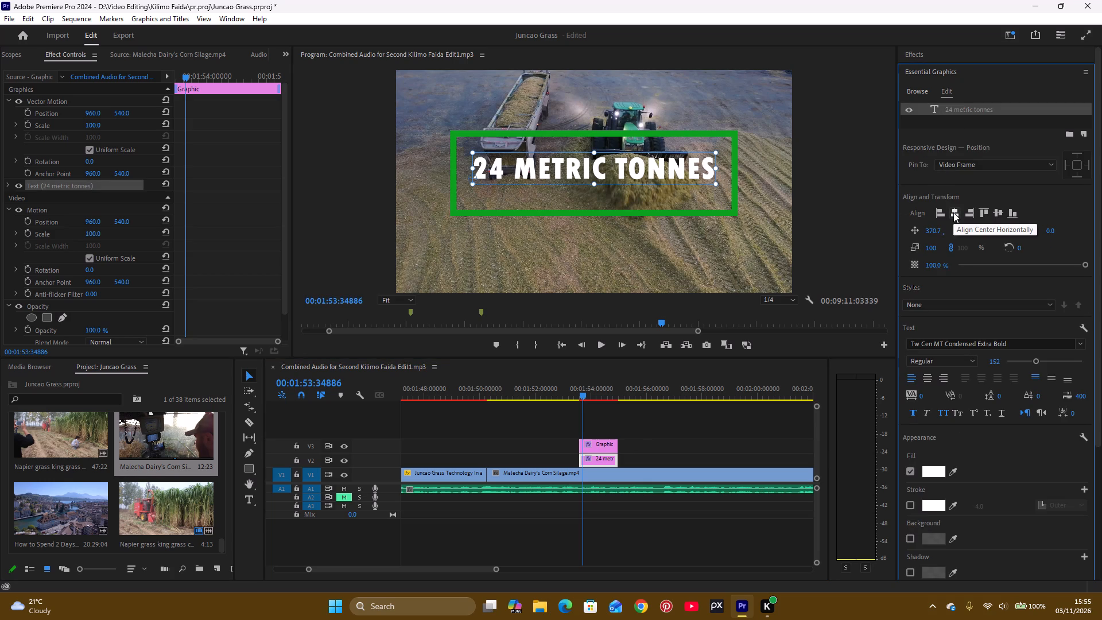
left_click(953, 212)
left_click(995, 213)
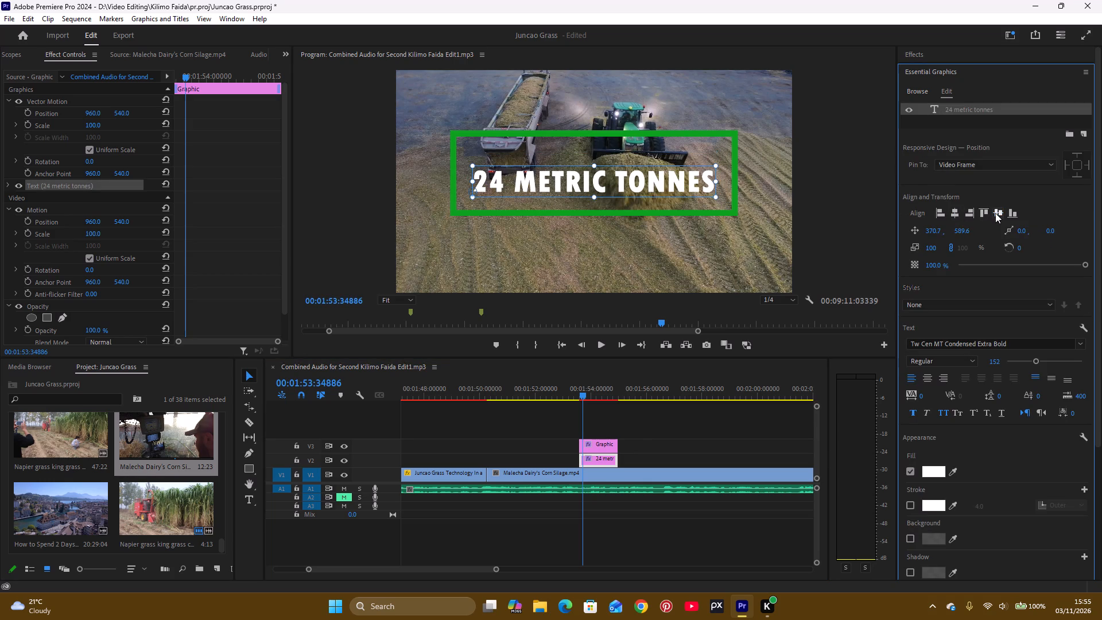
Centre the green rectangle in the V3 graphic clip vertically in the frame.
left_click(613, 440)
left_click(608, 447)
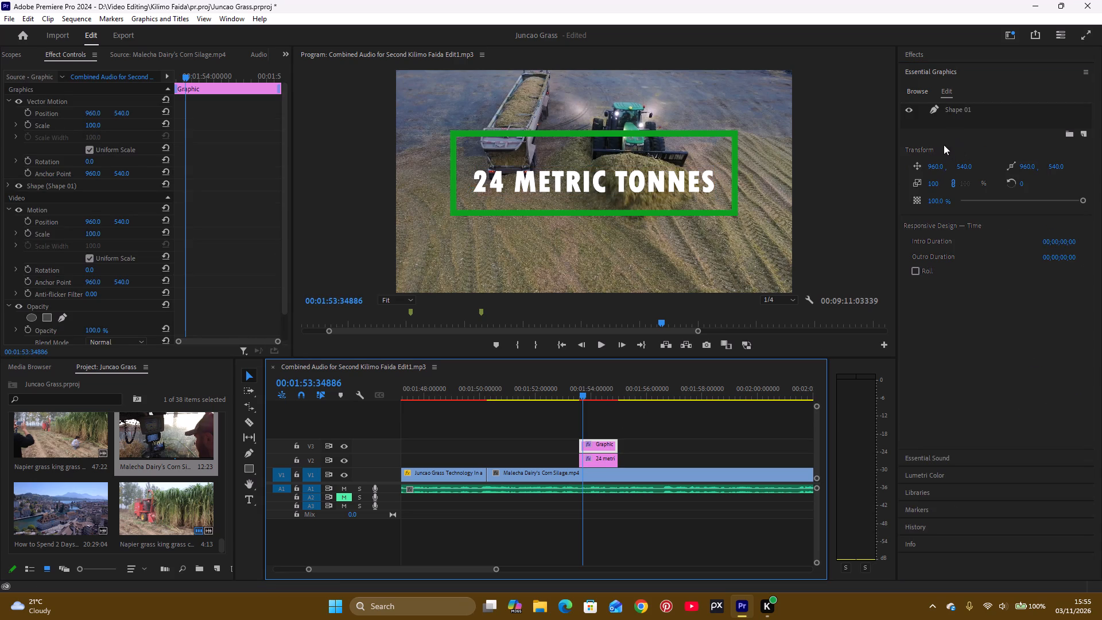
left_click(933, 112)
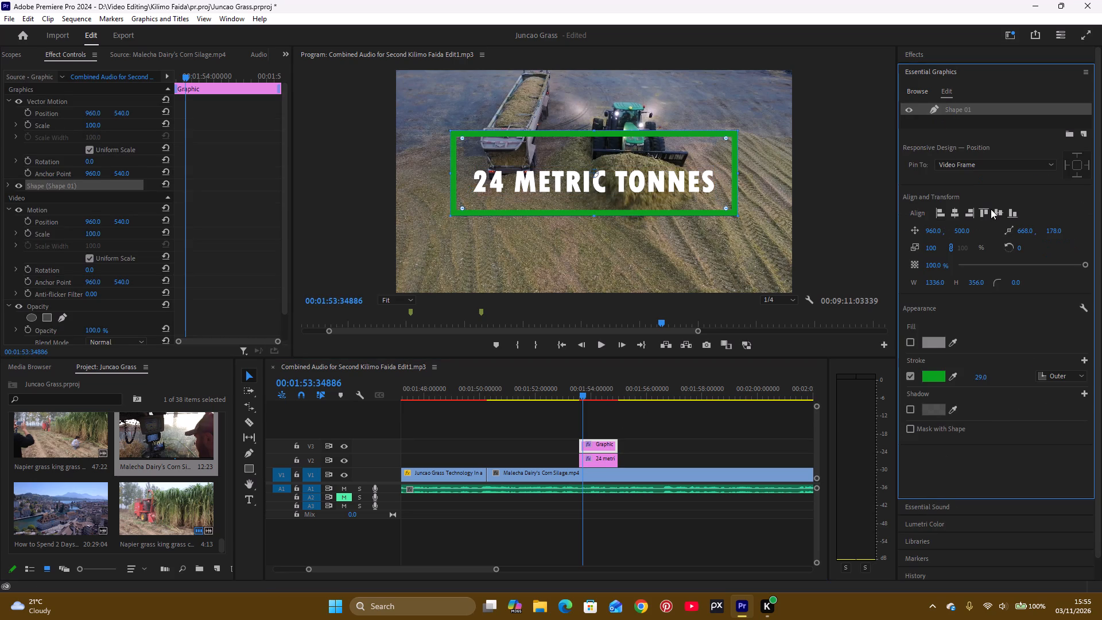
left_click(1000, 210)
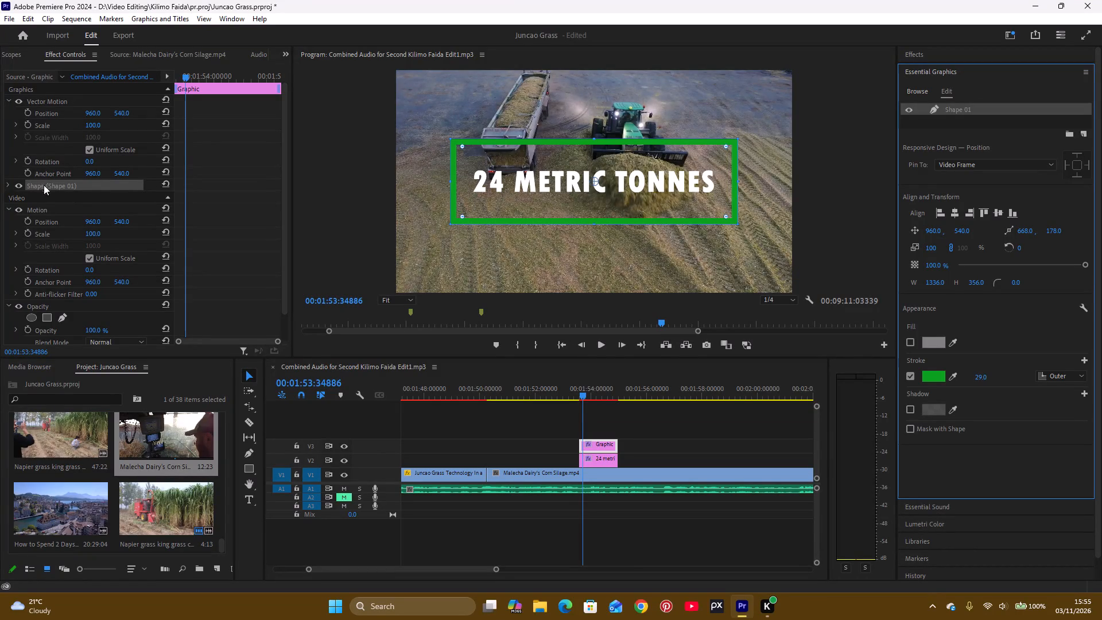
Add a rectangular opacity mask to the V3 rectangle graphic and invert it.
left_click(48, 317)
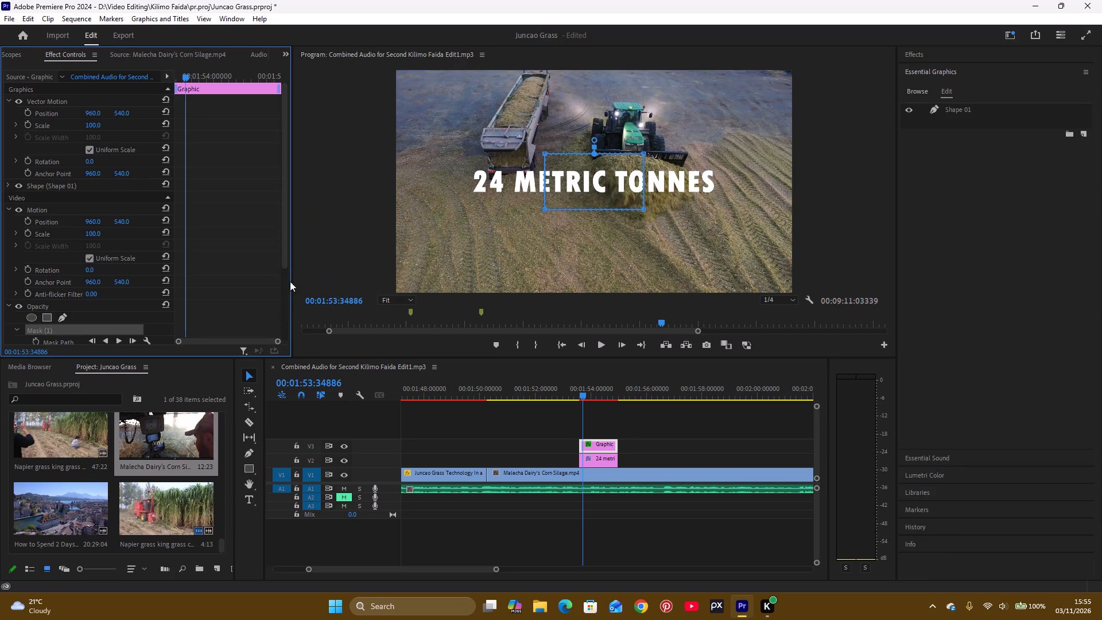
scroll(115, 292, "down", 6)
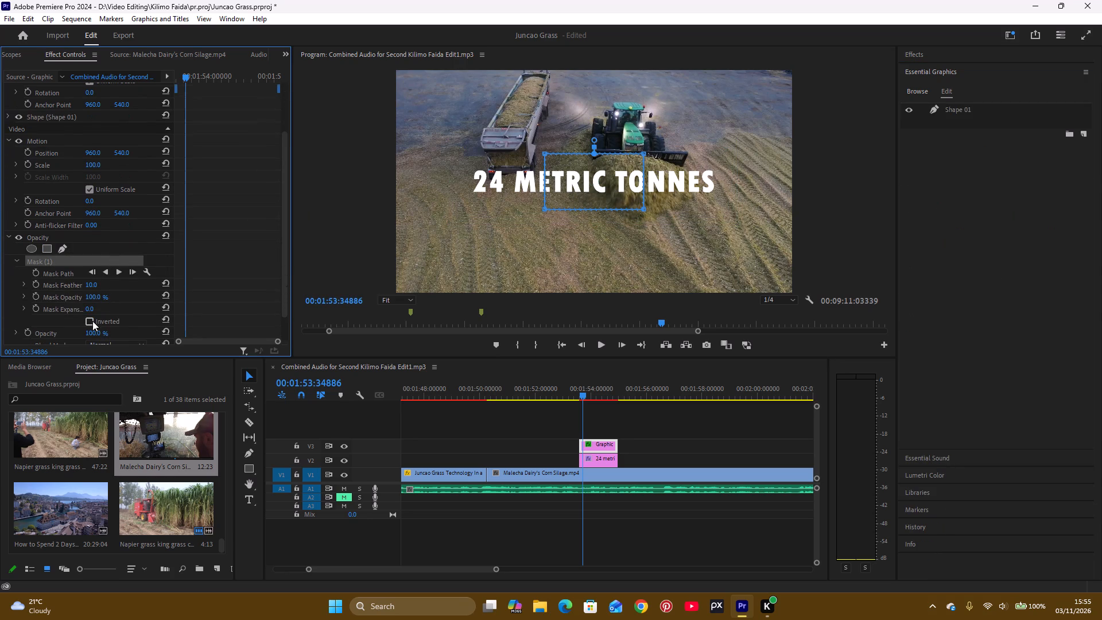
left_click(87, 324)
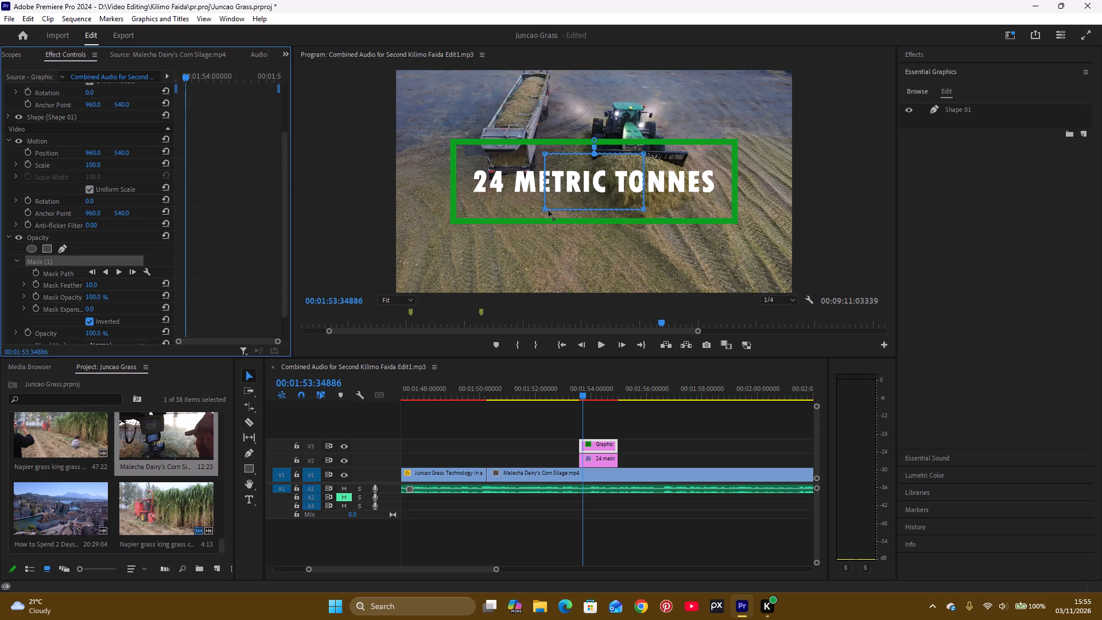
Reshape the mask into a trapezoid narrower at the top, extending past the green frame's upper and lower edges to cut a central gap in each.
left_click_drag(548, 210, 549, 228)
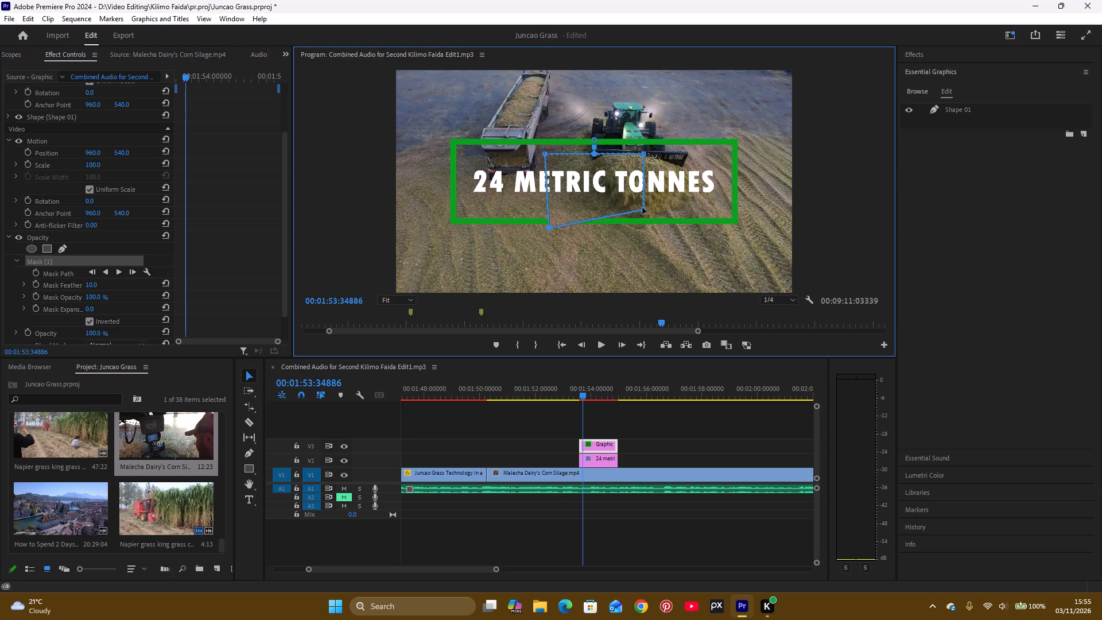
left_click_drag(643, 208, 644, 224)
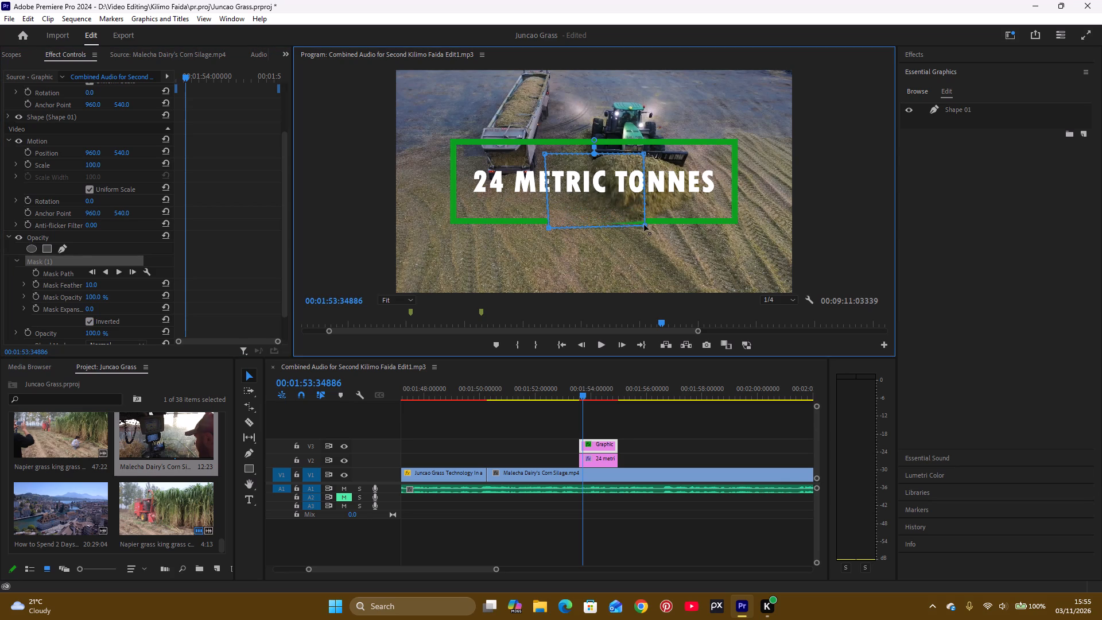
left_click_drag(644, 224, 644, 230)
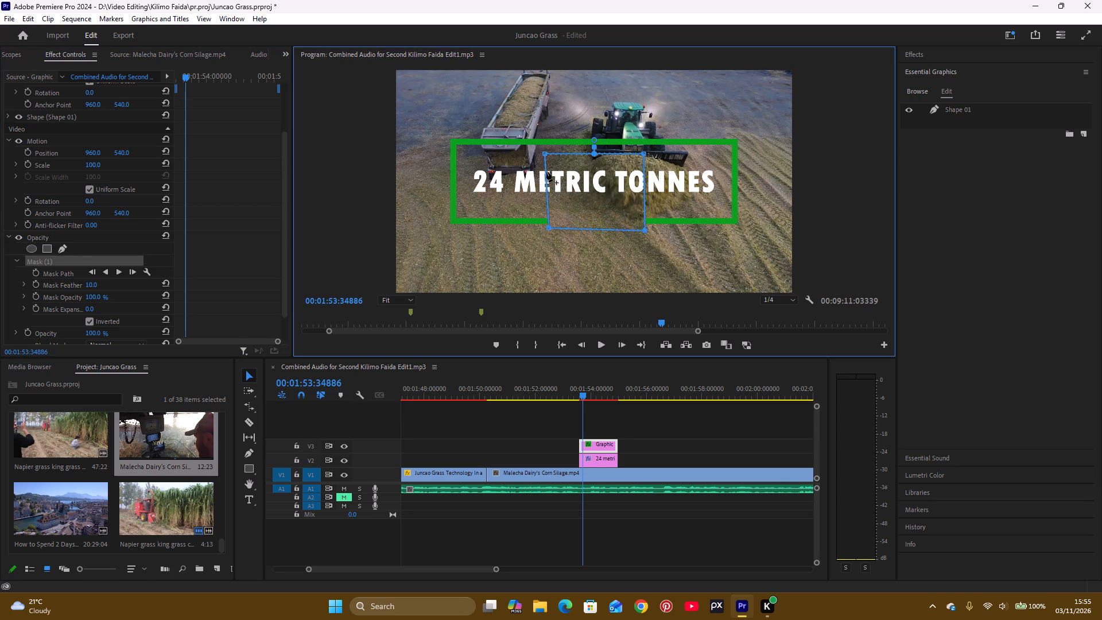
left_click_drag(544, 154, 547, 143)
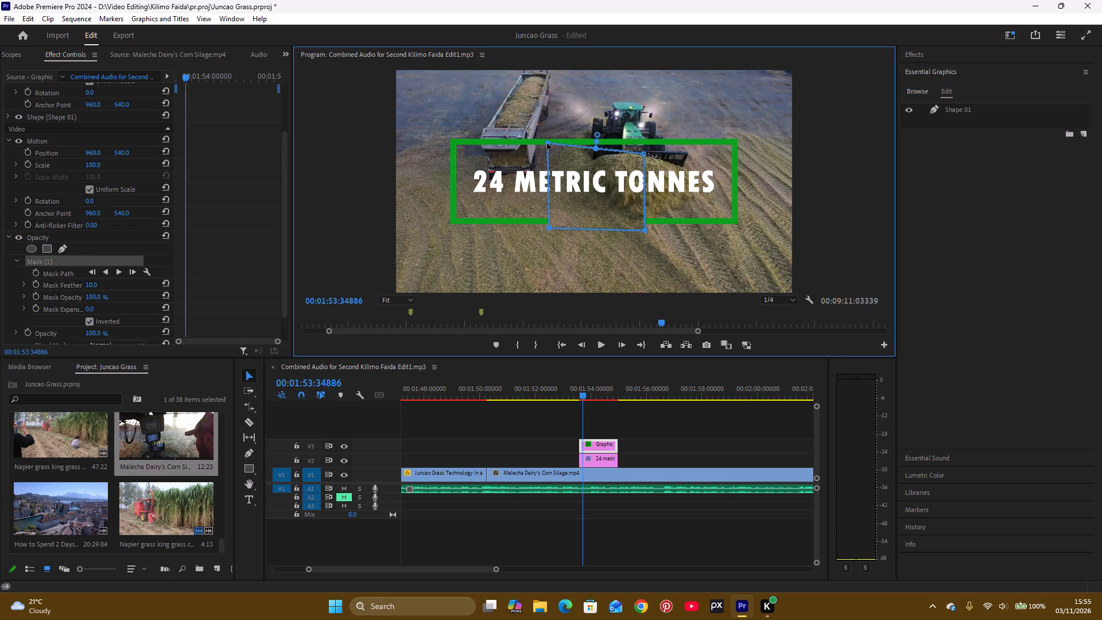
left_click_drag(547, 143, 555, 138)
left_click_drag(555, 138, 563, 132)
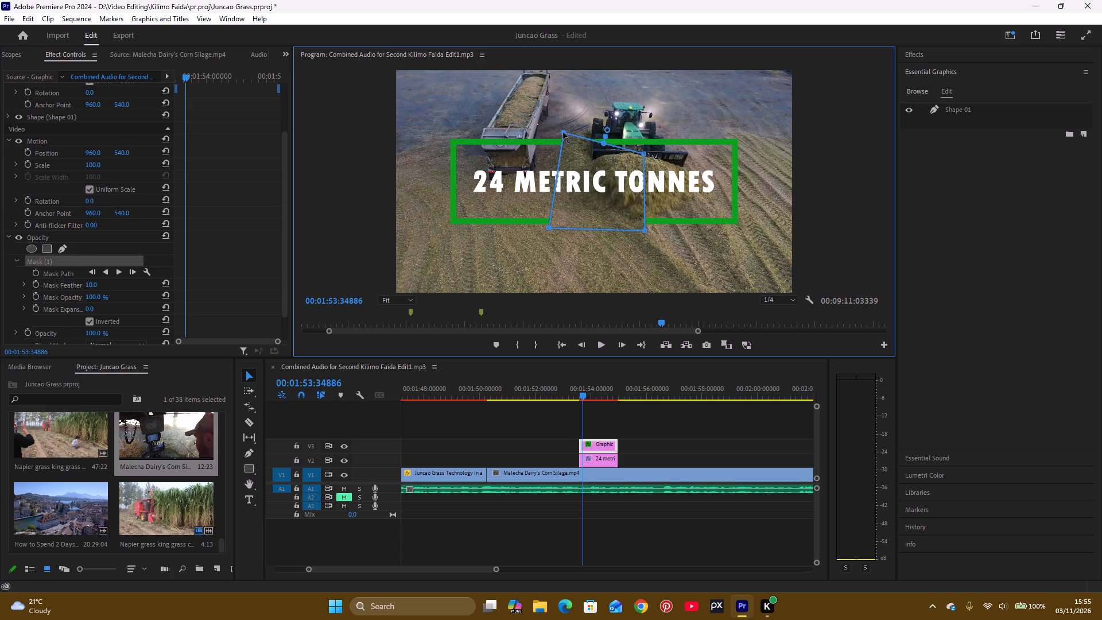
left_click_drag(647, 158, 623, 152)
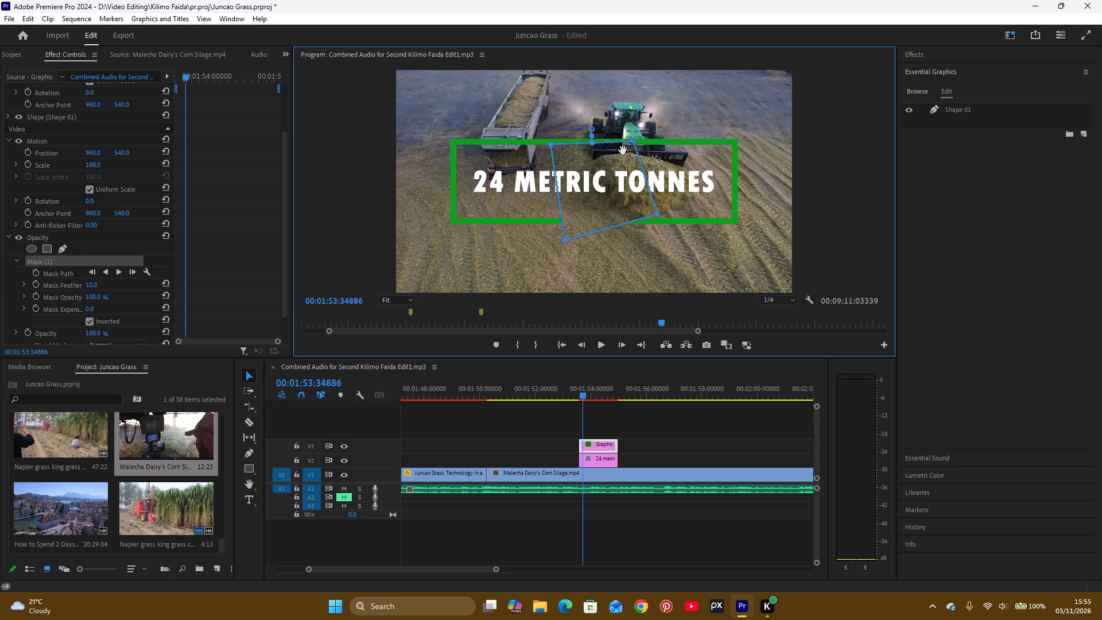
key("ctrl+z")
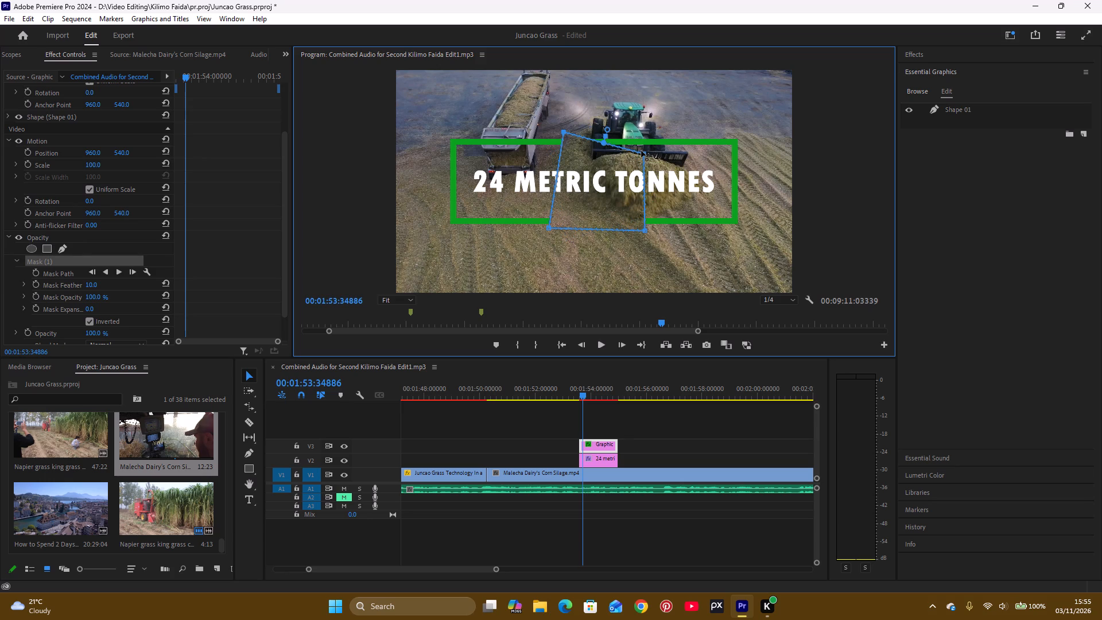
left_click(645, 154)
left_click_drag(645, 154, 627, 137)
left_click_drag(643, 154, 617, 135)
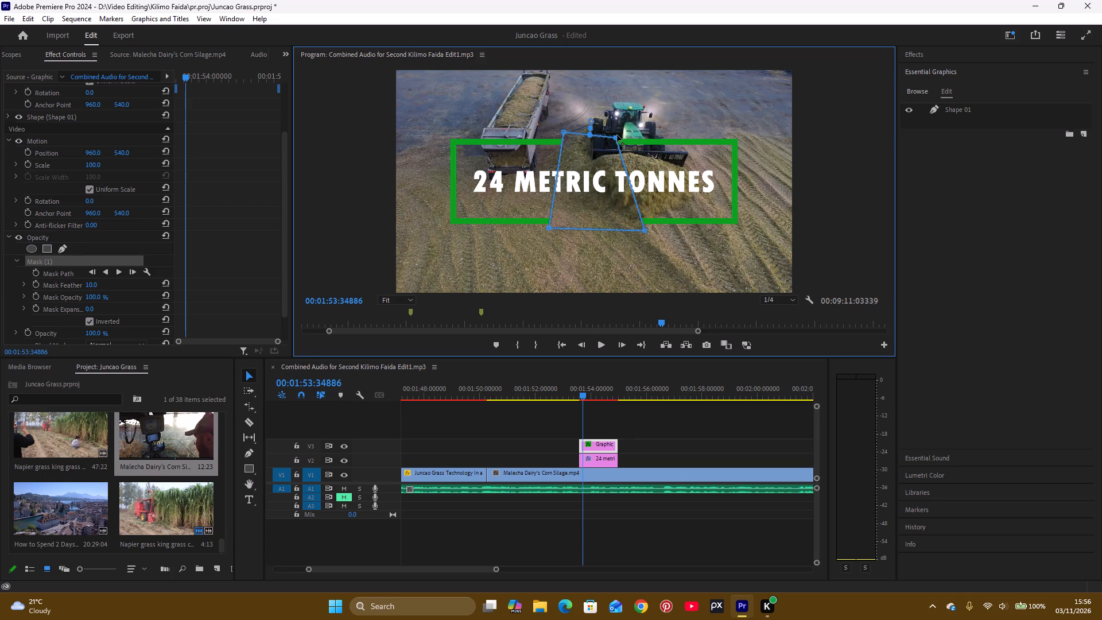
left_click_drag(617, 135, 620, 133)
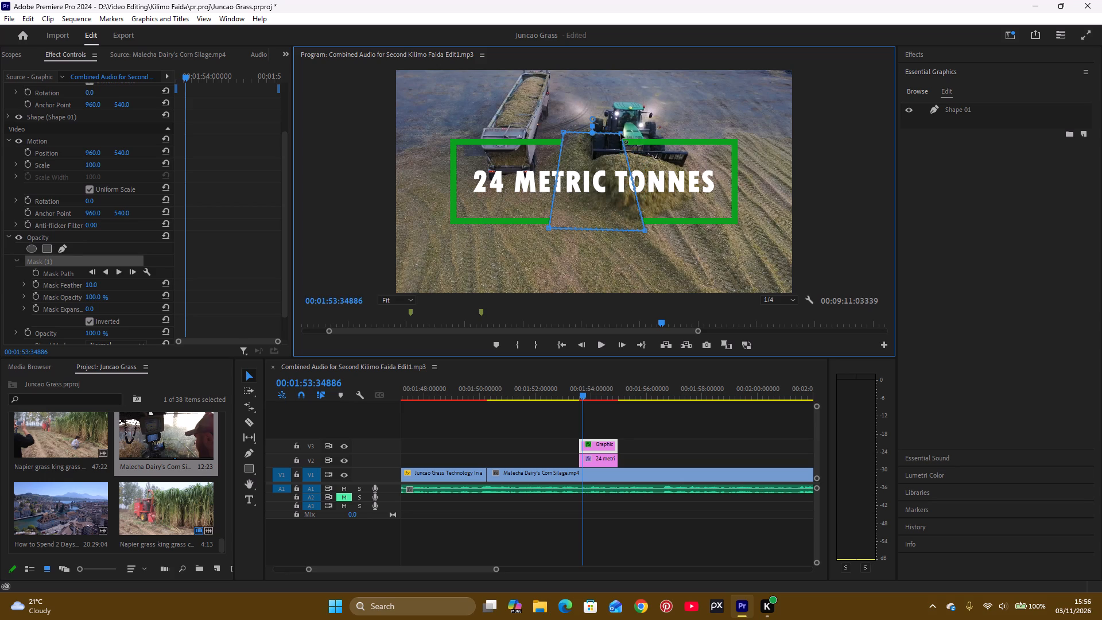
left_click(646, 230)
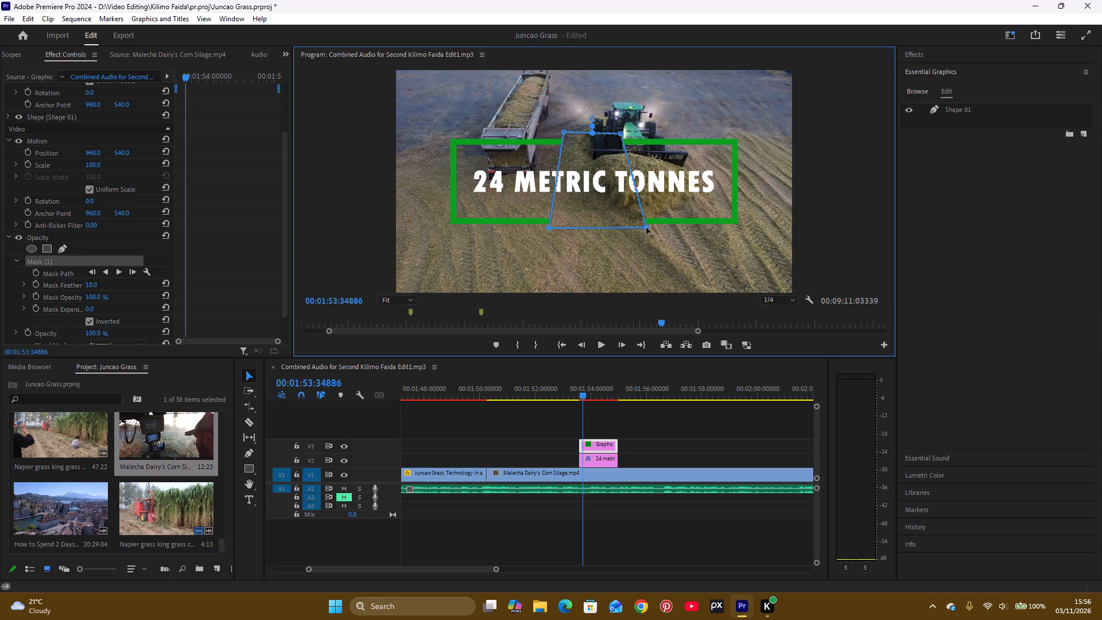
left_click(770, 188)
Play back the sequence from about 00:01:53 through the end of the 24 METRIC TONNES title to check the split frame.
left_click(573, 396)
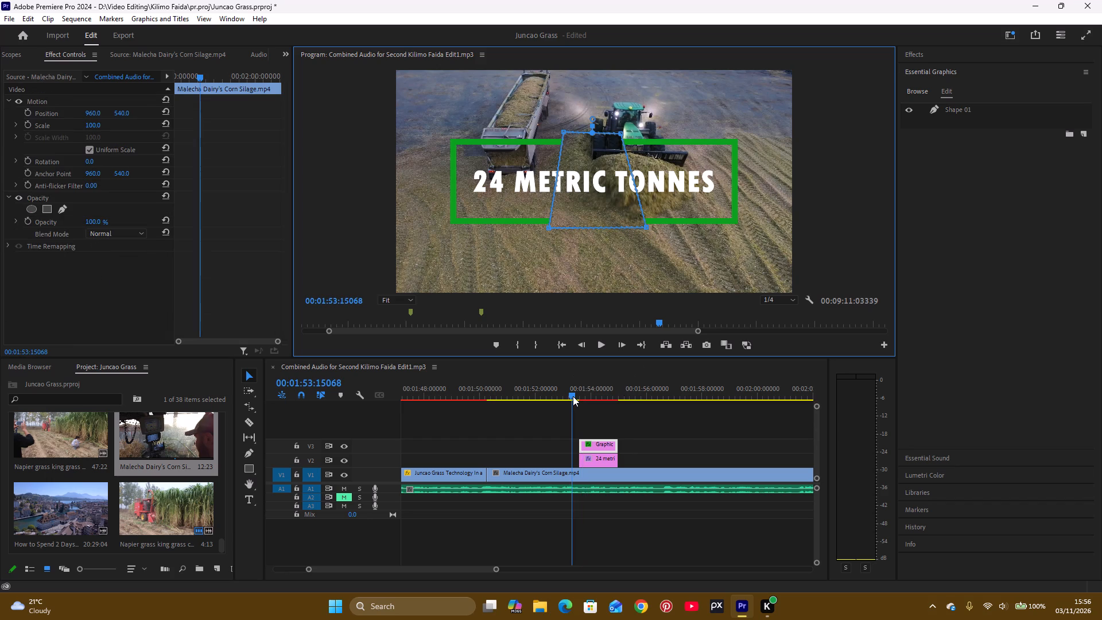
key("space")
key("space")
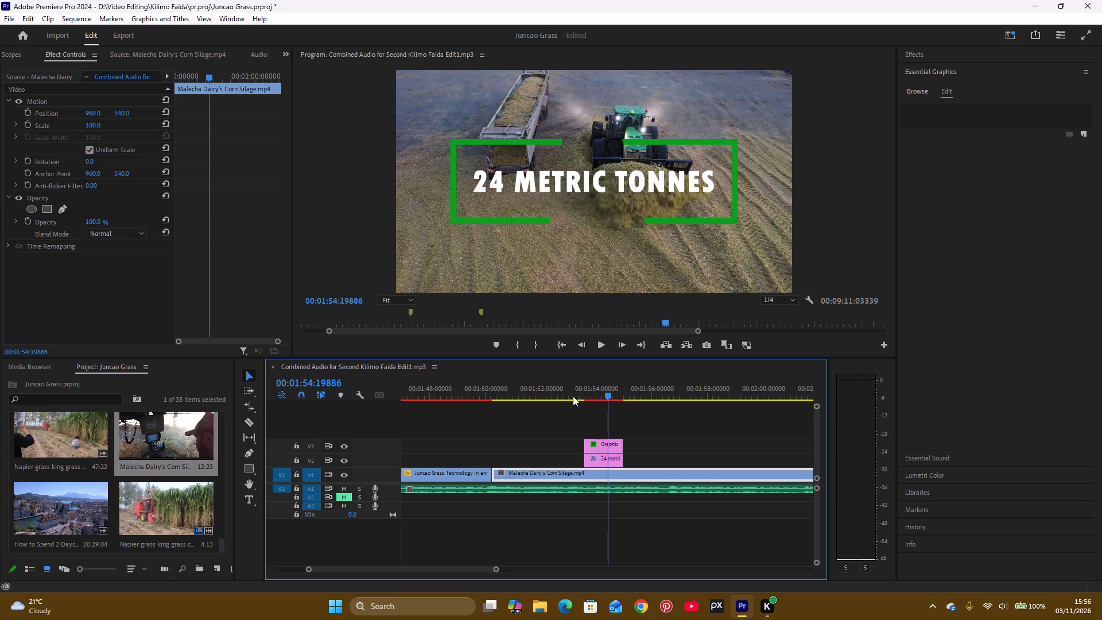
key("space")
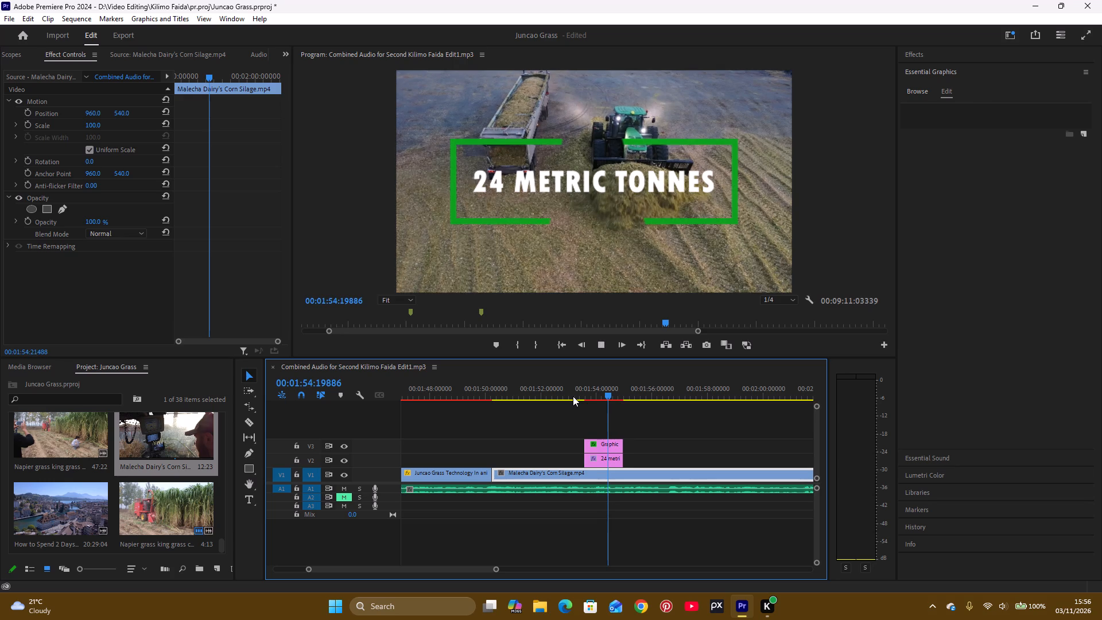
key("space")
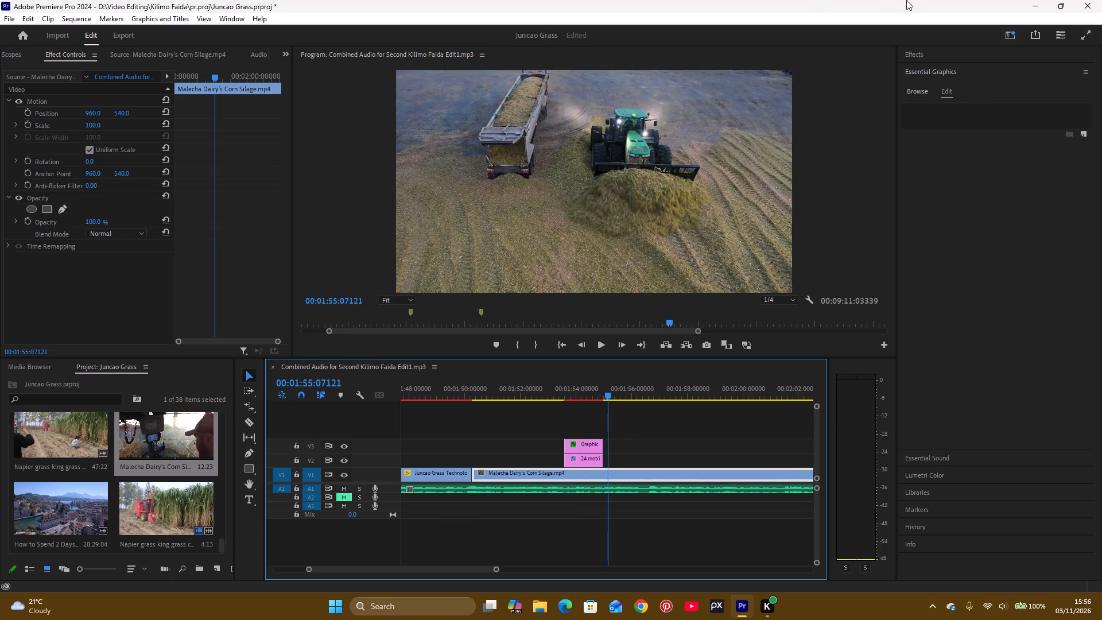
Find the Radial Wipe among the video transitions and apply it to the start of the V3 green frame graphic.
left_click(919, 52)
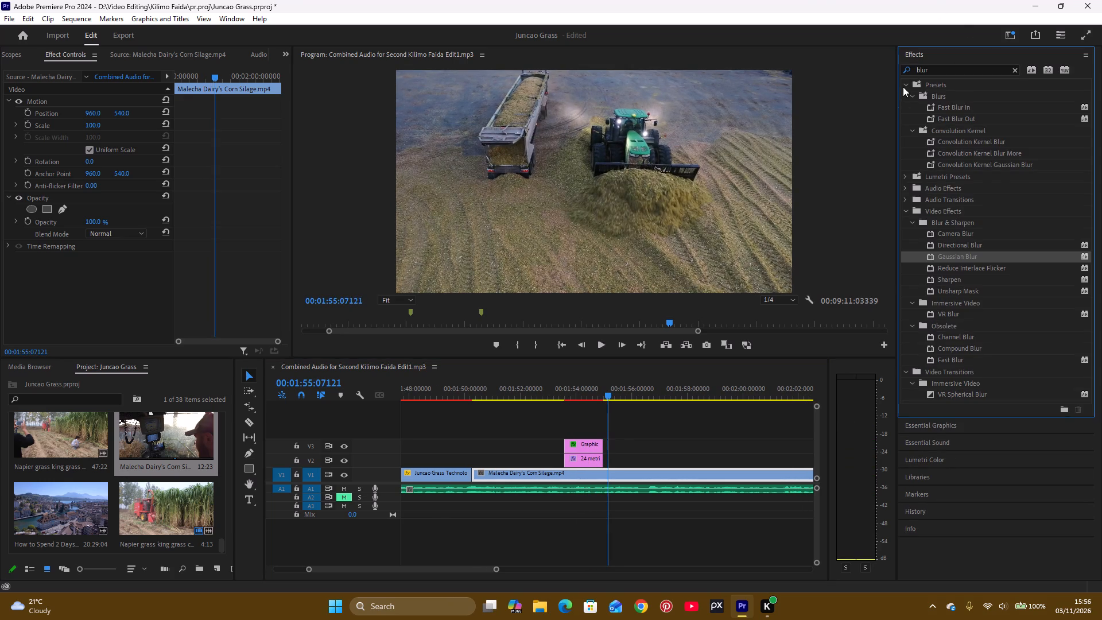
left_click(913, 93)
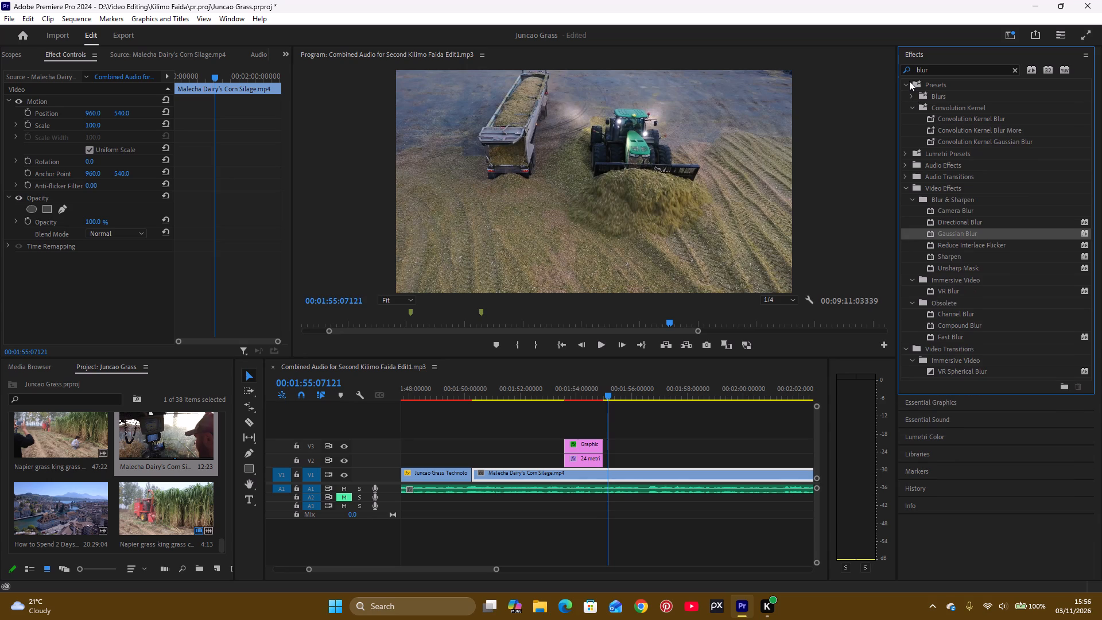
left_click(909, 80)
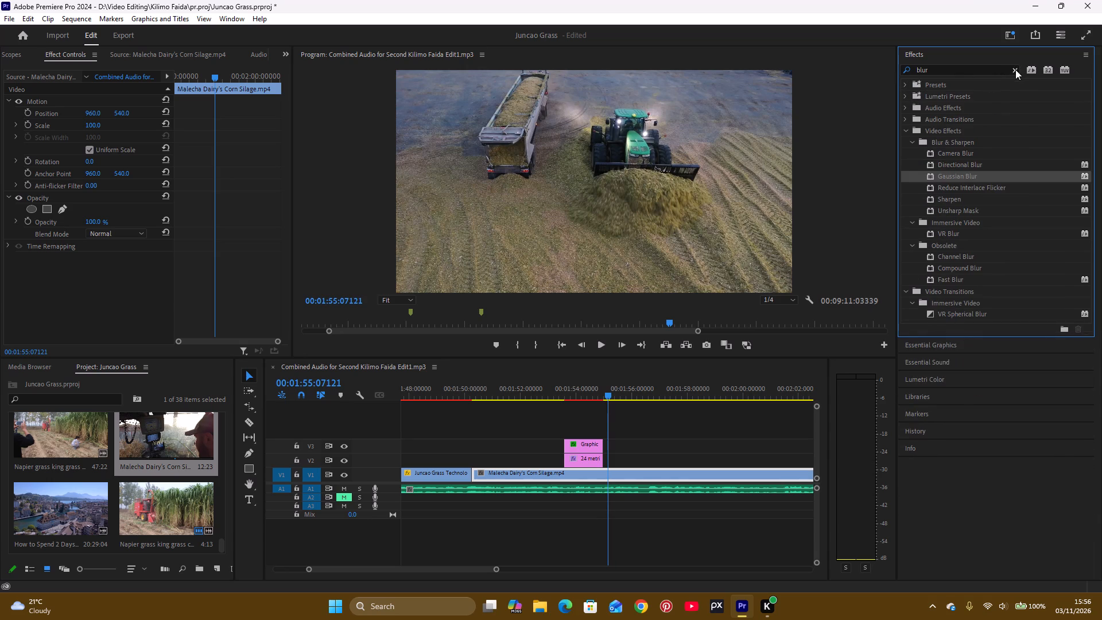
left_click(1015, 69)
left_click(904, 142)
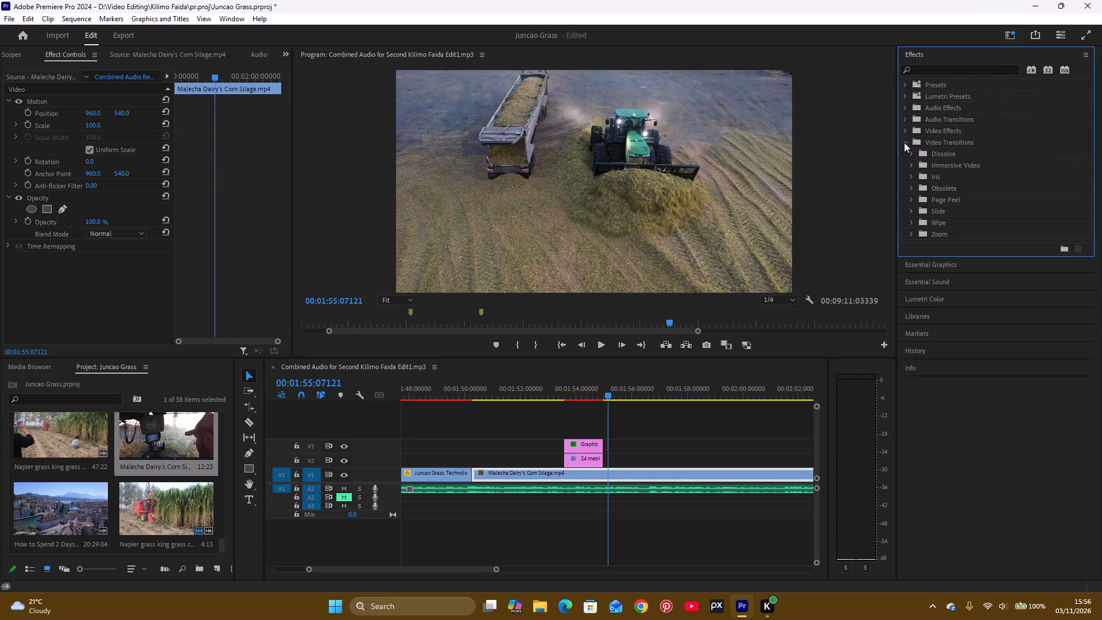
left_click(910, 236)
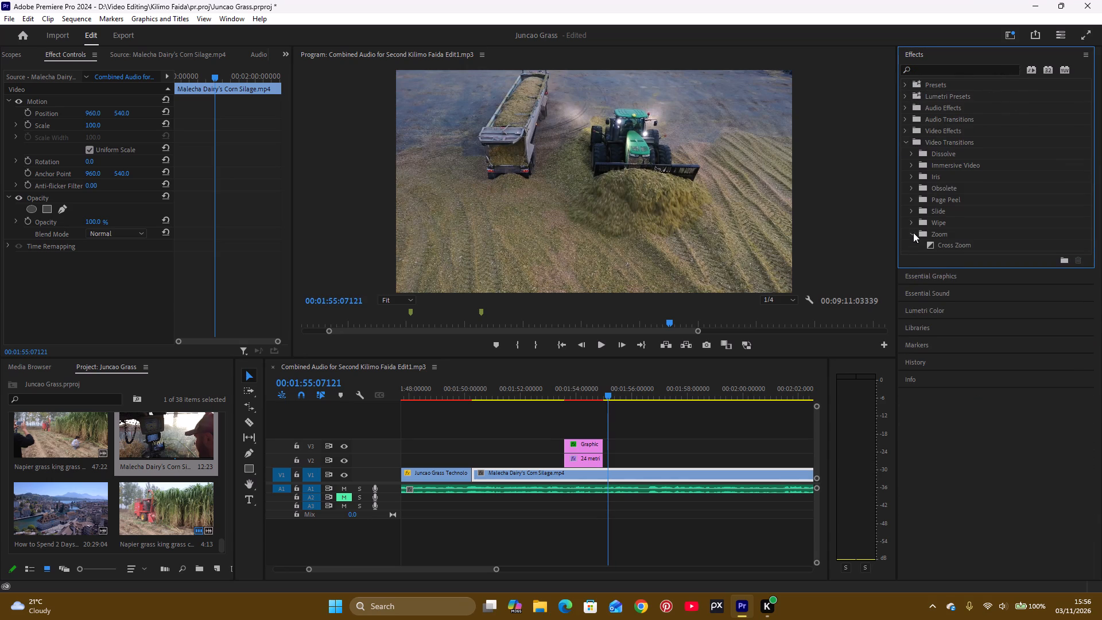
left_click(913, 232)
left_click(909, 220)
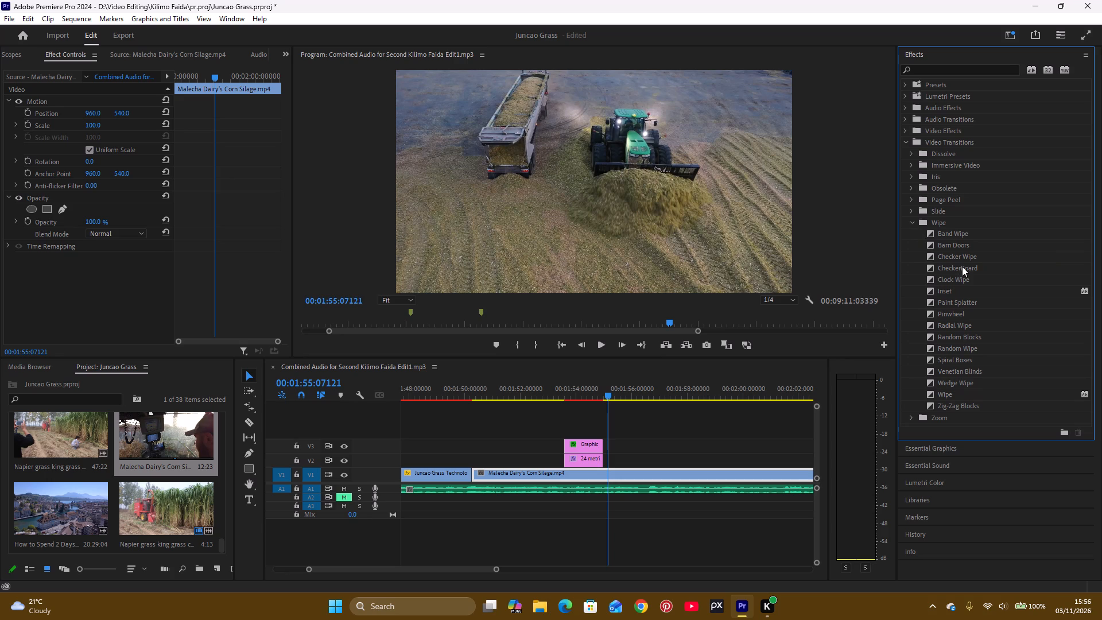
left_click_drag(956, 255, 948, 330)
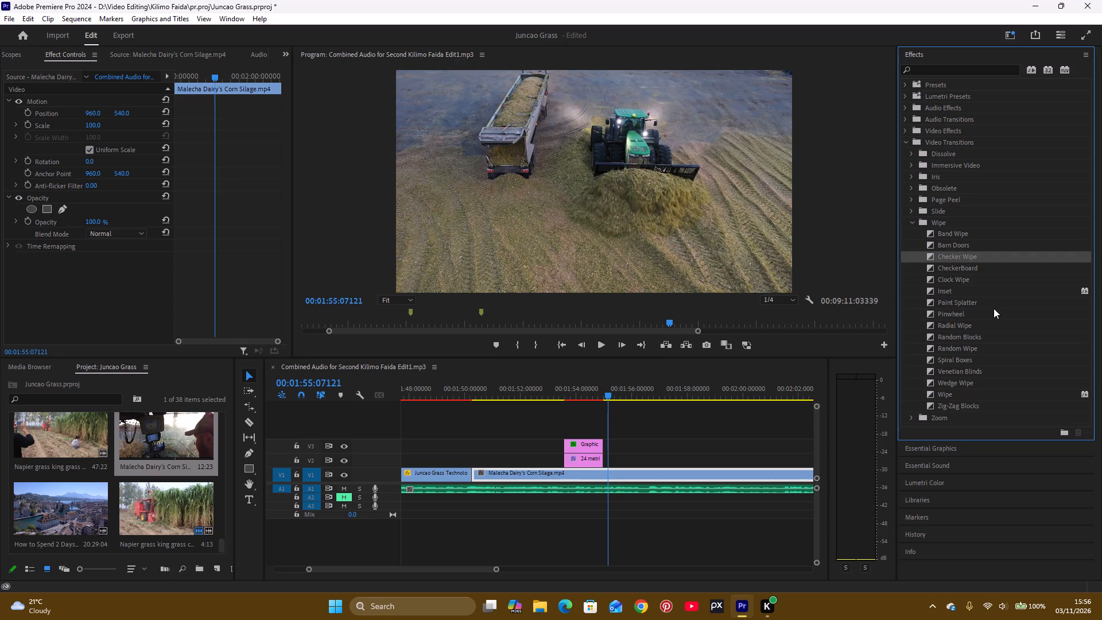
left_click_drag(952, 324, 666, 410)
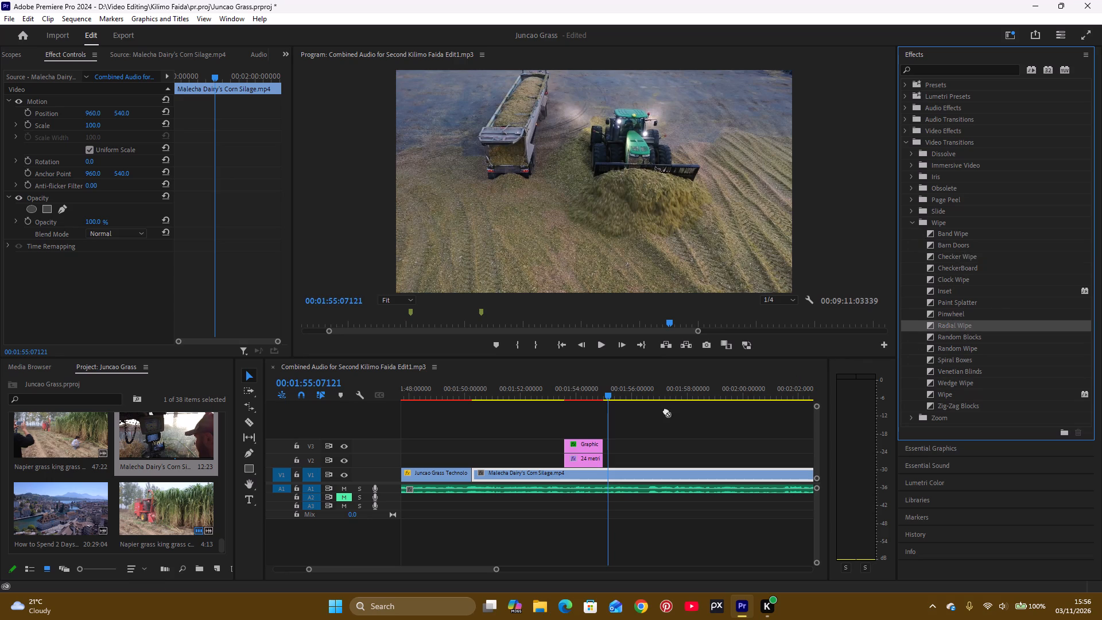
left_click_drag(666, 410, 583, 443)
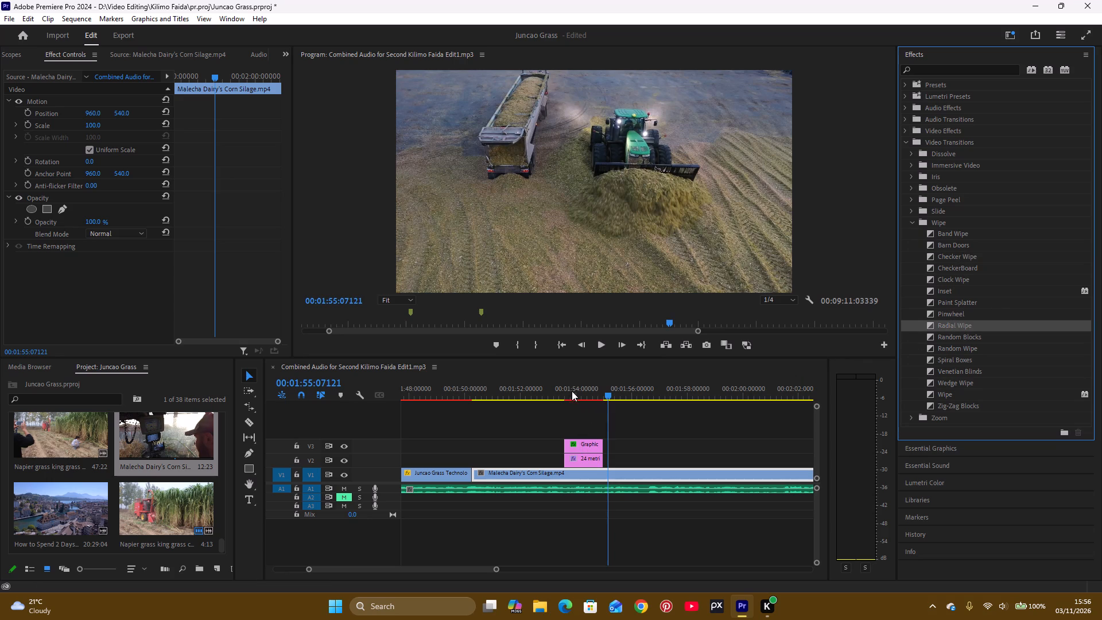
left_click(565, 390)
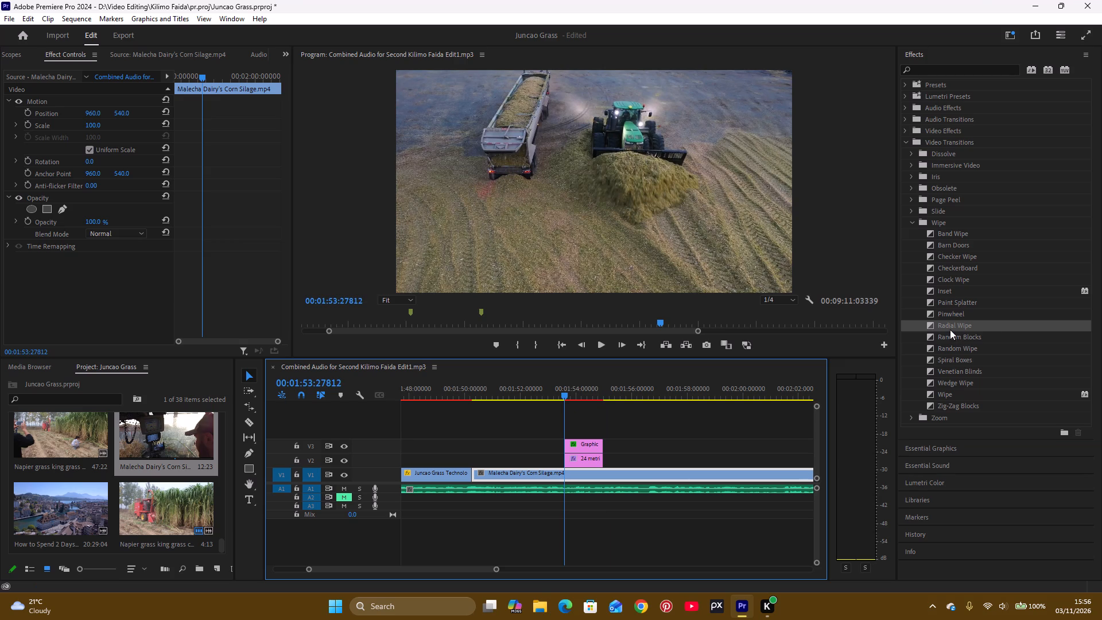
left_click_drag(950, 326, 572, 446)
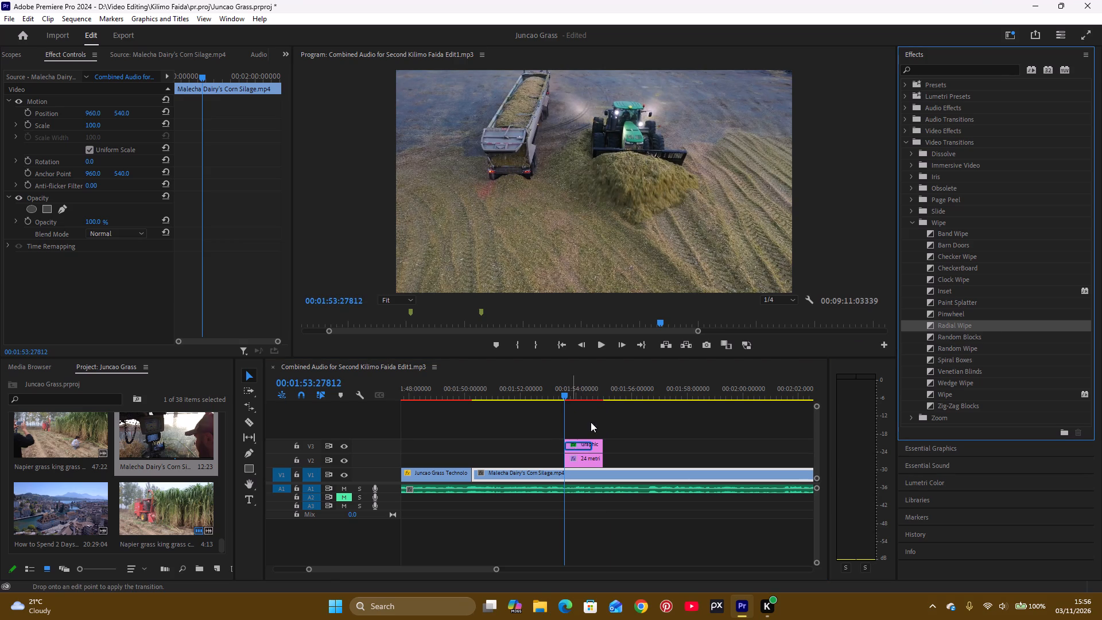
Play back the 24 METRIC TONNES title to check how the Radial Wipe draws the green frame.
key("space")
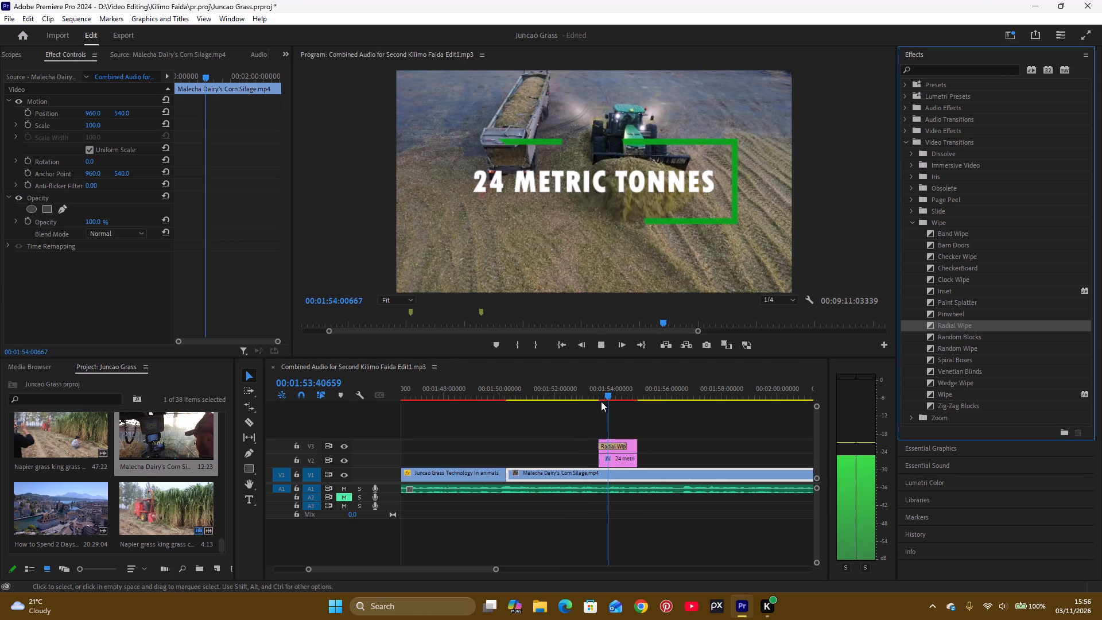
key("space")
key("space")
key("space")
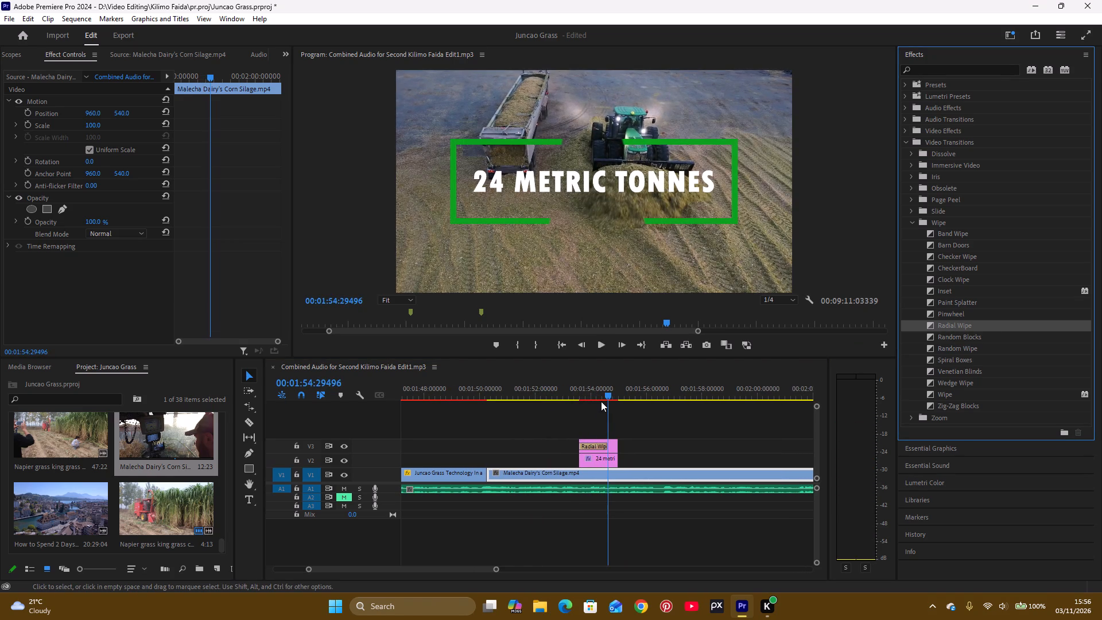
Set the V3 graphic's Radial Wipe to start from the southeast corner and turn on Reverse.
left_click(590, 447)
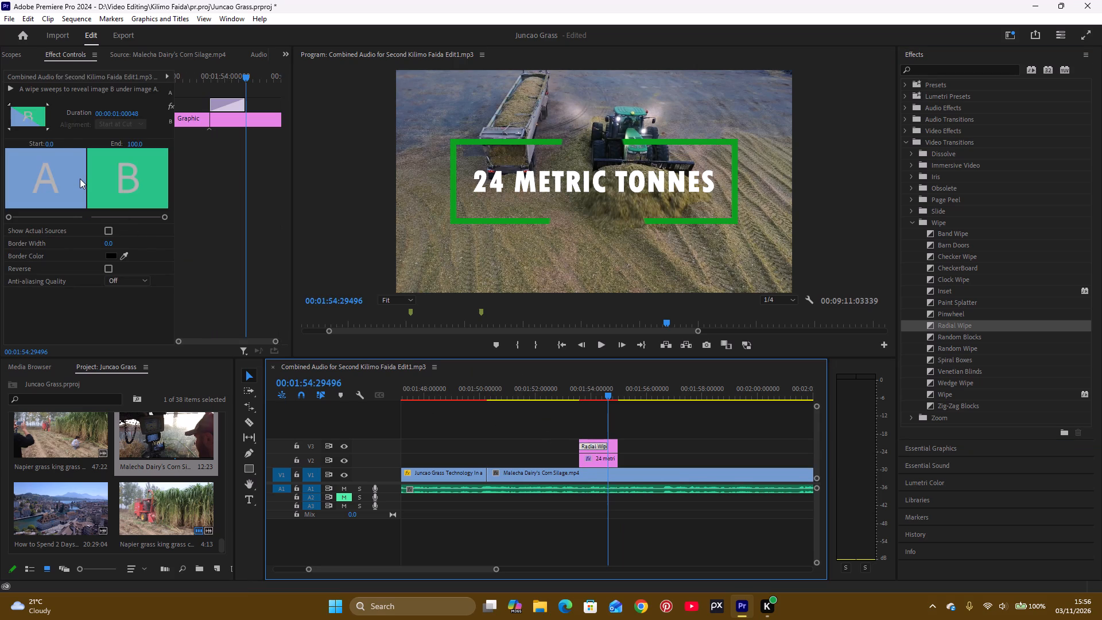
left_click(47, 102)
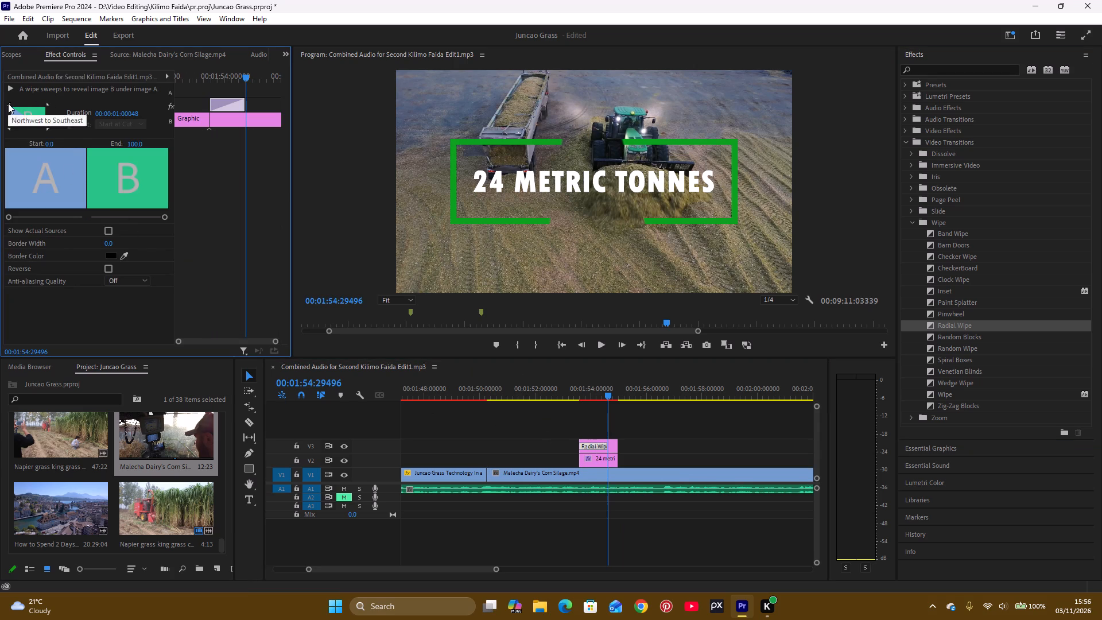
left_click(8, 103)
left_click(8, 103)
left_click(38, 104)
left_click(32, 102)
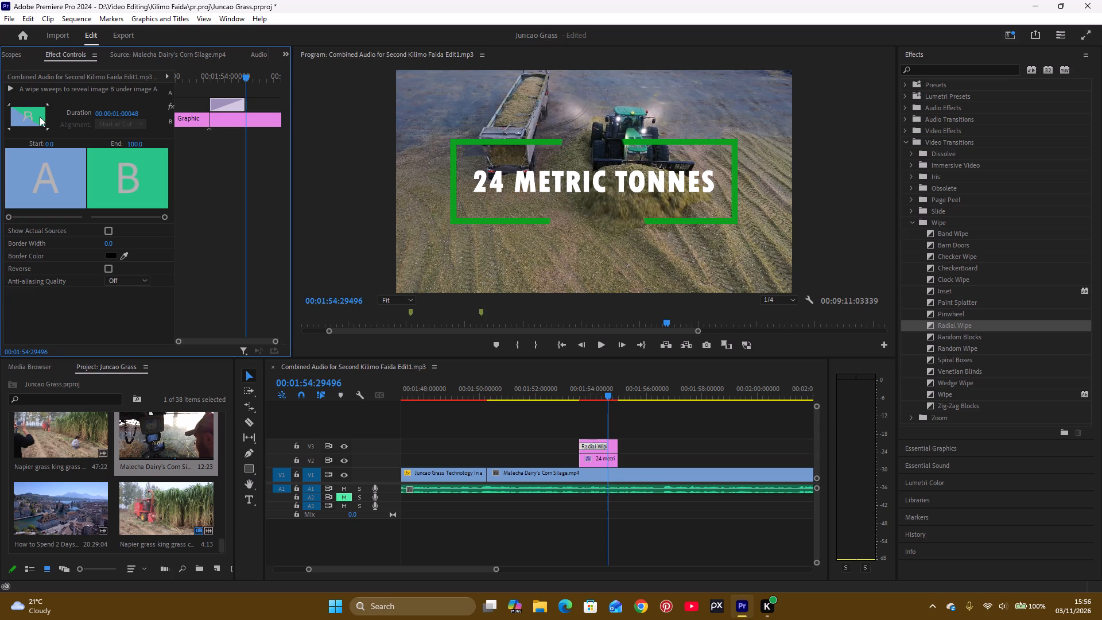
left_click(31, 127)
left_click(29, 121)
left_click(29, 114)
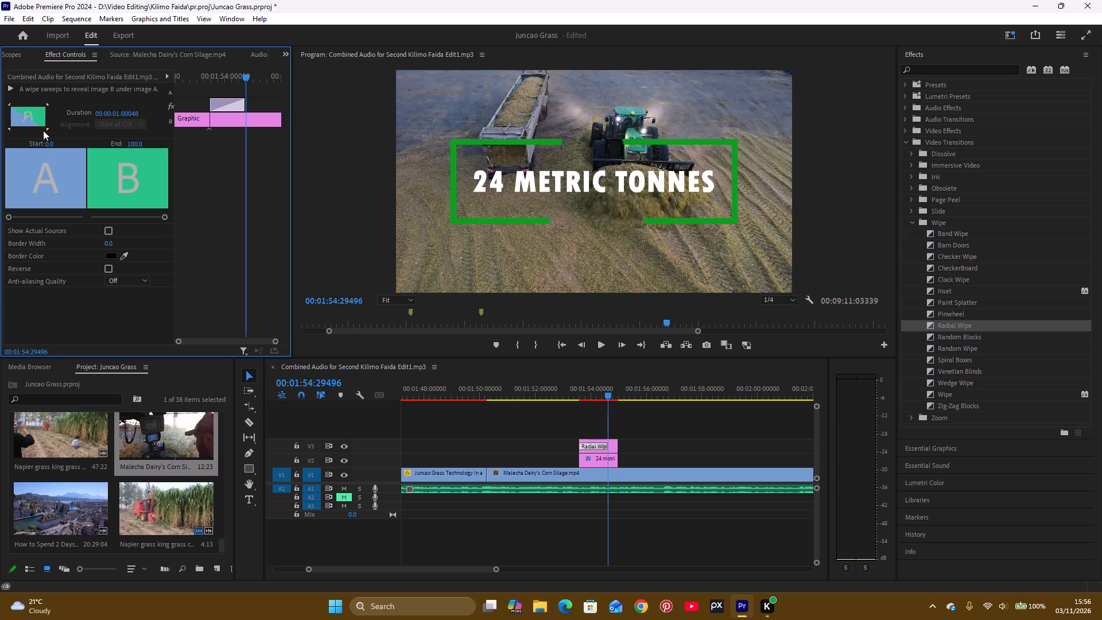
left_click(46, 129)
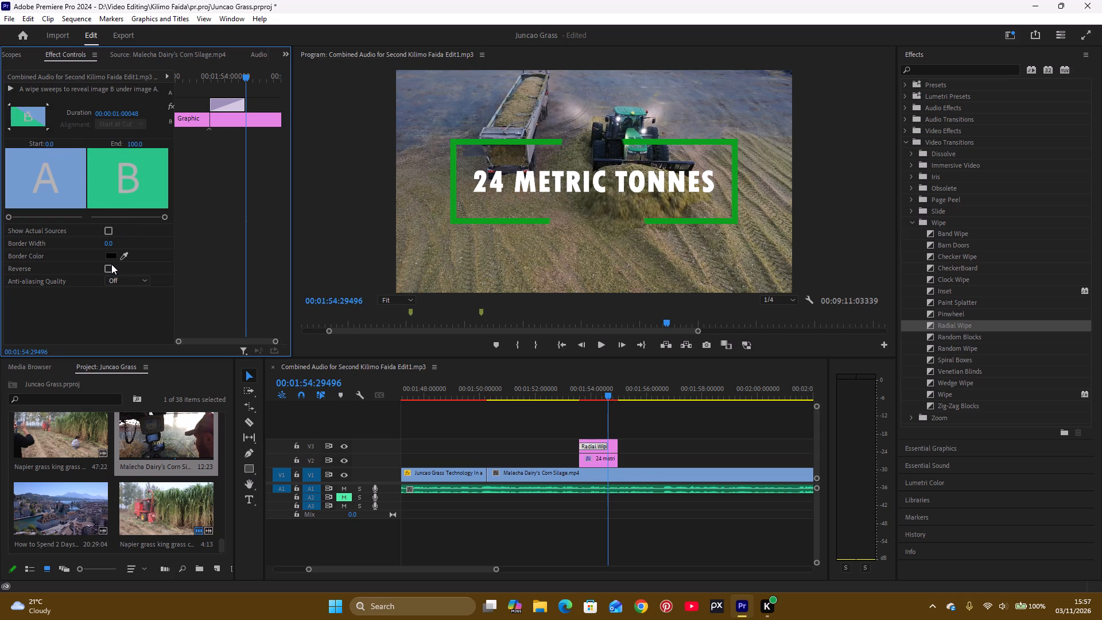
left_click(116, 279)
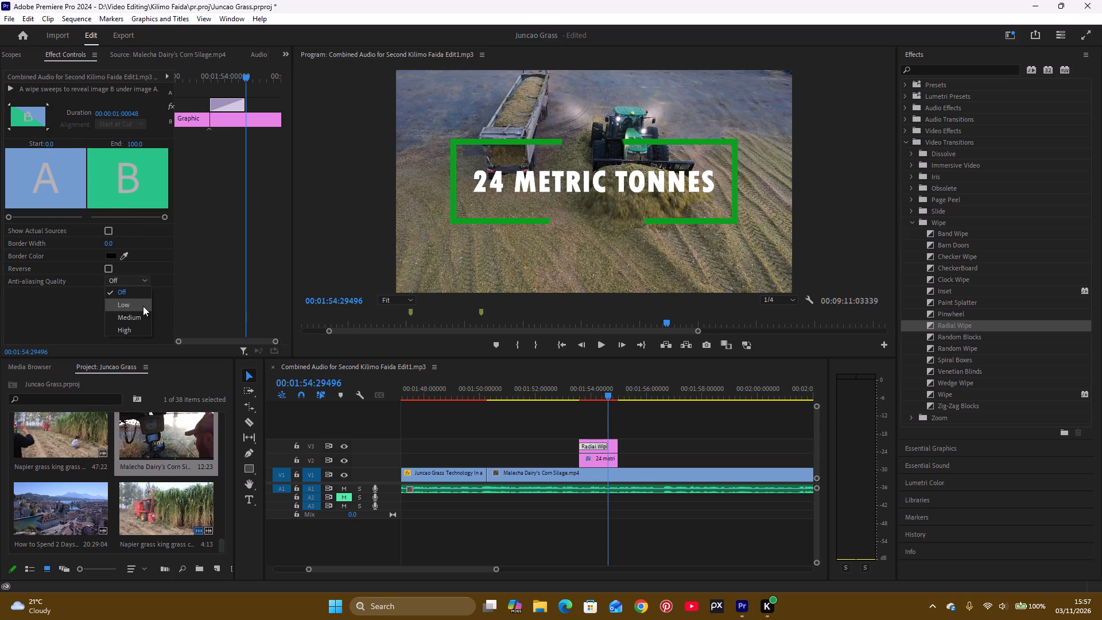
left_click(138, 284)
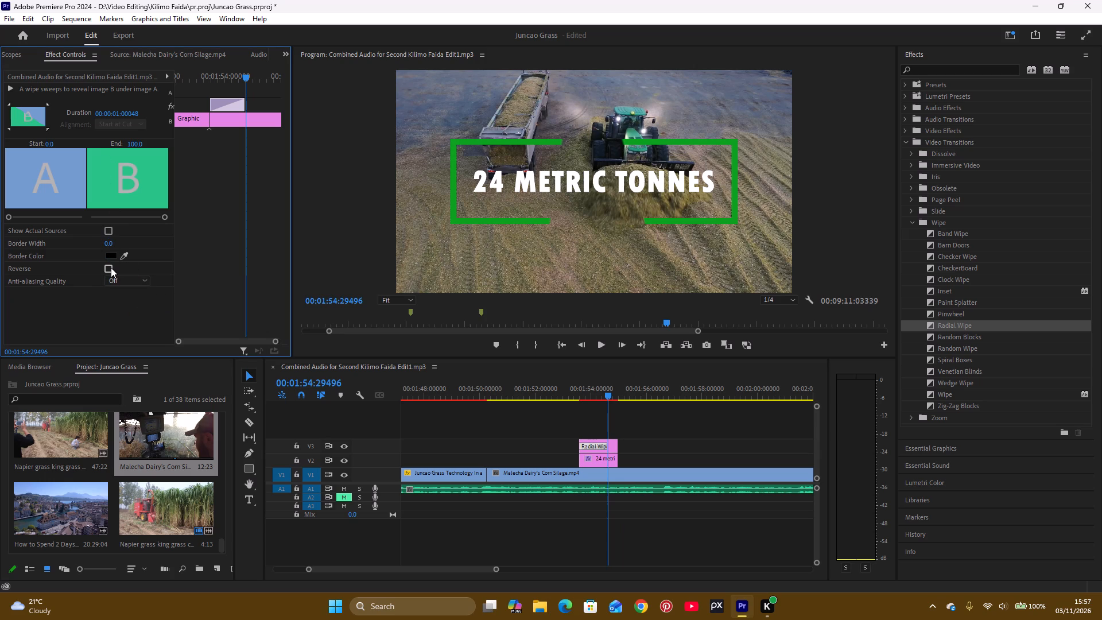
left_click(111, 268)
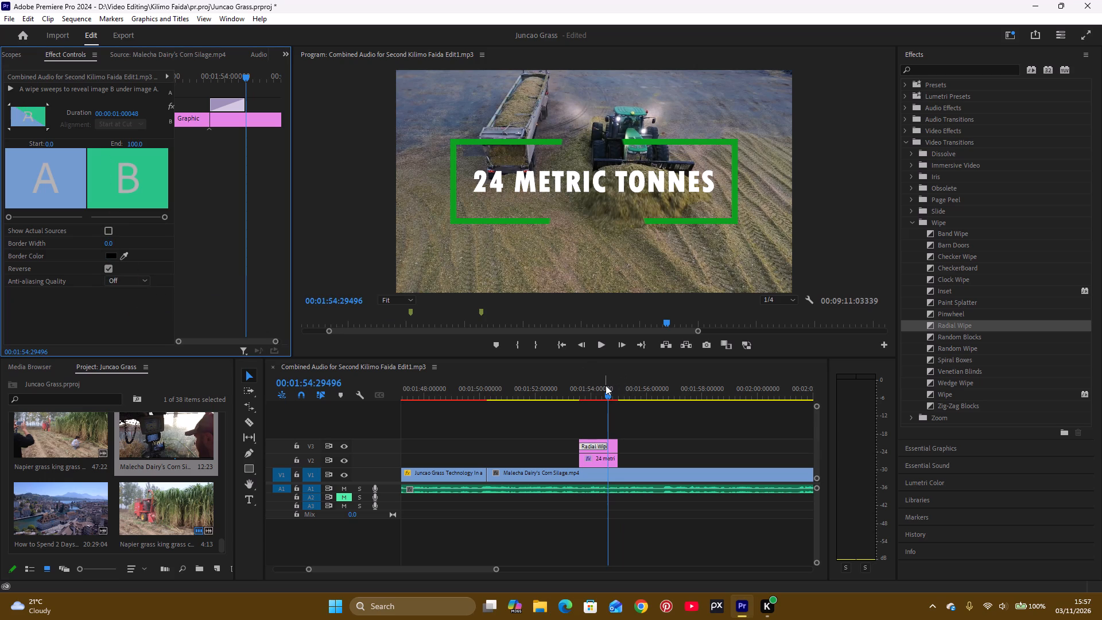
Play back from just before the 24 METRIC TONNES title to check the reversed frame wipe.
left_click_drag(606, 385, 576, 396)
key("space")
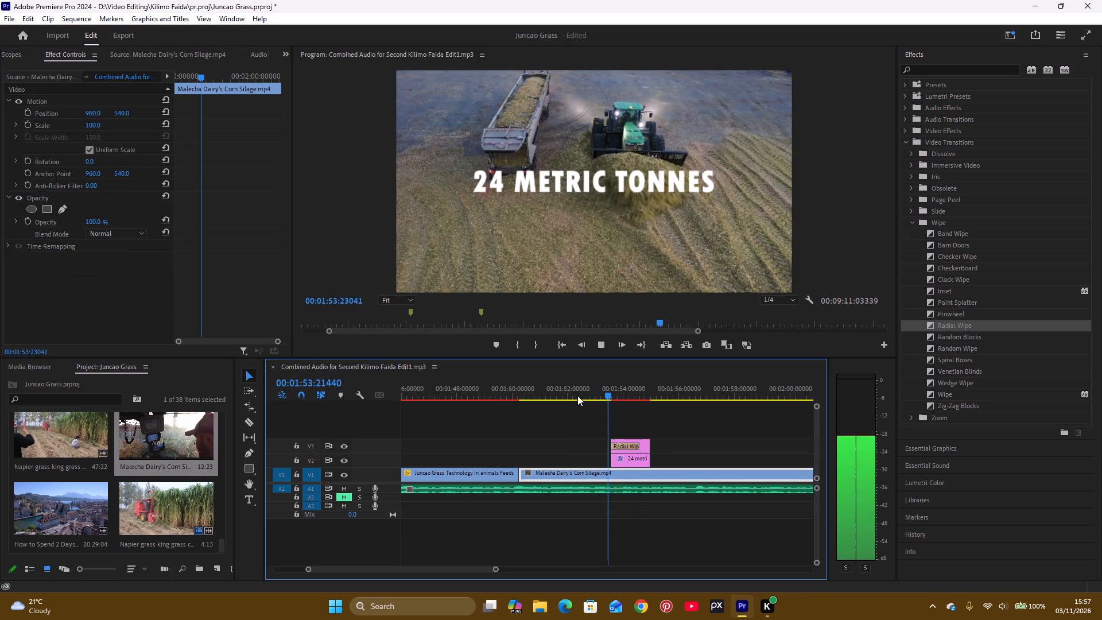
key("space")
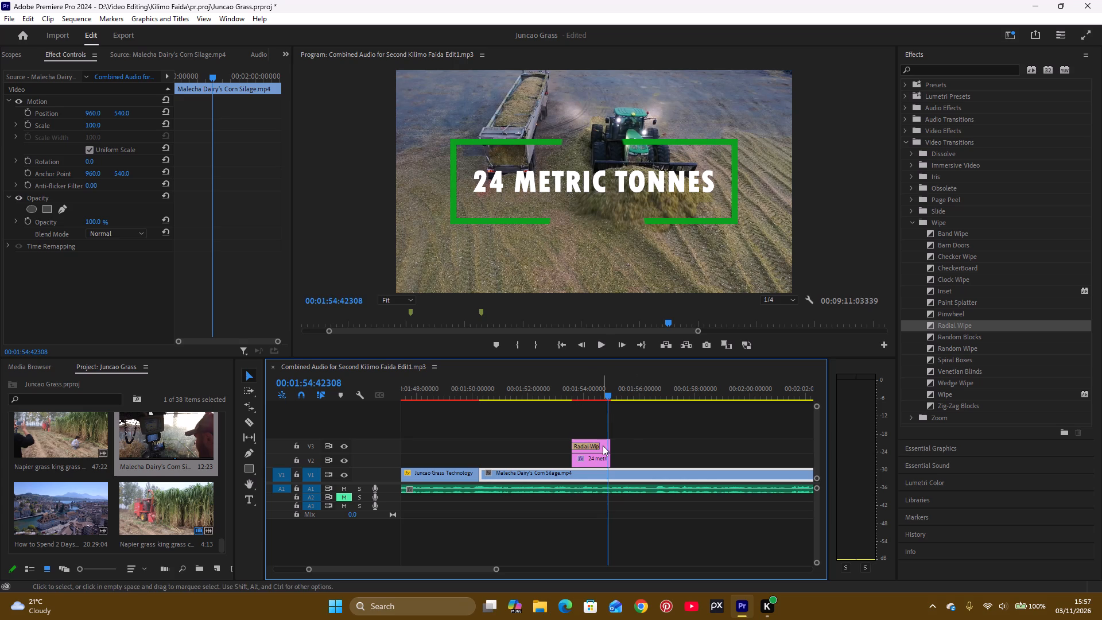
Duplicate the V3 green frame graphic onto a new V4 track directly above it, keeping the same timing.
left_click_drag(603, 447, 604, 432)
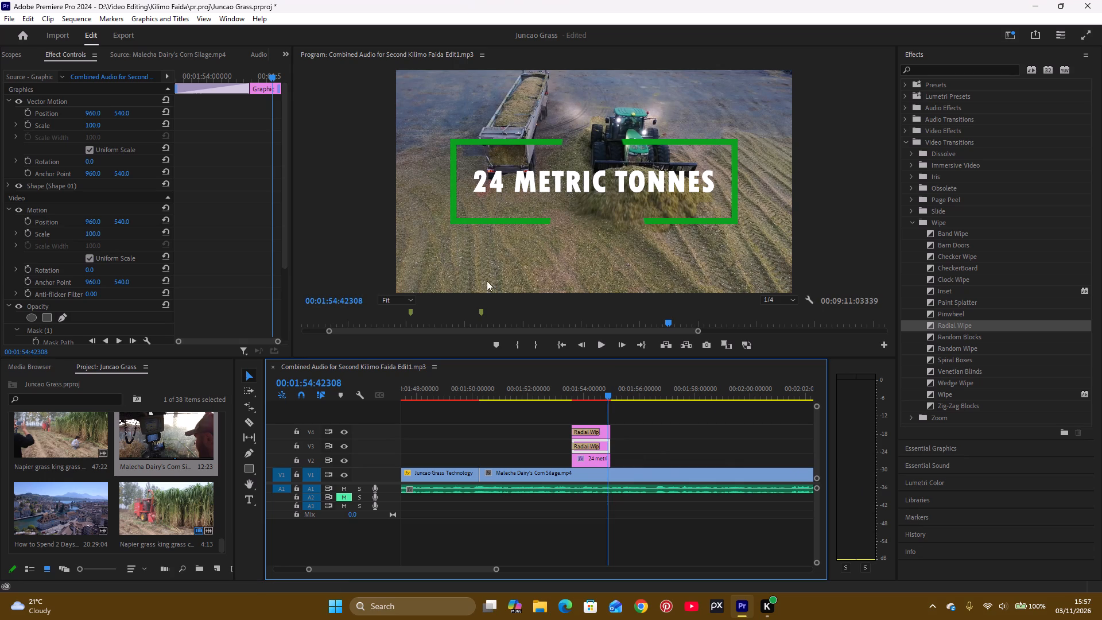
Search the effects for "crop" and apply the Crop effect to both the V4 and V3 frame graphics.
left_click(576, 397)
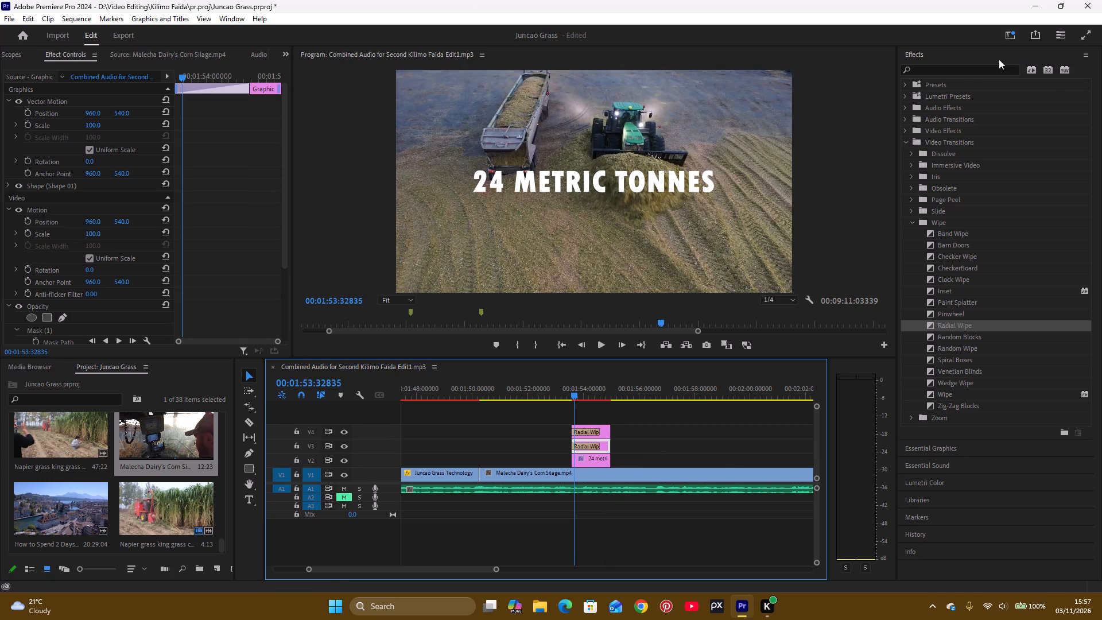
left_click(969, 69)
type("crop")
left_click_drag(954, 148, 663, 424)
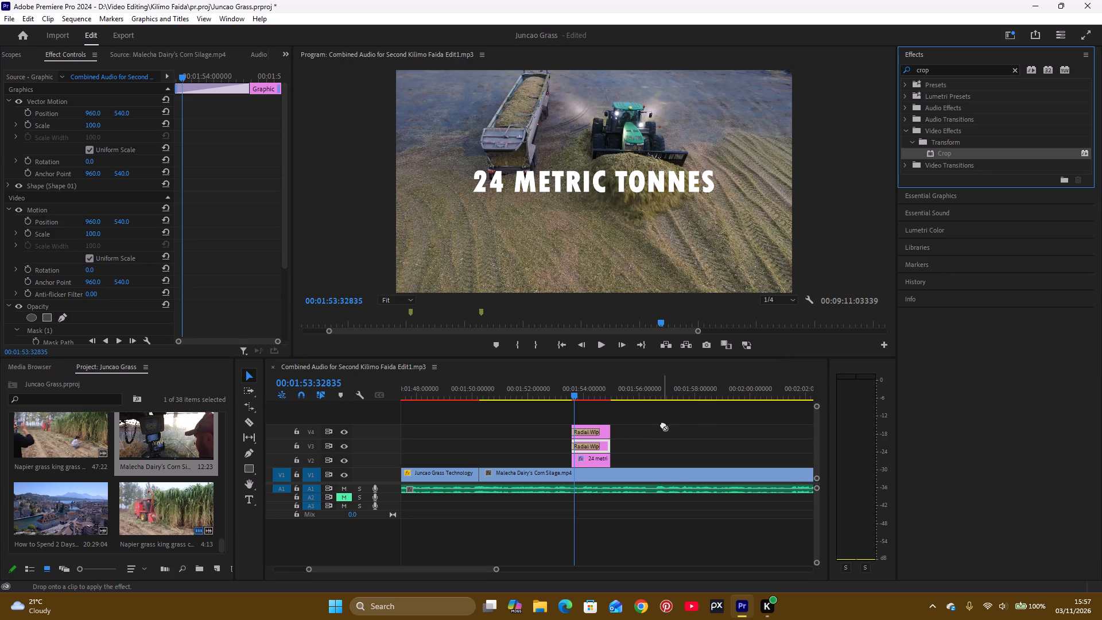
left_click_drag(663, 424, 591, 426)
left_click_drag(970, 152, 649, 430)
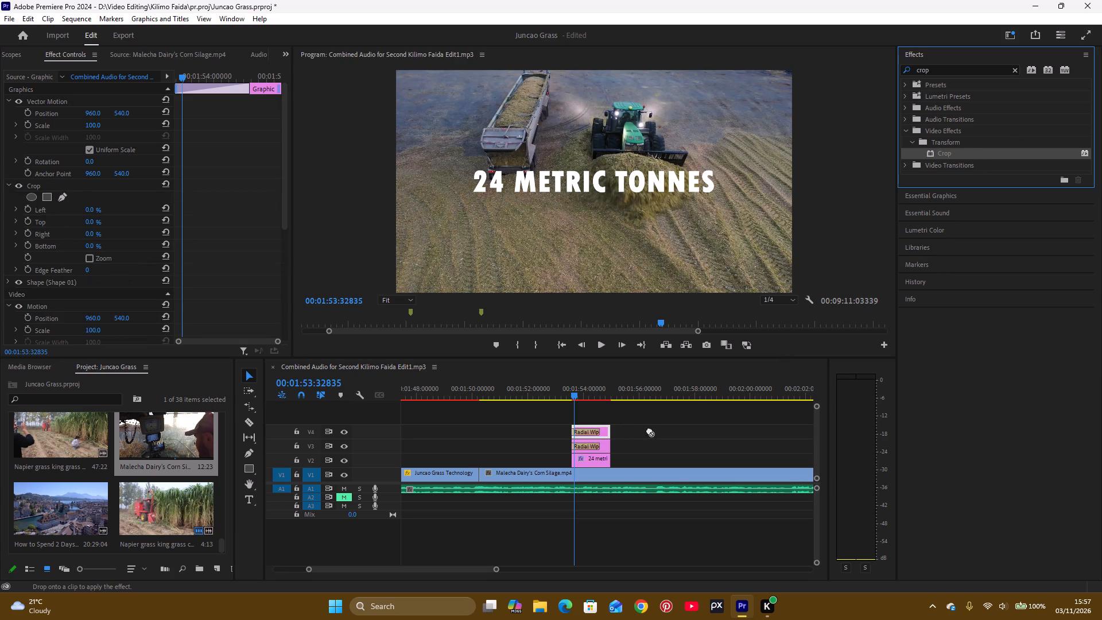
left_click_drag(649, 430, 608, 443)
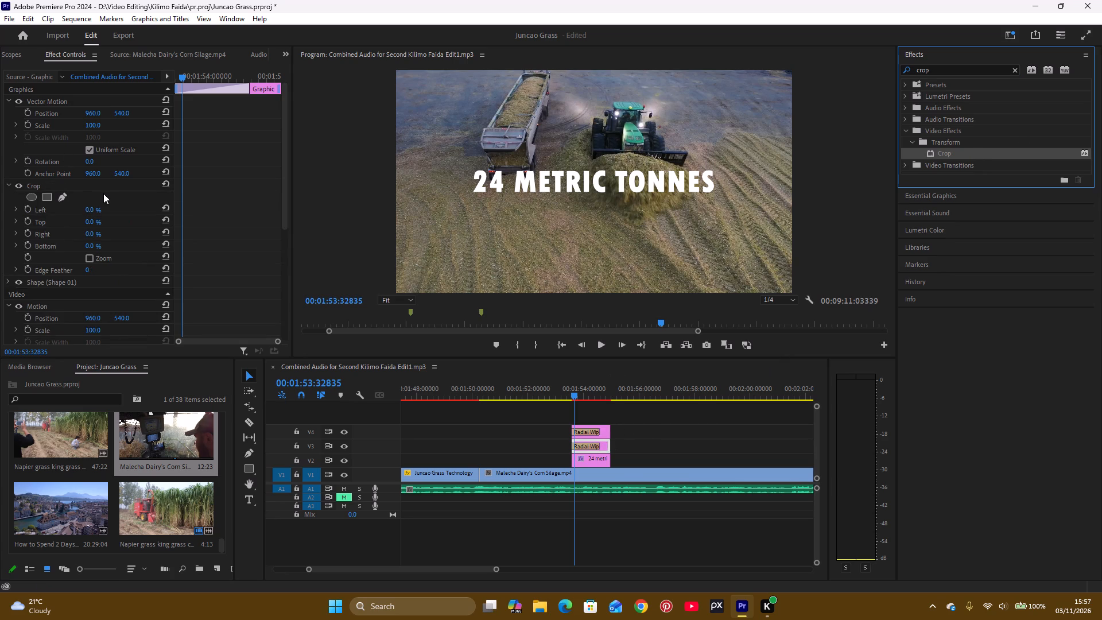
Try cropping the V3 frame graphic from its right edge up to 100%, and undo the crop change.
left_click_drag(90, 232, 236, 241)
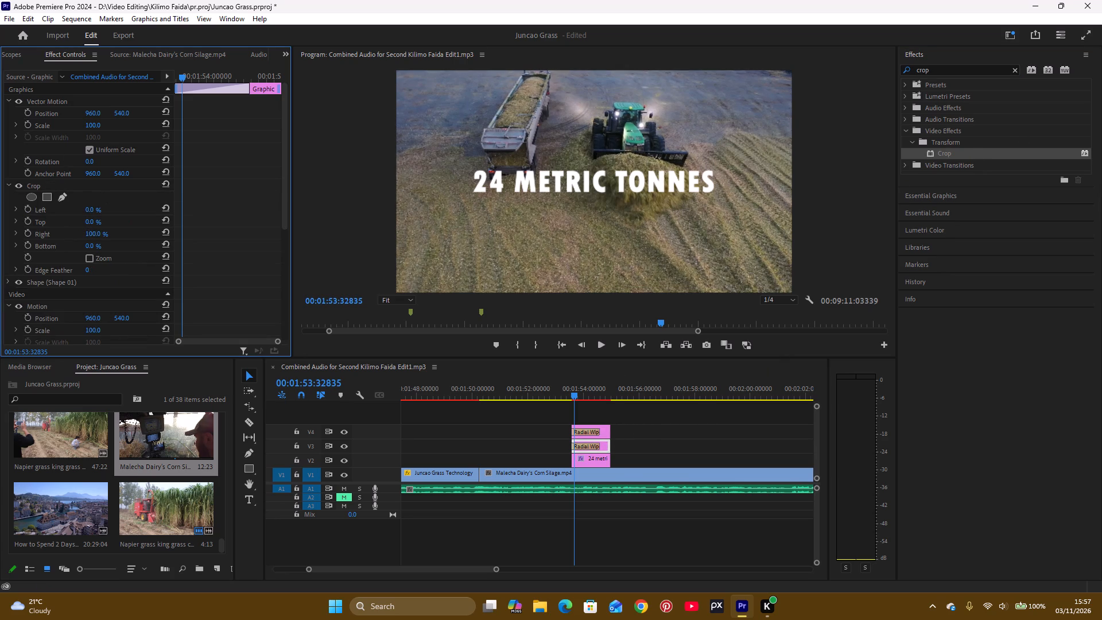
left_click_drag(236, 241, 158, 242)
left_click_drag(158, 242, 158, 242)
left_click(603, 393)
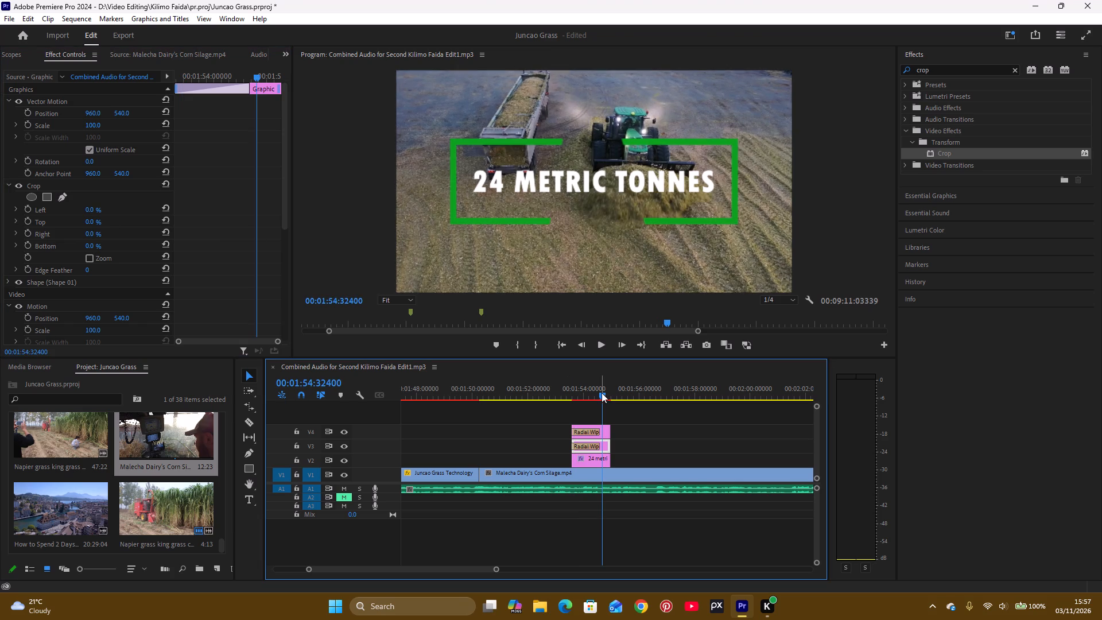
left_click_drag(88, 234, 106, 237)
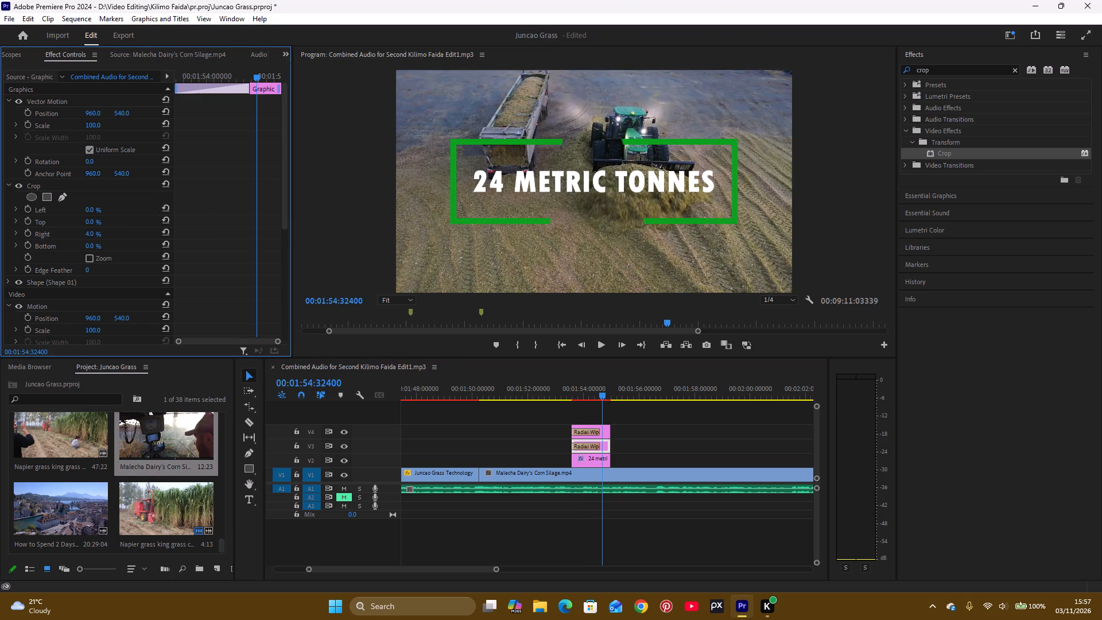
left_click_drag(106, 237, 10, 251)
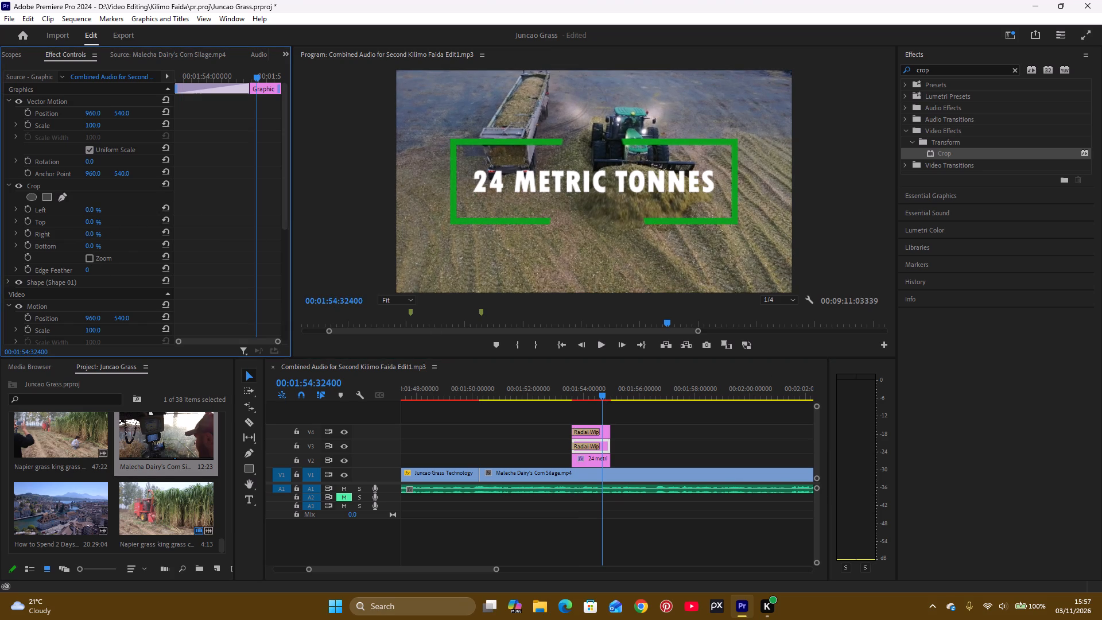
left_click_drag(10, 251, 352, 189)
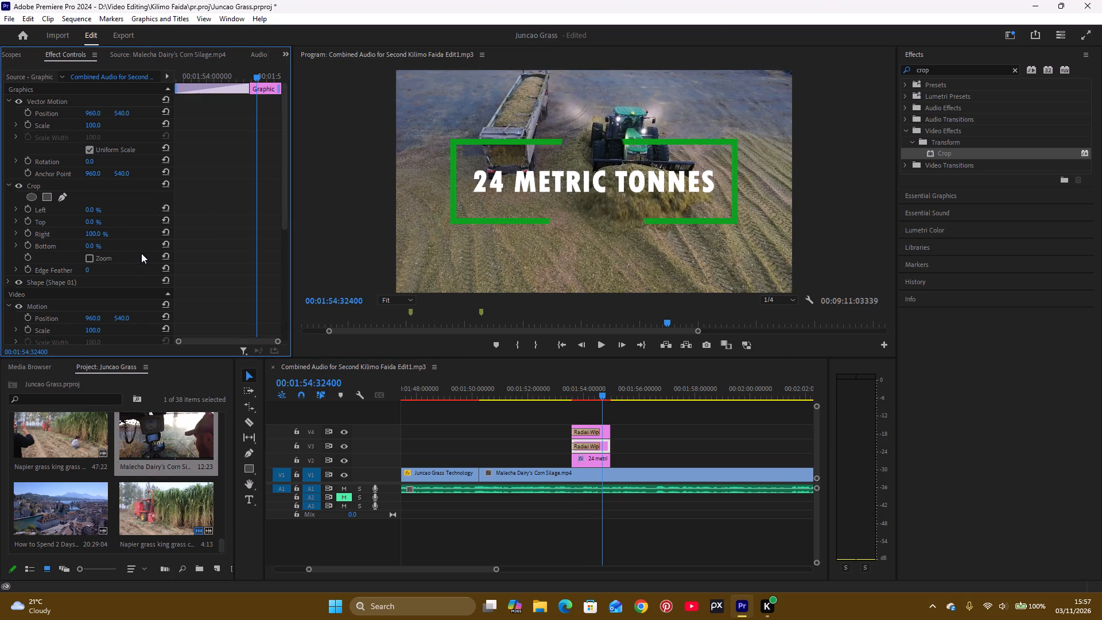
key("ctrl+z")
Set the Crop effect's Left value to 50% on the V3 green frame graphic.
left_click_drag(87, 207, 280, 229)
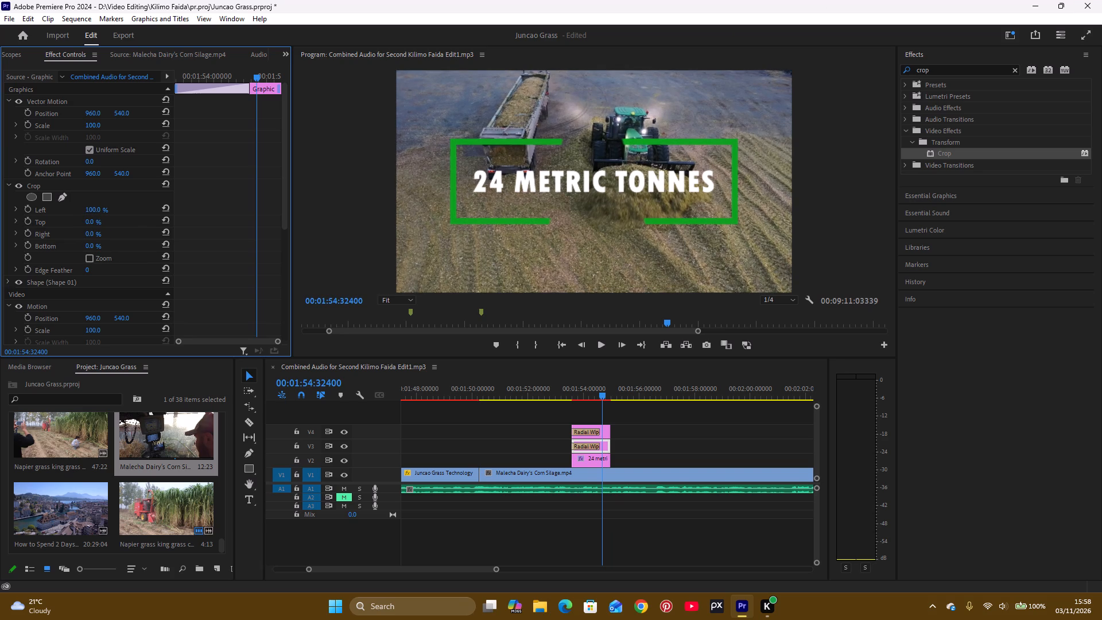
left_click_drag(280, 229, 267, 238)
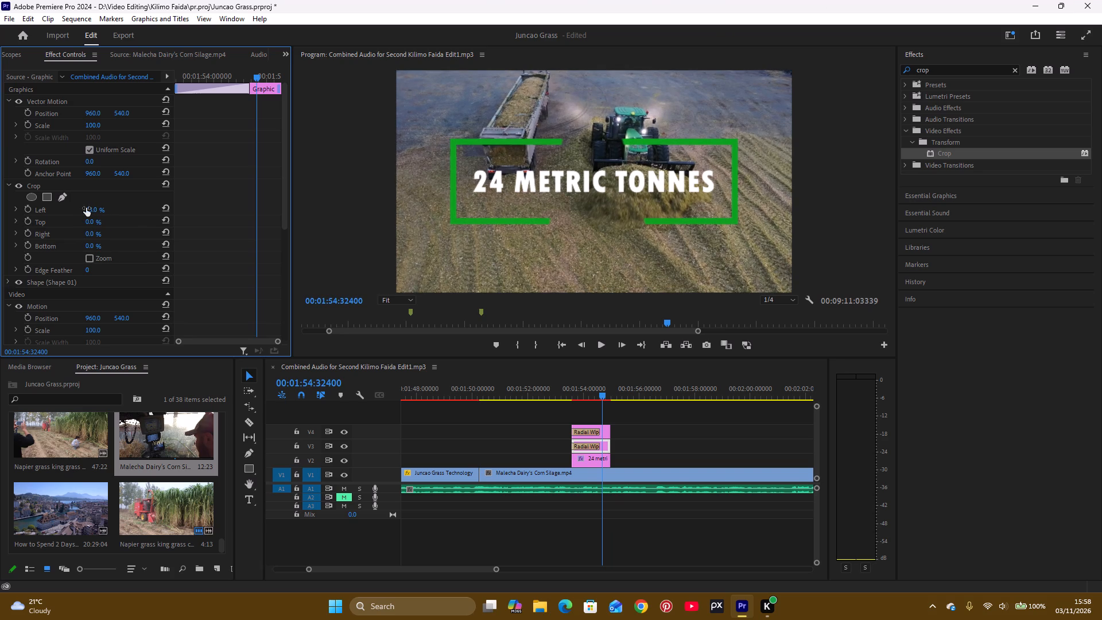
left_click(85, 209)
left_click(90, 207)
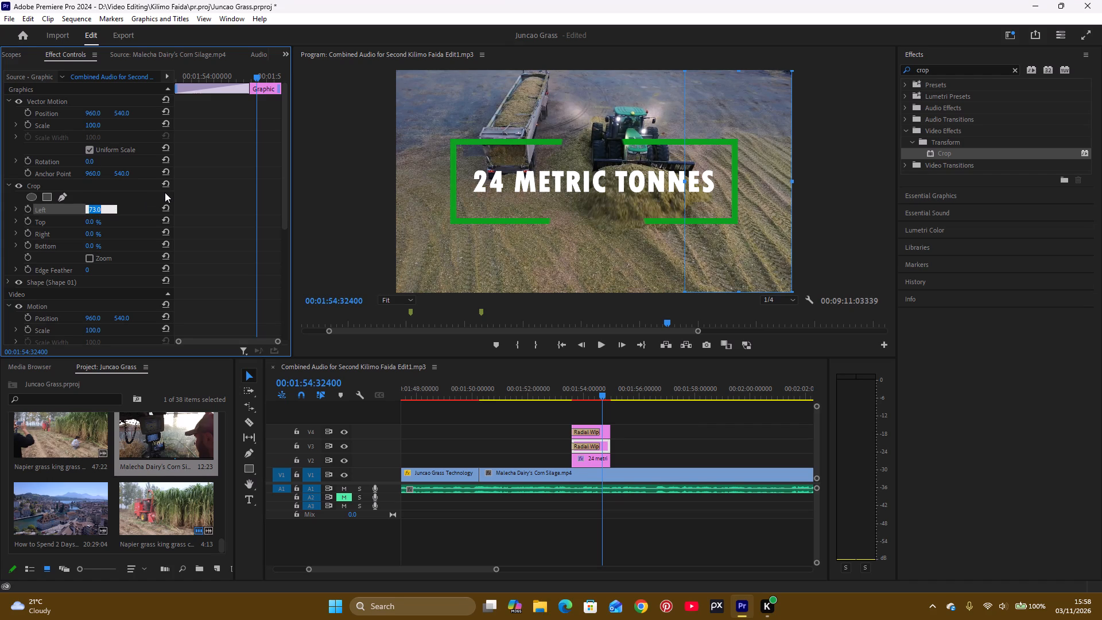
type("50")
key("Return")
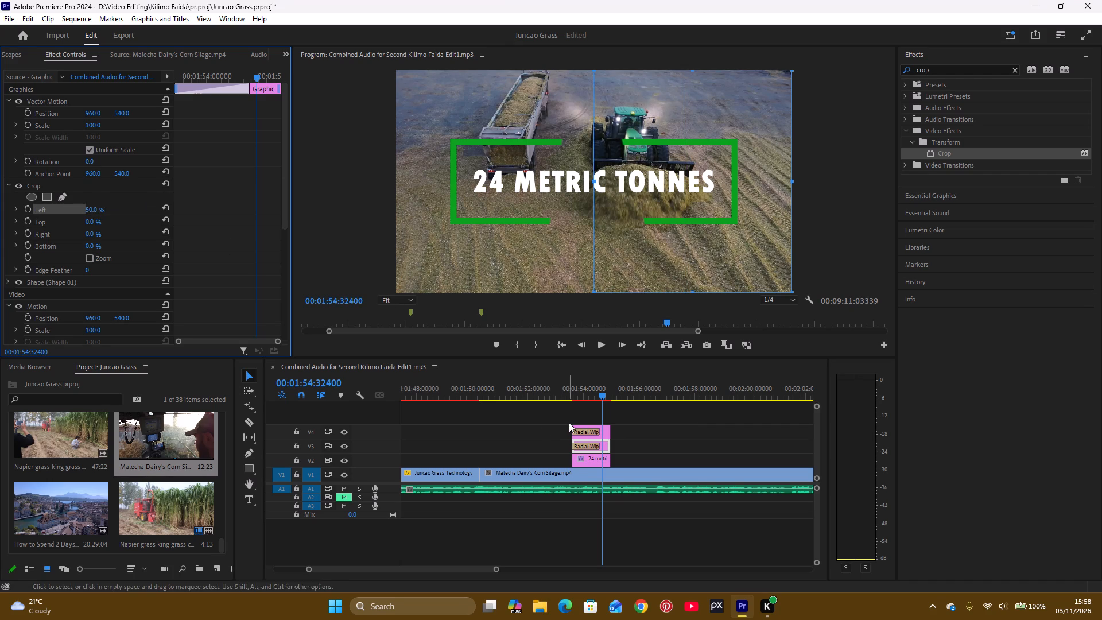
Set the Crop effect's Right value to 50% on the V4 green frame graphic.
left_click(603, 447)
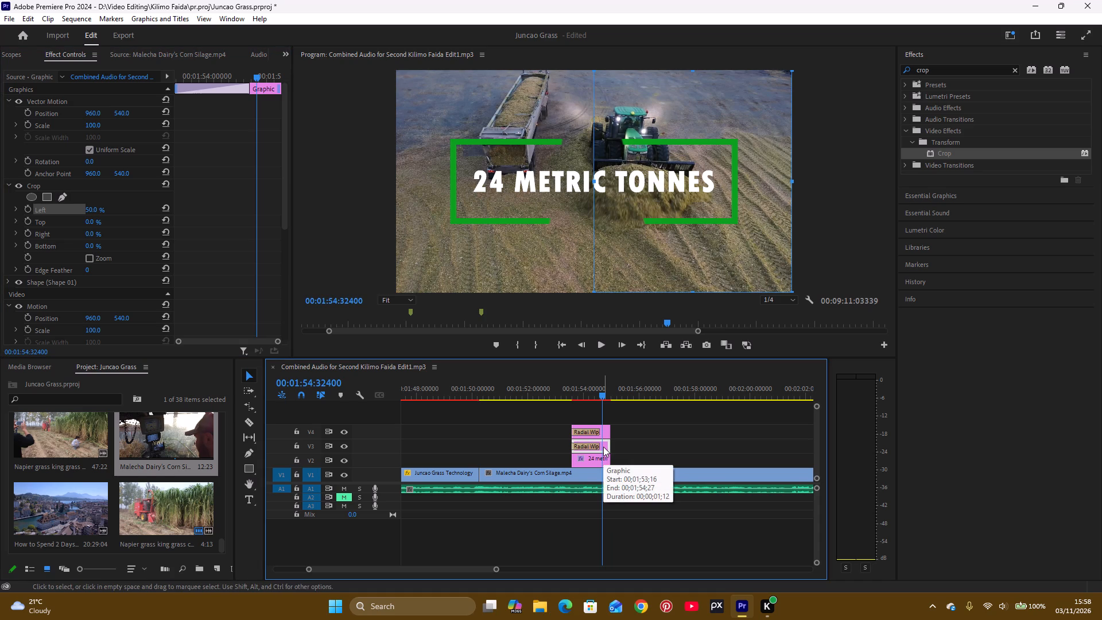
left_click(603, 430)
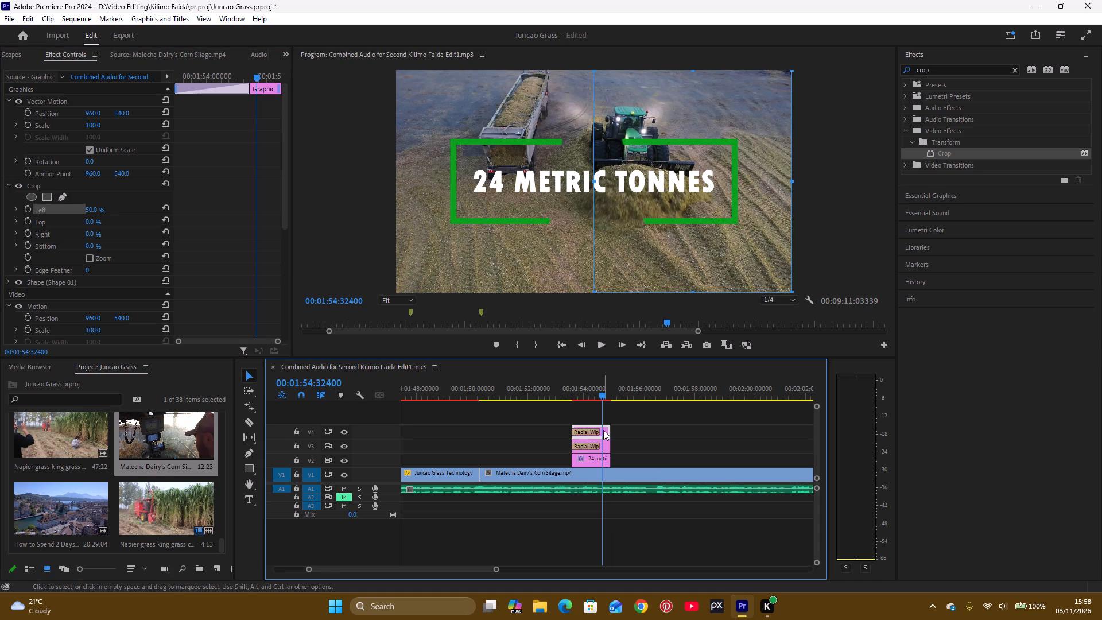
left_click(91, 234)
type("50")
key("Return")
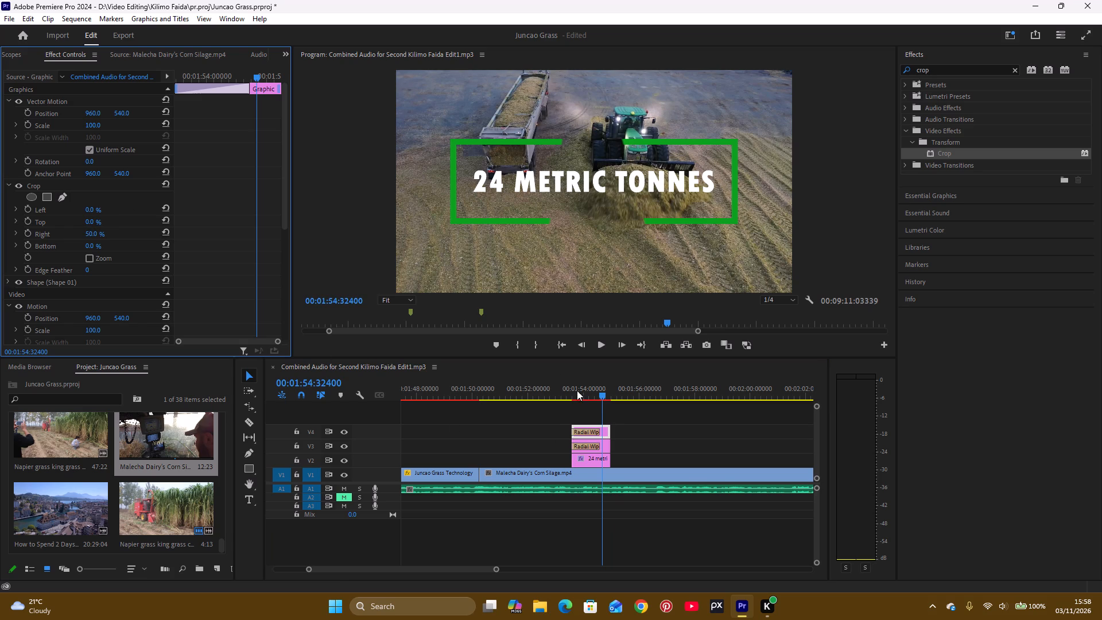
Preview the split frame animation and turn off Reverse on the V3 frame's Radial Wipe transition.
left_click(564, 389)
key("space")
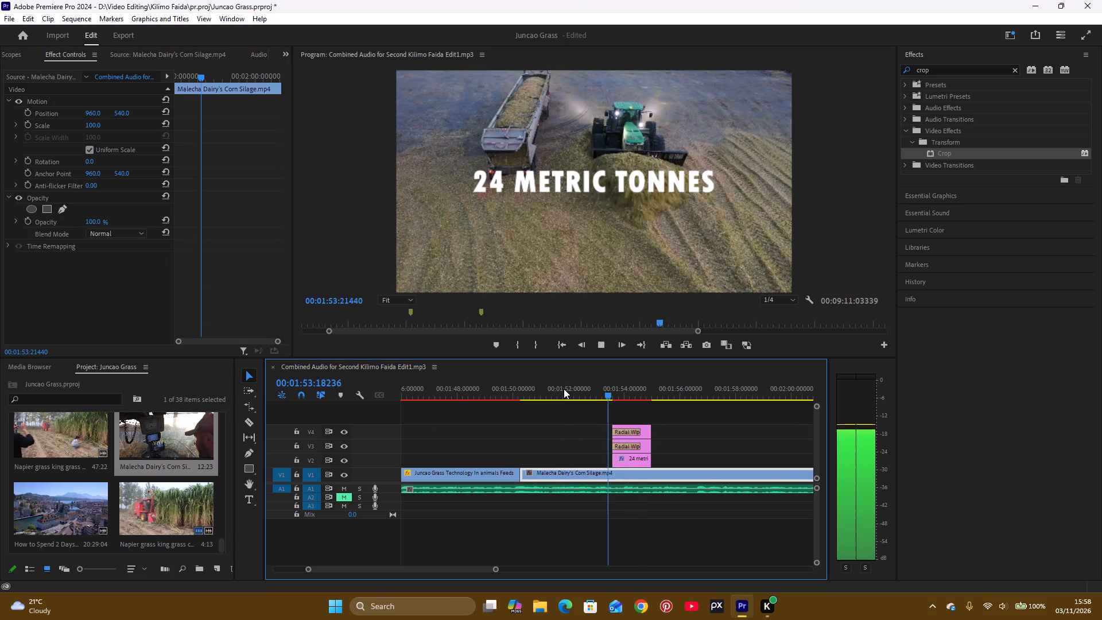
key("space")
left_click(568, 390)
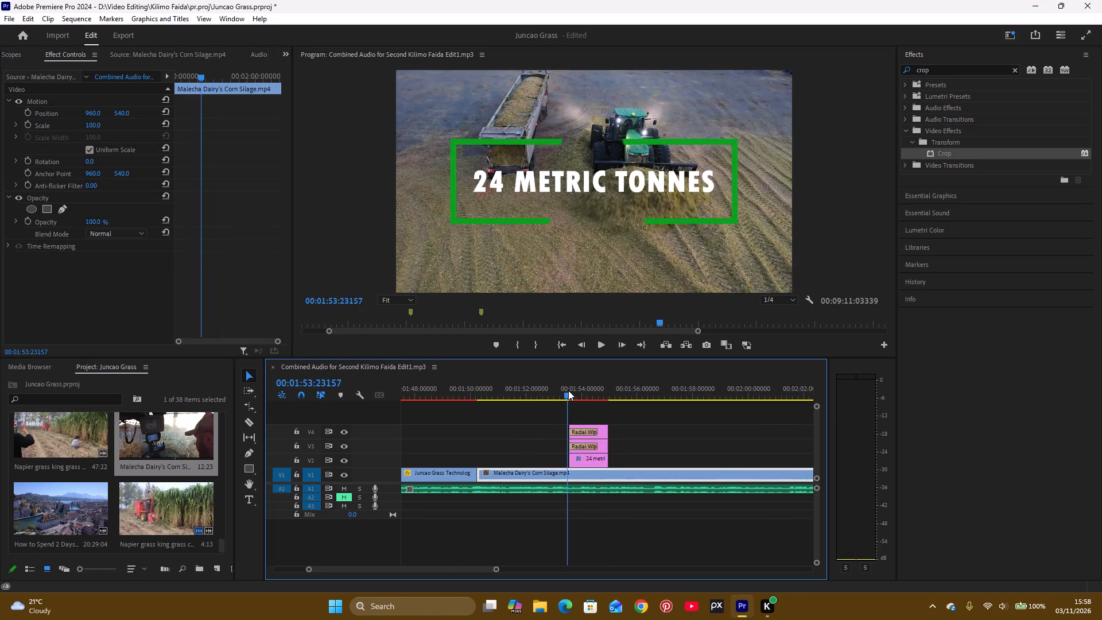
key("space")
key("space")
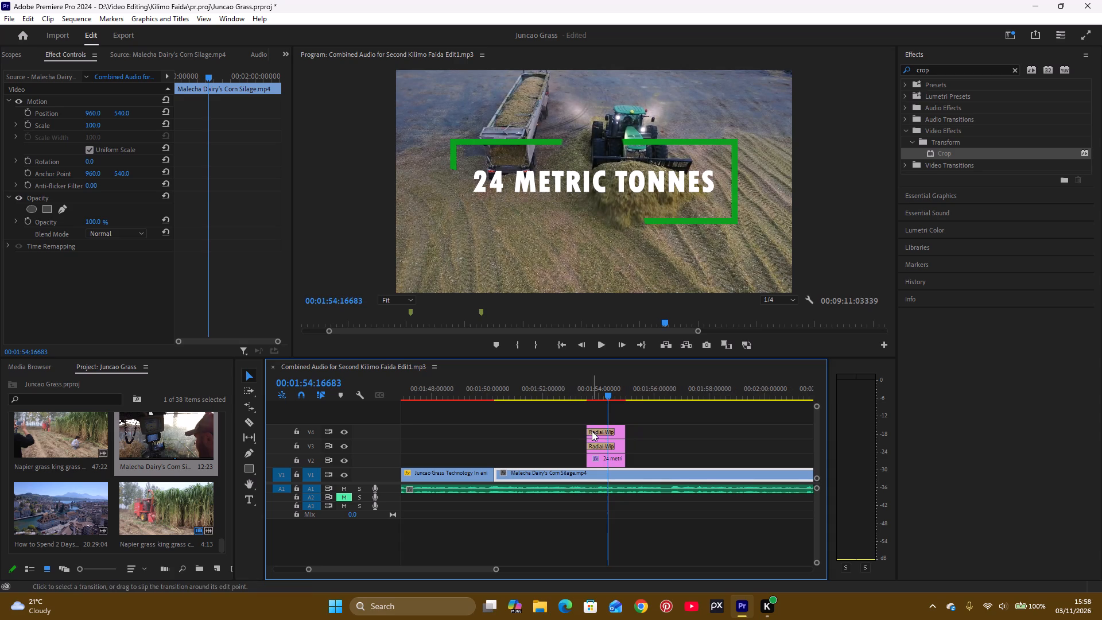
left_click(599, 443)
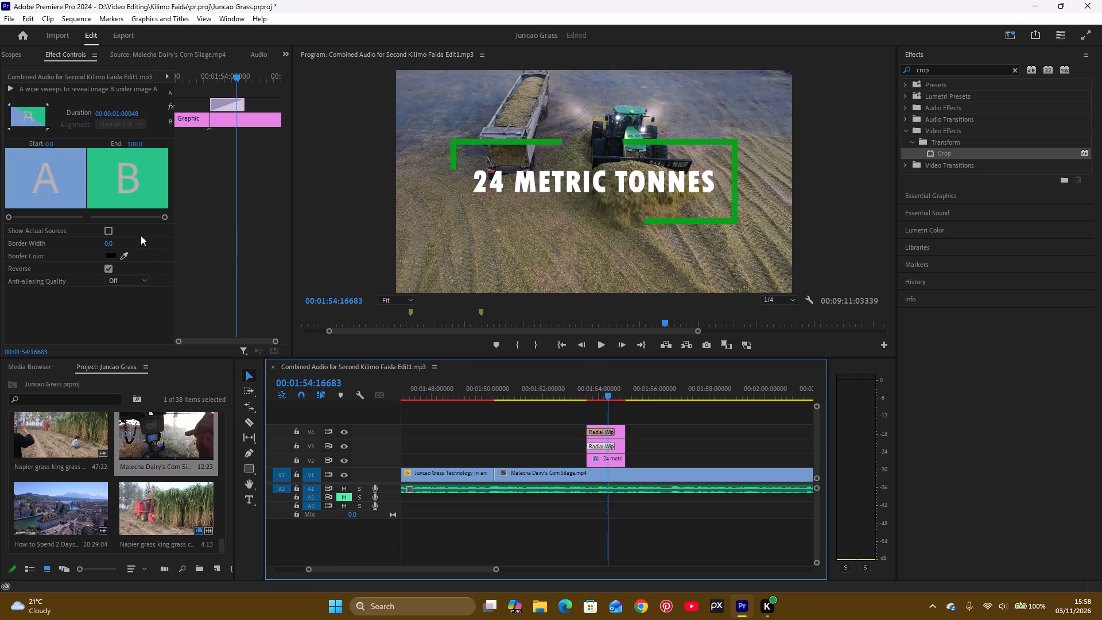
left_click(112, 271)
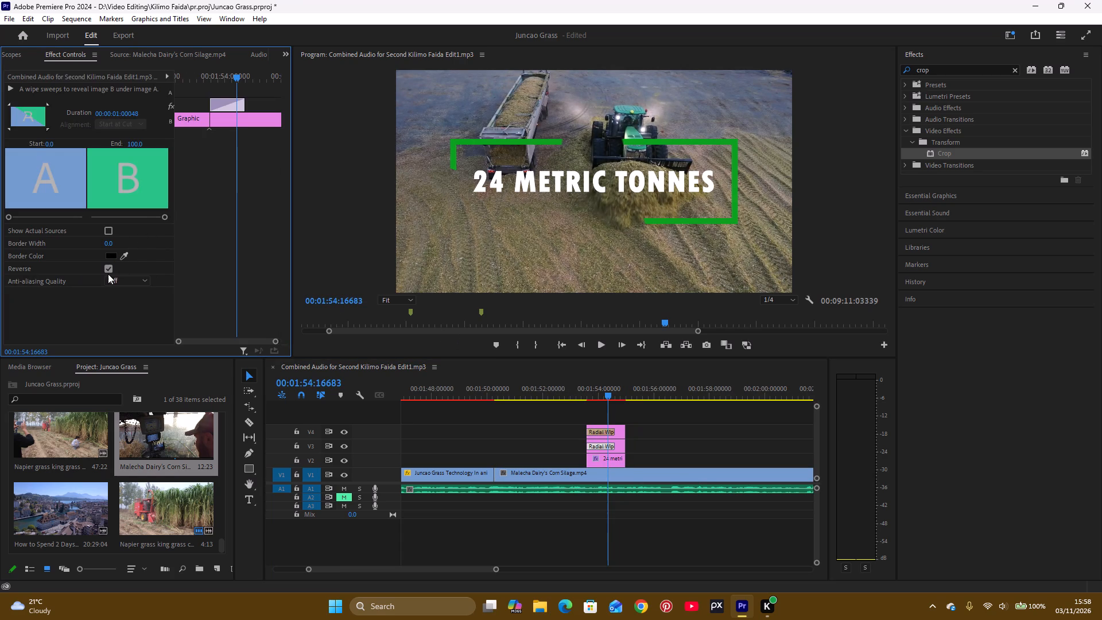
left_click(109, 269)
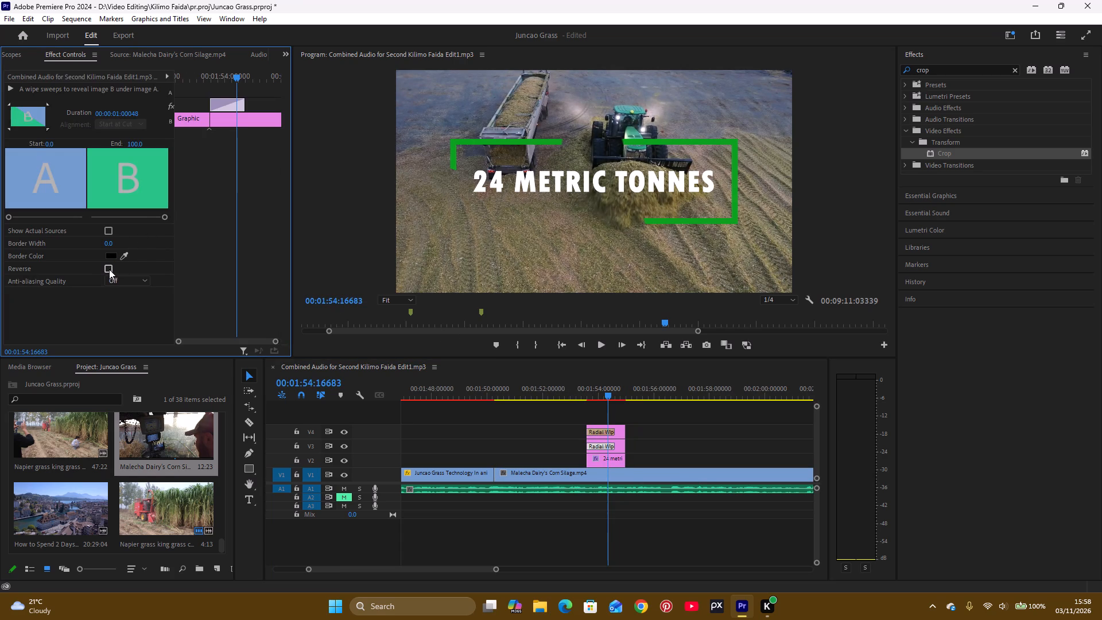
Play back and scrub through the 24 METRIC TONNES title to check how both frame halves wipe on.
left_click(581, 391)
key("space")
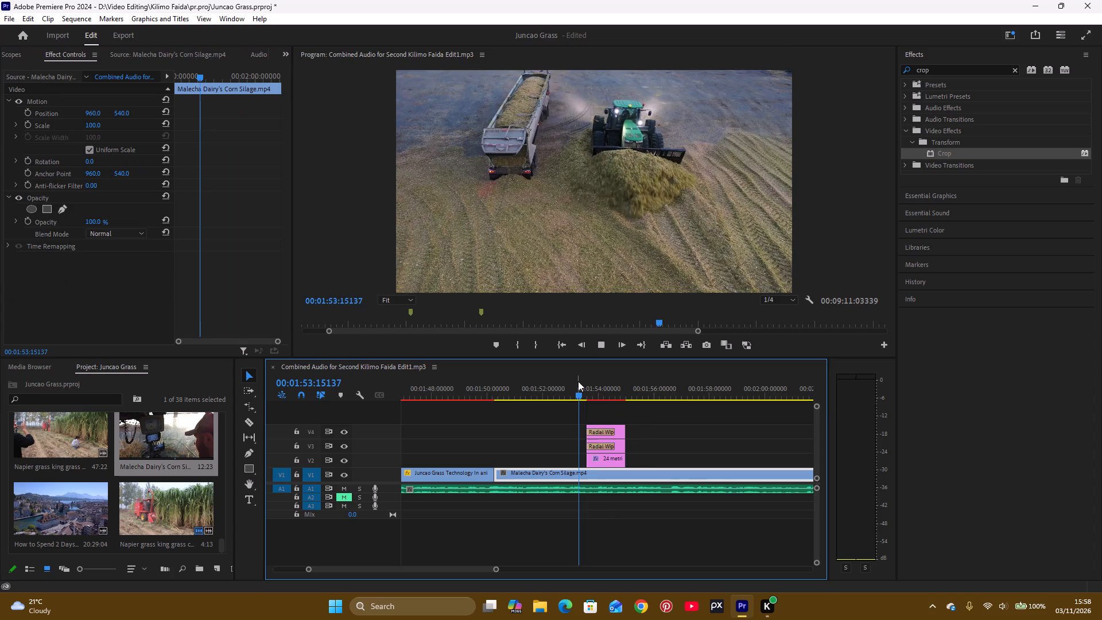
key("space")
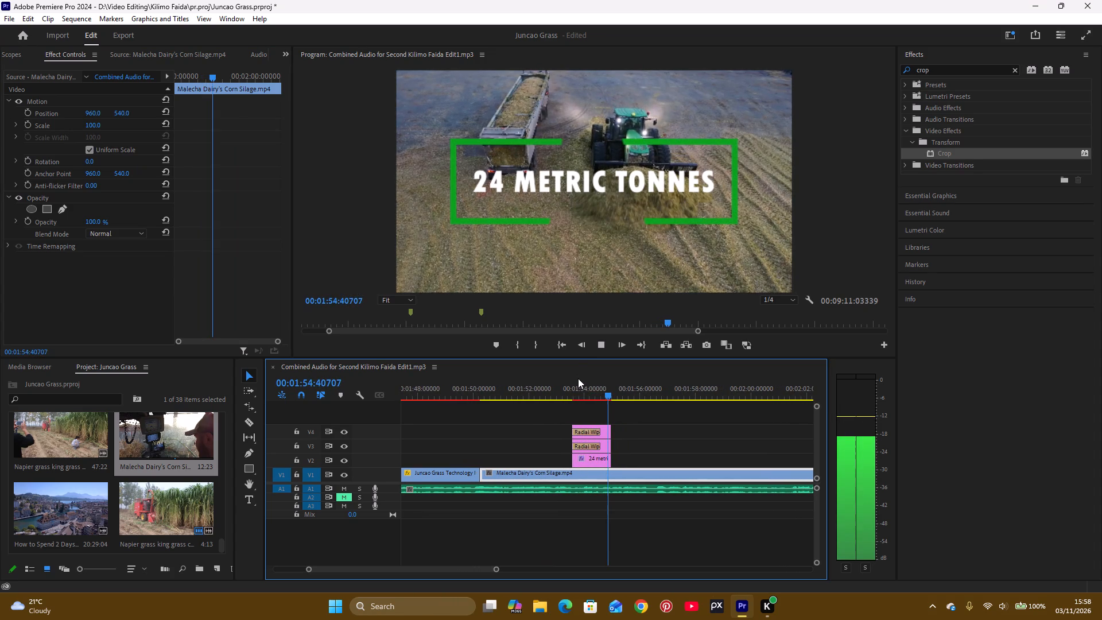
left_click_drag(593, 388, 572, 395)
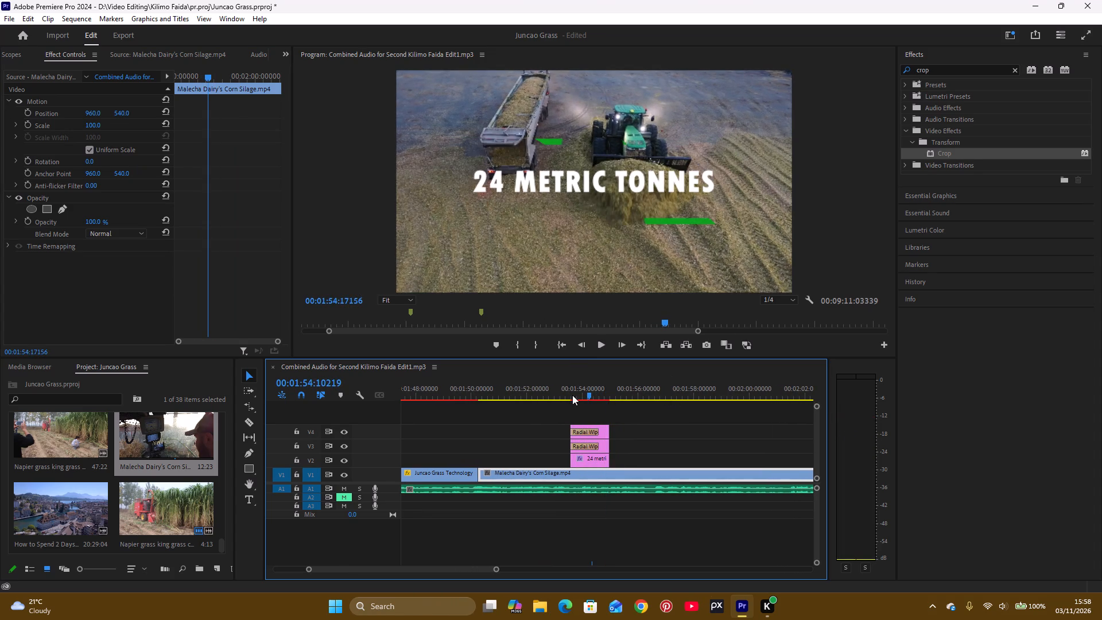
left_click_drag(572, 395, 582, 397)
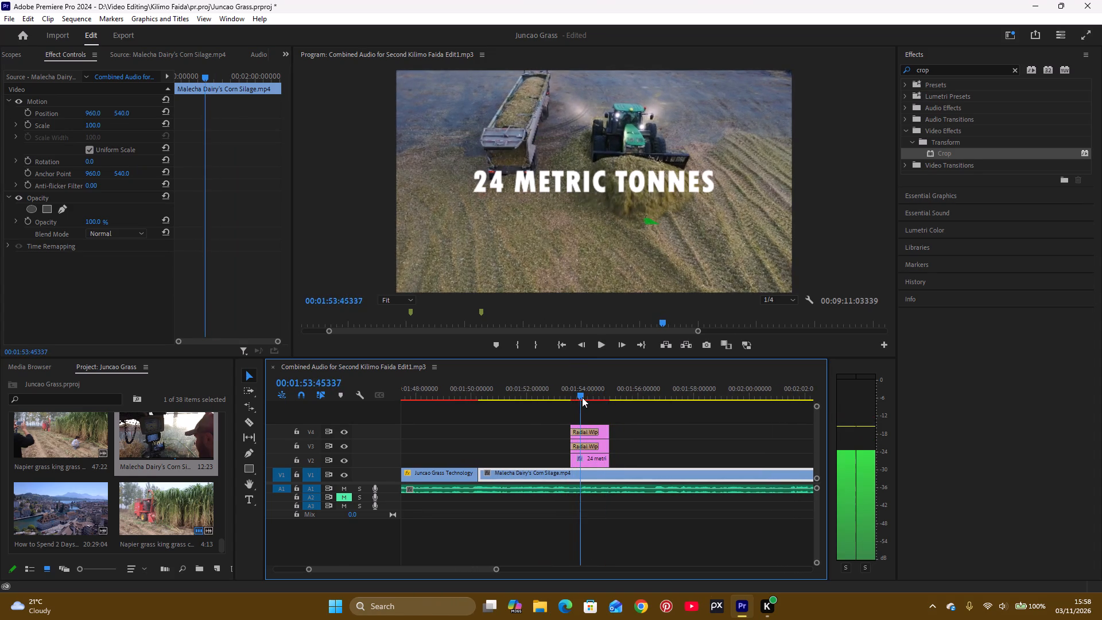
left_click_drag(582, 397, 596, 392)
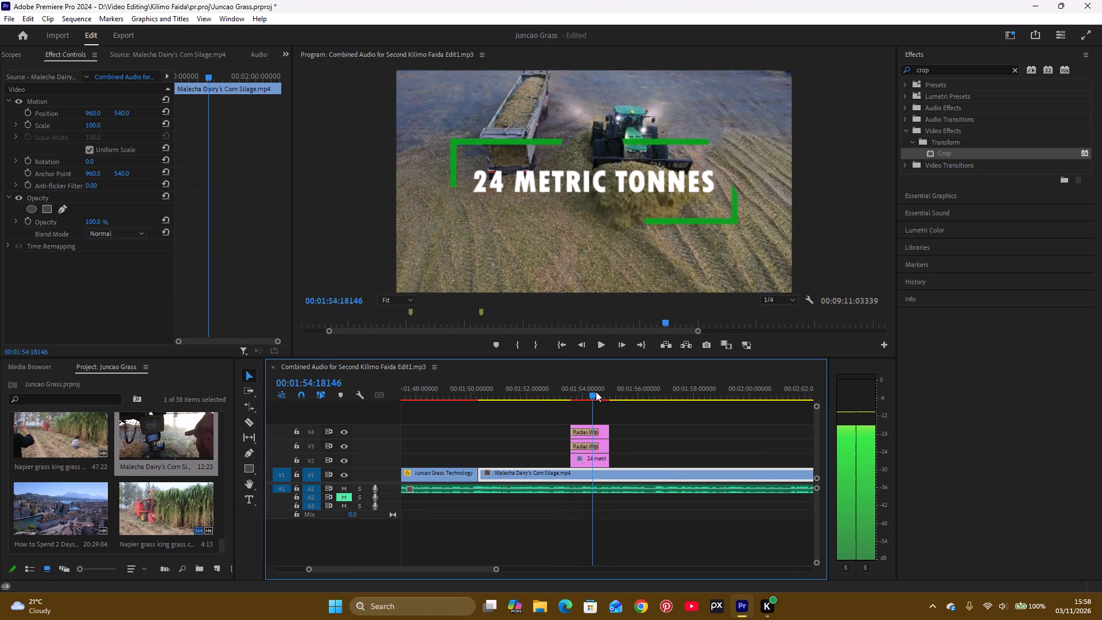
left_click_drag(596, 392, 599, 392)
left_click_drag(598, 392, 568, 406)
key("space")
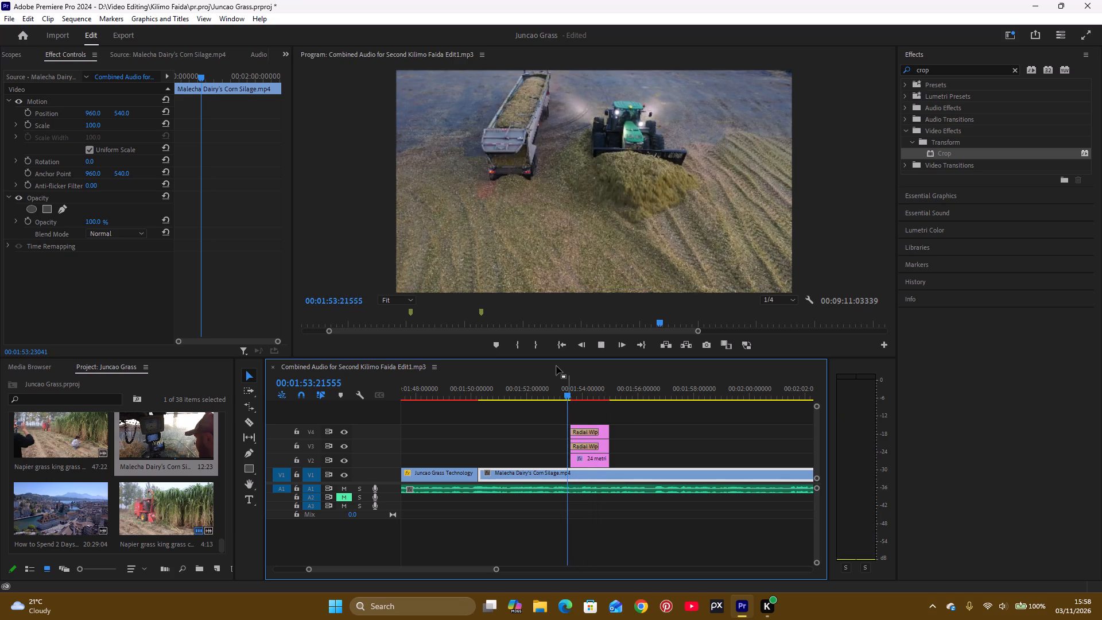
key("space")
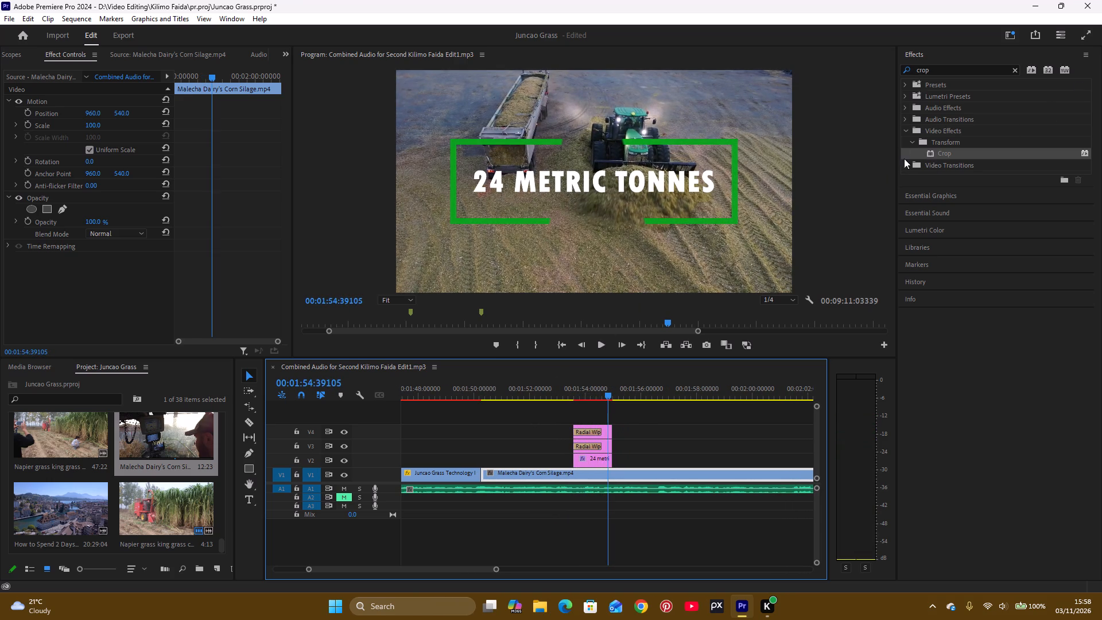
Clear the effects search, apply the Cross Zoom transition to the start of the 24 METRIC TONNES title on V2, and preview it.
left_click(912, 142)
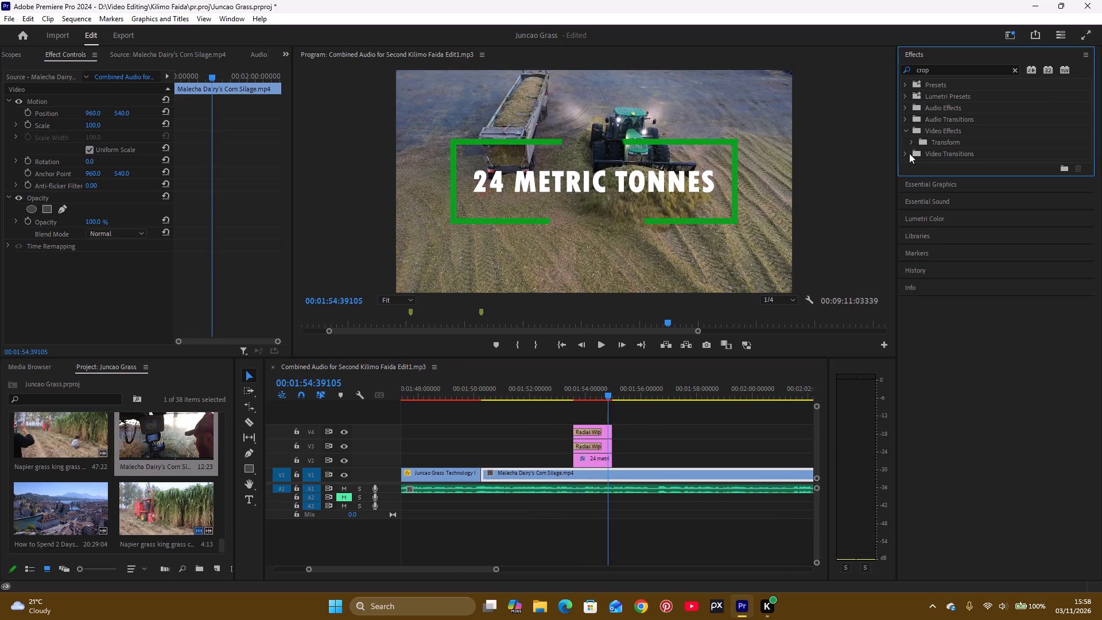
left_click(909, 153)
left_click(906, 156)
left_click(907, 152)
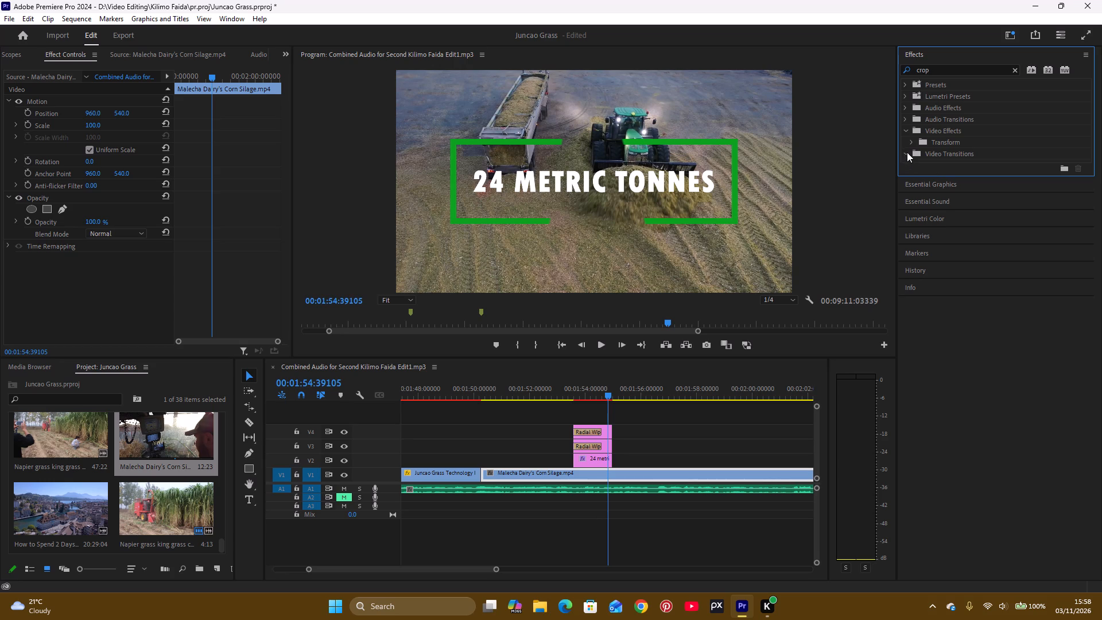
left_click(906, 151)
left_click(1015, 67)
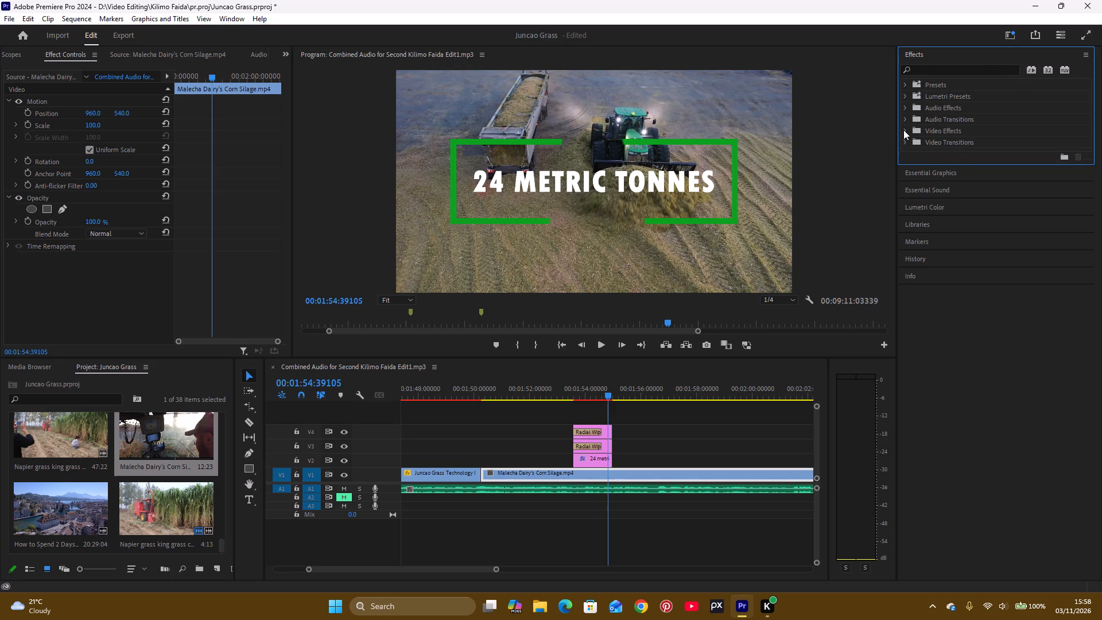
left_click(902, 139)
left_click(907, 233)
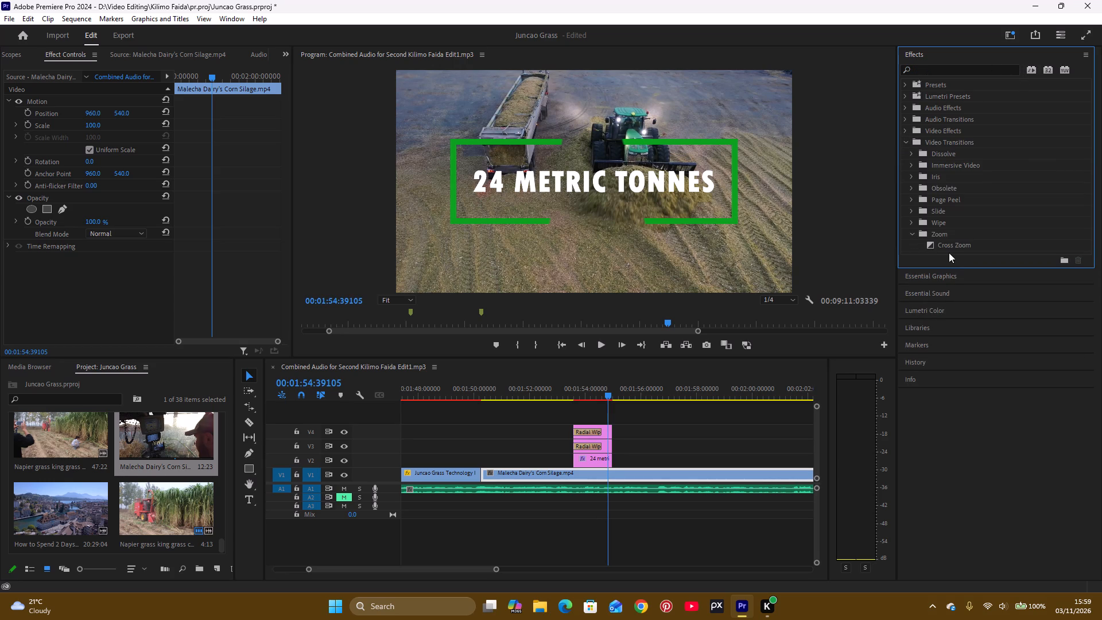
left_click_drag(952, 243, 579, 459)
left_click(572, 391)
key("space")
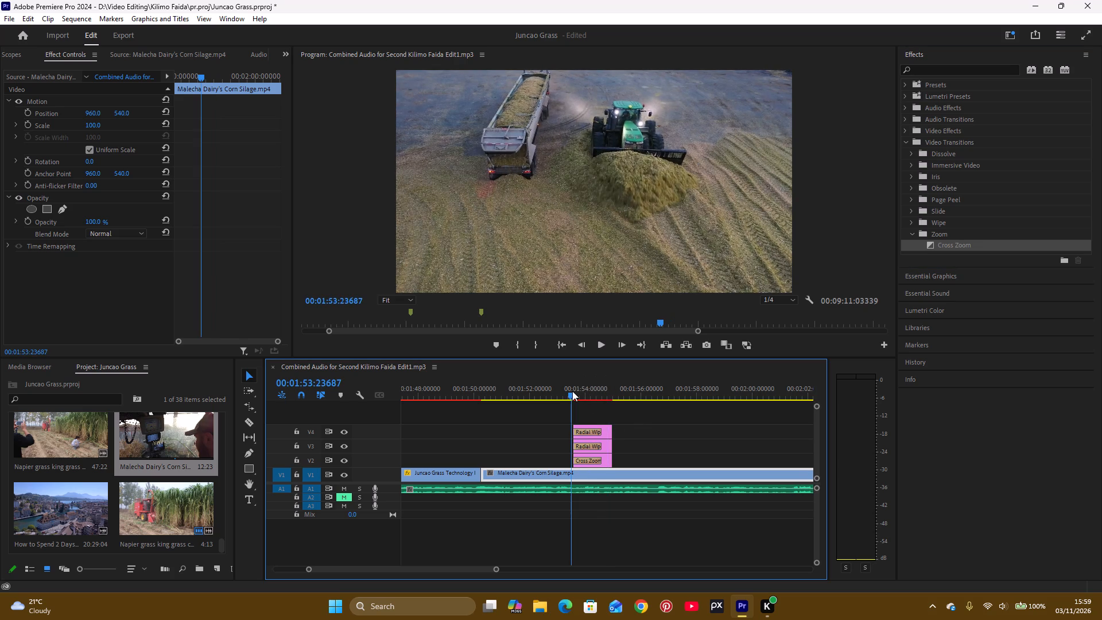
key("space")
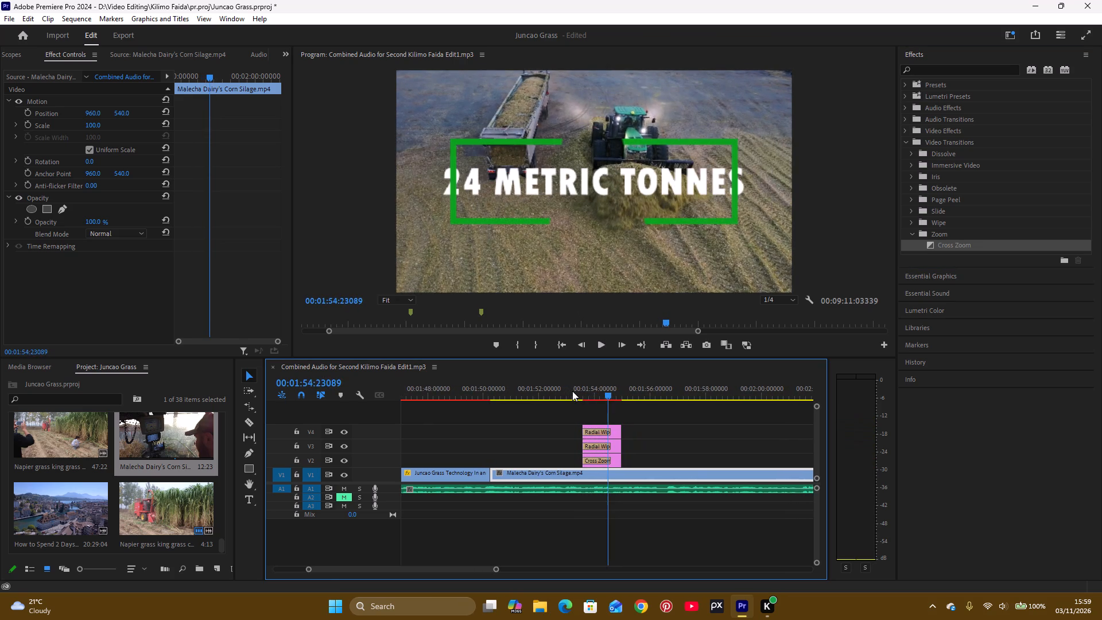
Shorten the title's Cross Zoom transition to about 00:00:00:20820 and preview the faster zoom.
left_click(607, 456)
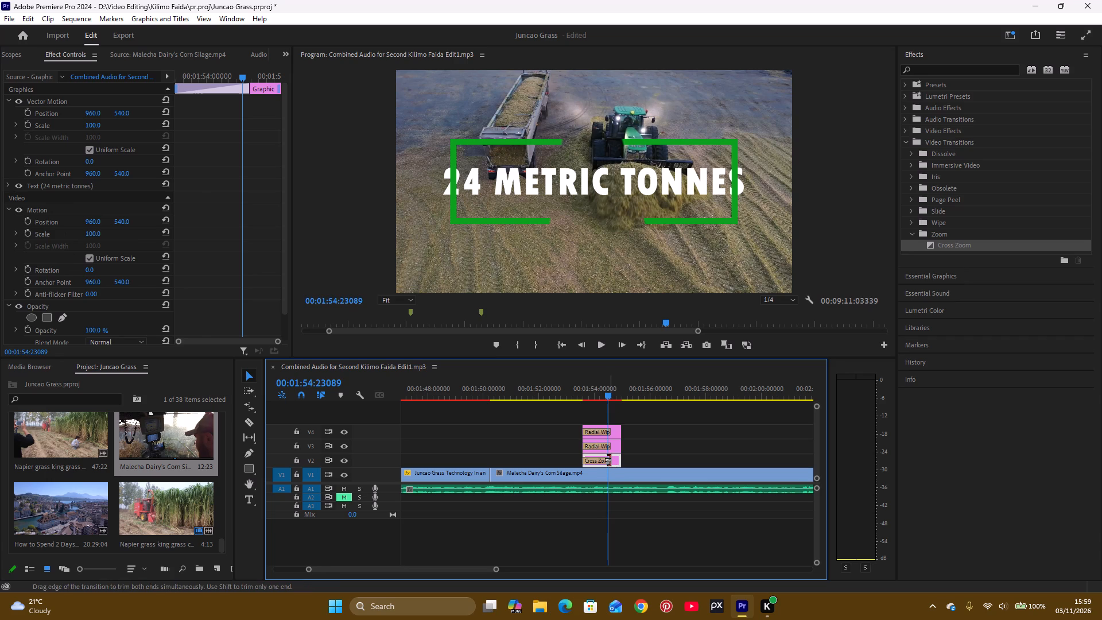
left_click_drag(608, 460, 593, 463)
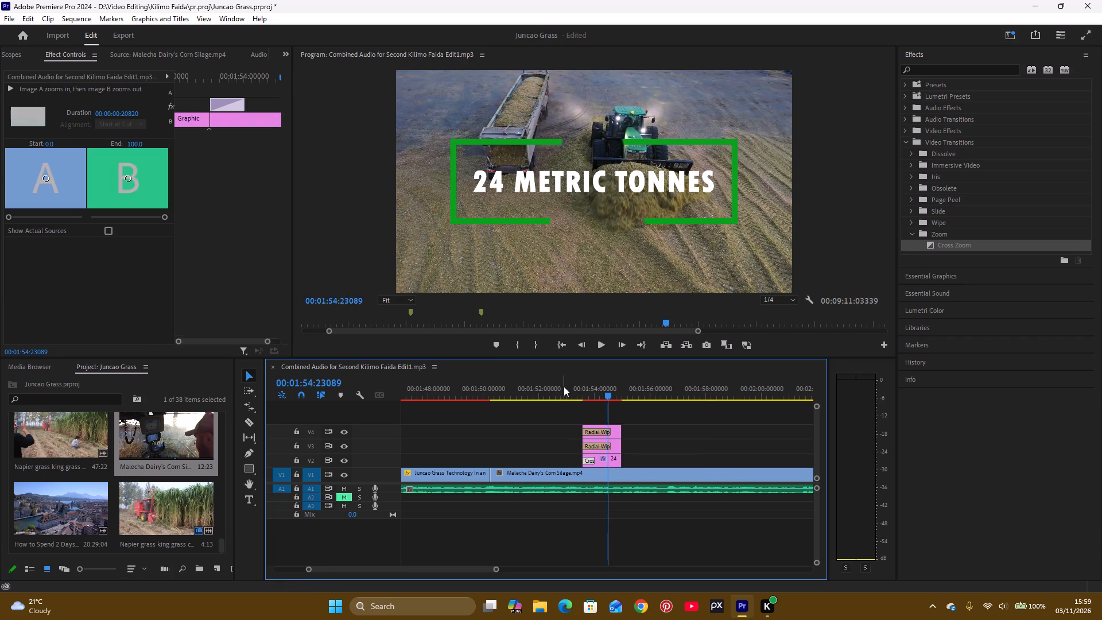
left_click(564, 386)
key("space")
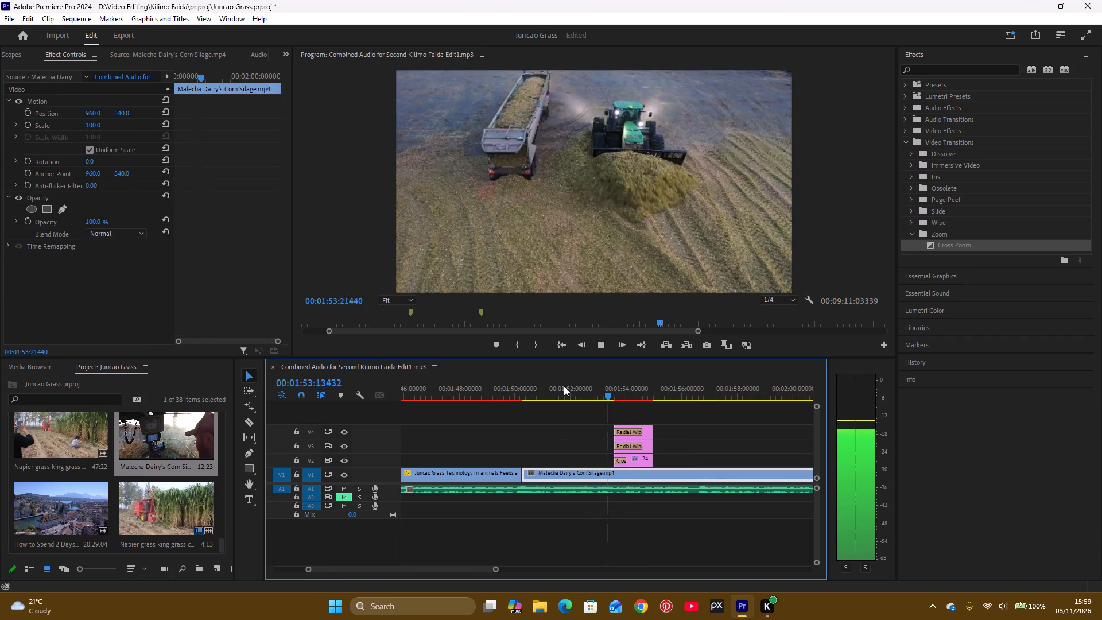
key("space")
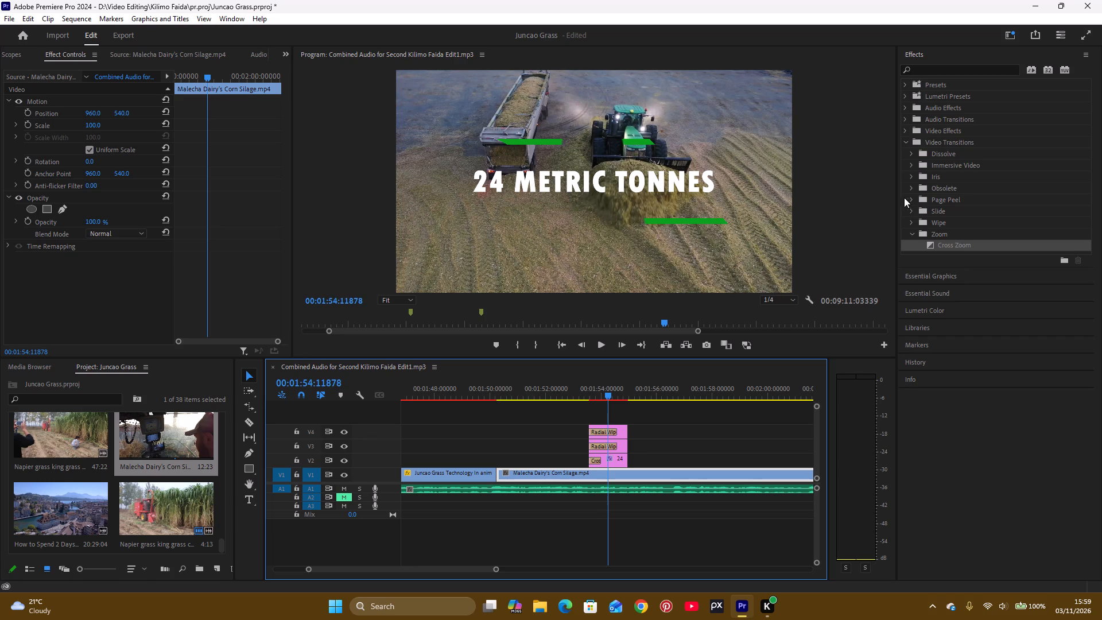
Replace the V2 title's Cross Zoom with the VR Light Rays transition from Immersive Video and preview it.
left_click(910, 164)
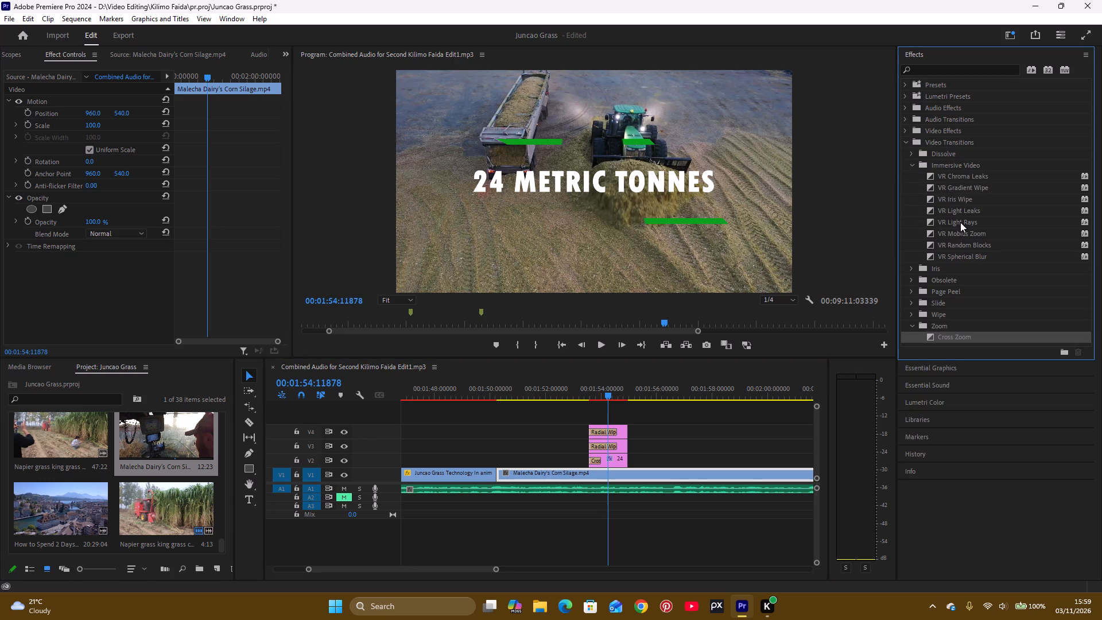
left_click_drag(960, 220, 592, 459)
left_click(592, 391)
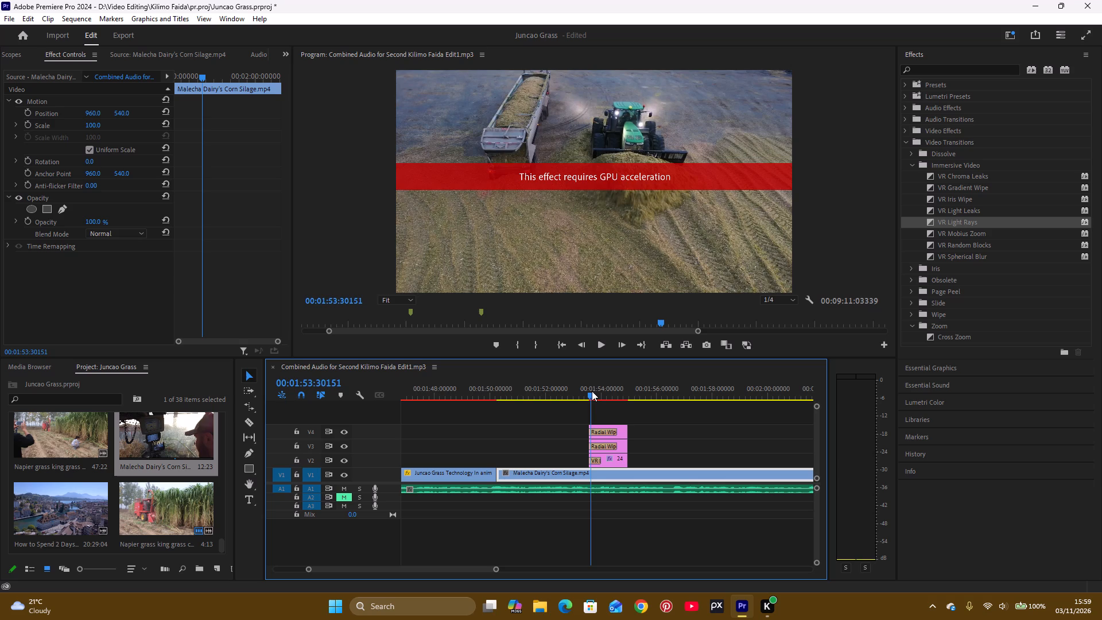
key("space")
key("space")
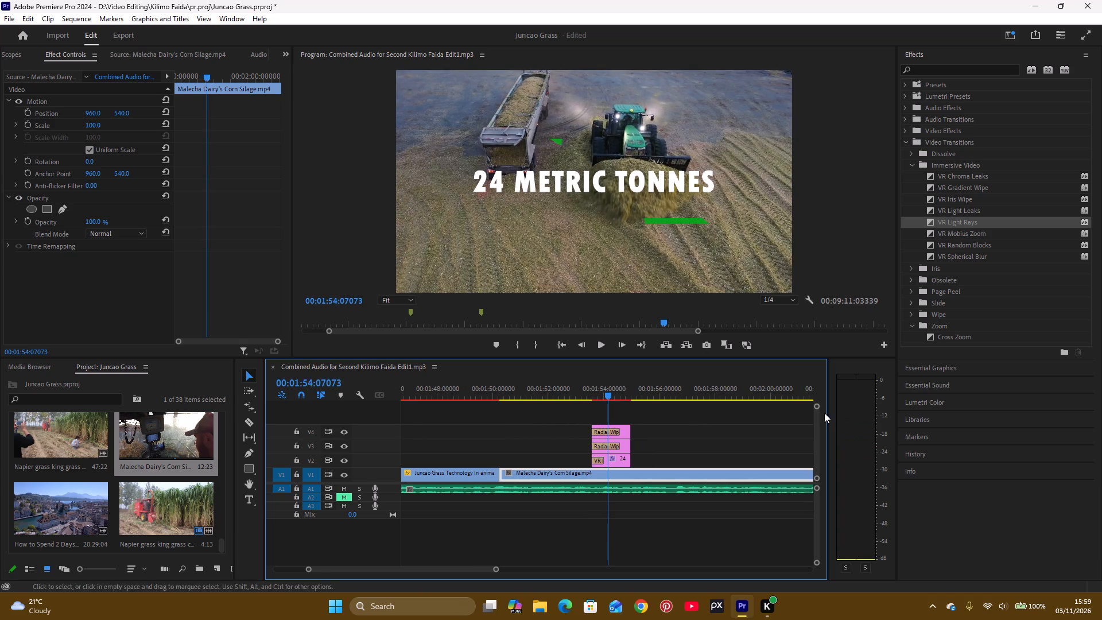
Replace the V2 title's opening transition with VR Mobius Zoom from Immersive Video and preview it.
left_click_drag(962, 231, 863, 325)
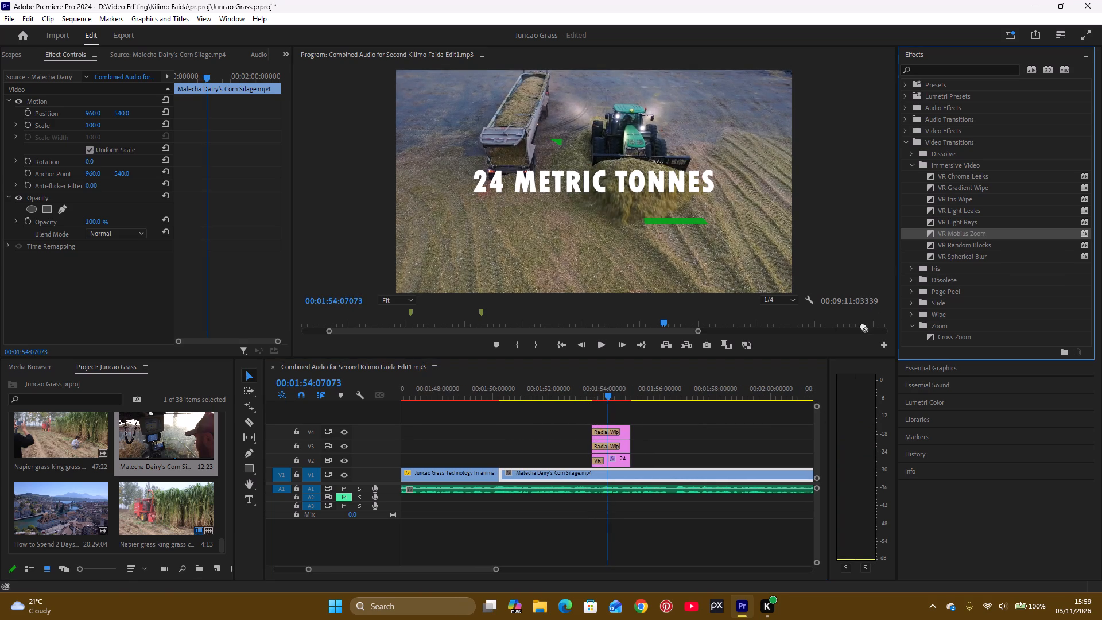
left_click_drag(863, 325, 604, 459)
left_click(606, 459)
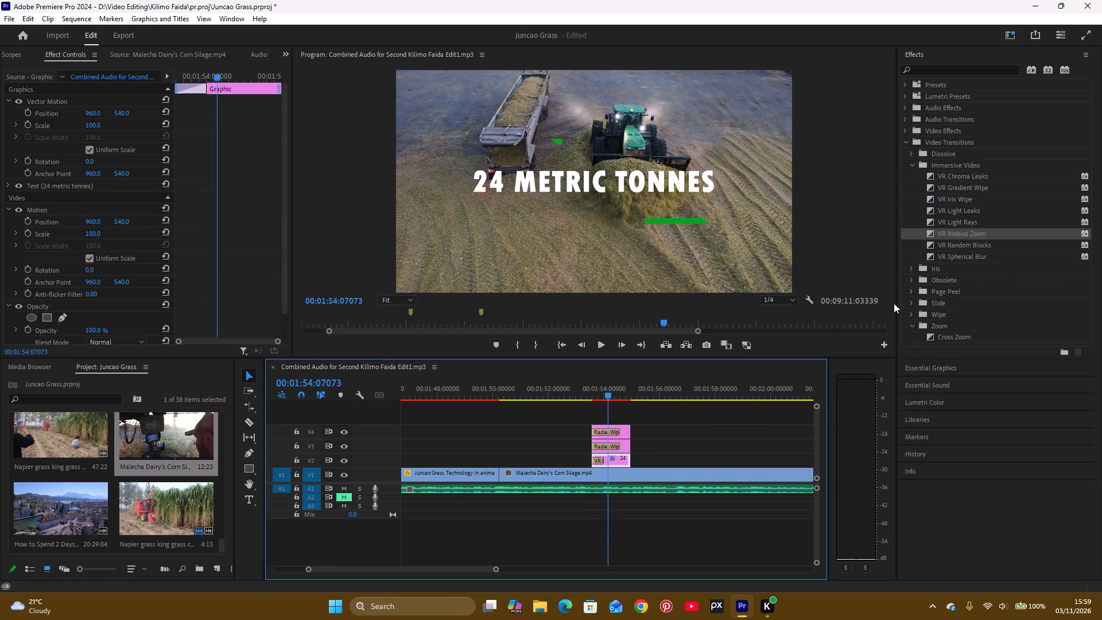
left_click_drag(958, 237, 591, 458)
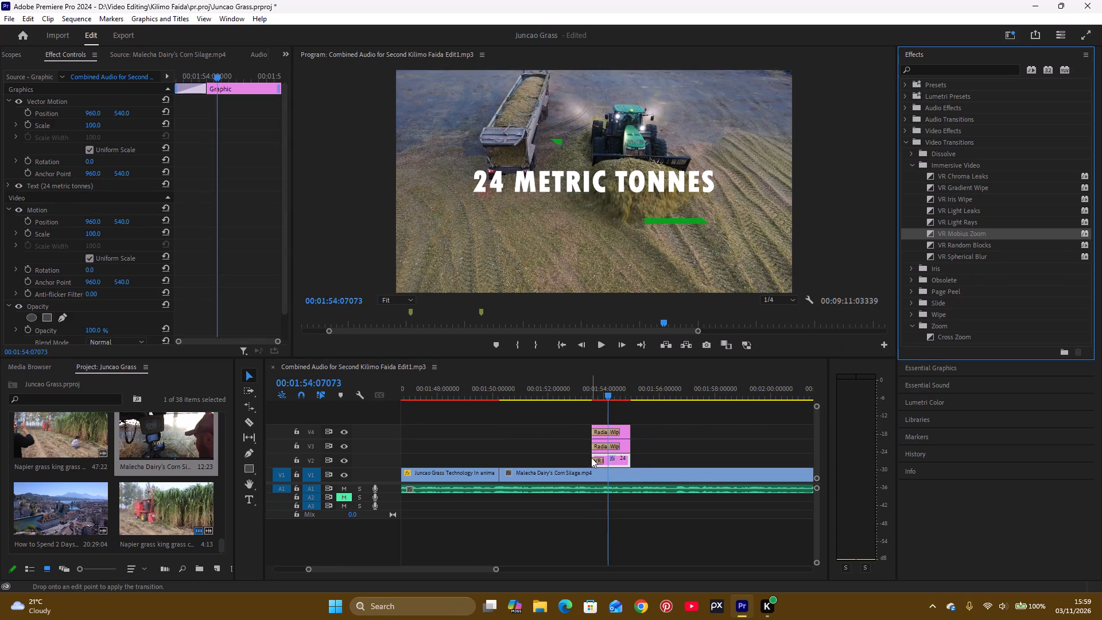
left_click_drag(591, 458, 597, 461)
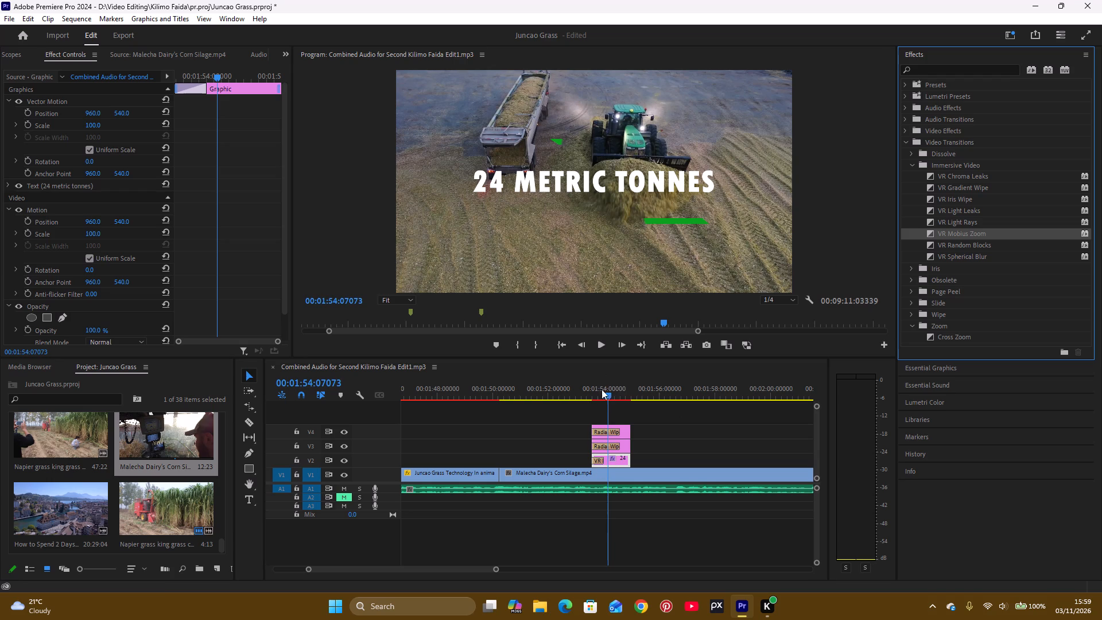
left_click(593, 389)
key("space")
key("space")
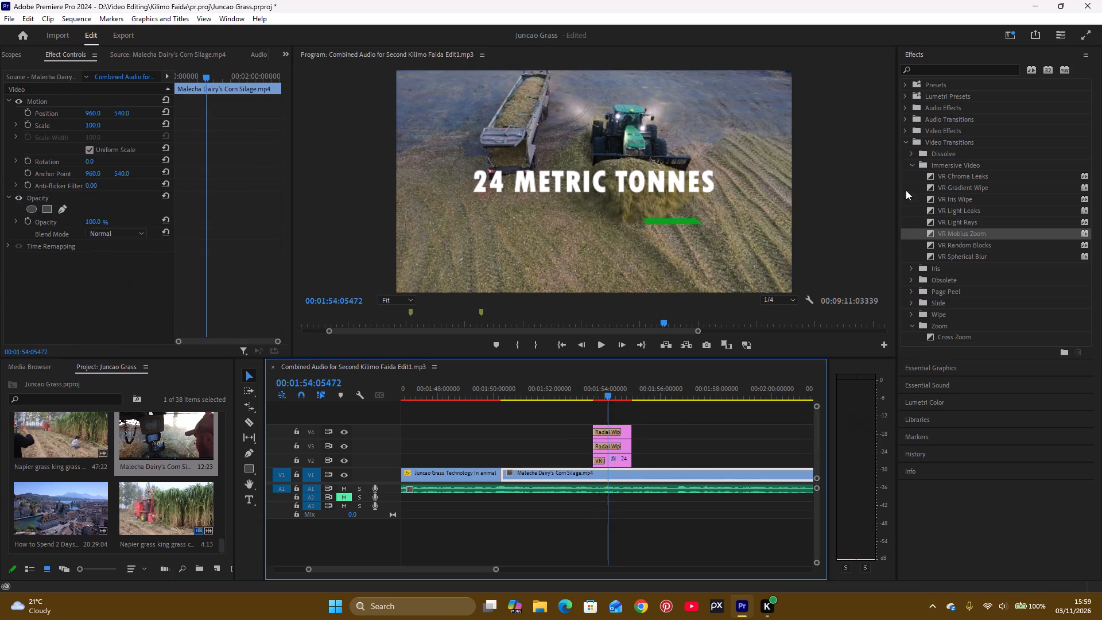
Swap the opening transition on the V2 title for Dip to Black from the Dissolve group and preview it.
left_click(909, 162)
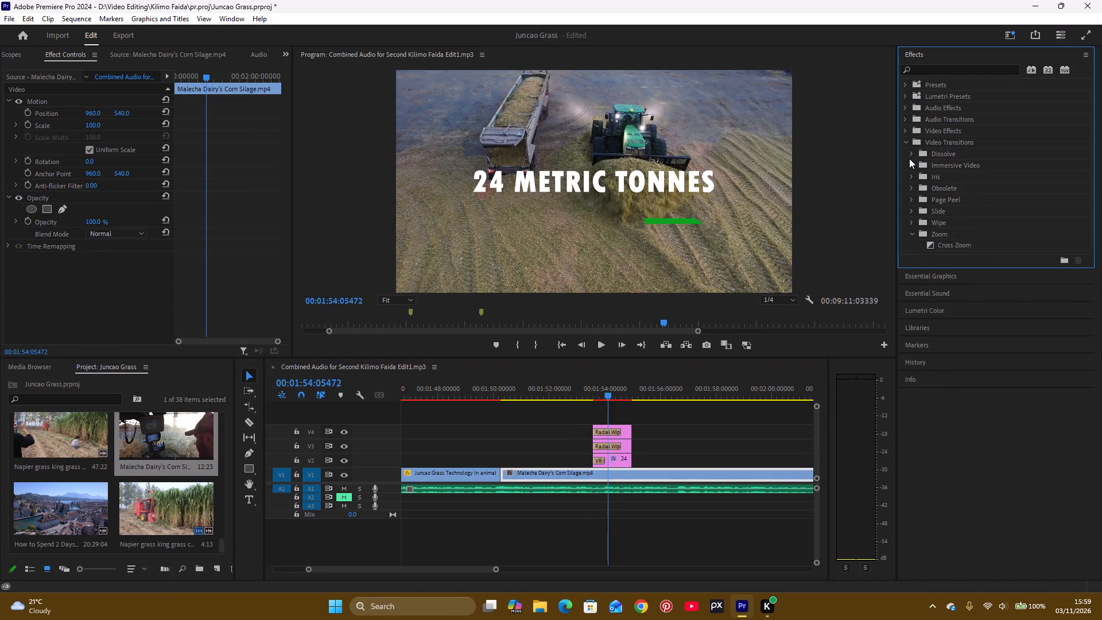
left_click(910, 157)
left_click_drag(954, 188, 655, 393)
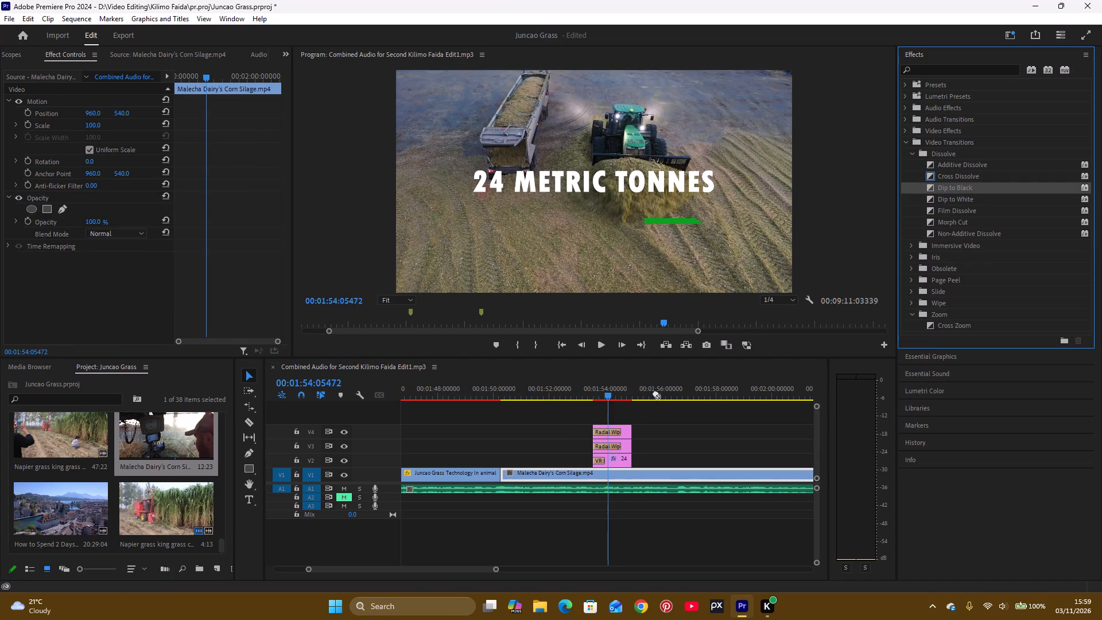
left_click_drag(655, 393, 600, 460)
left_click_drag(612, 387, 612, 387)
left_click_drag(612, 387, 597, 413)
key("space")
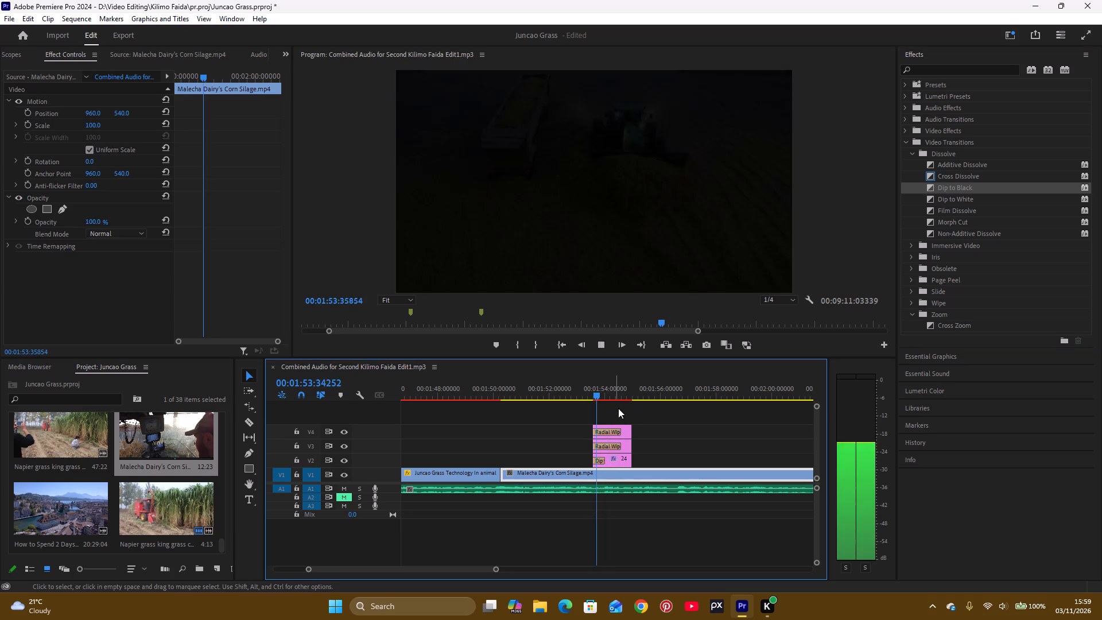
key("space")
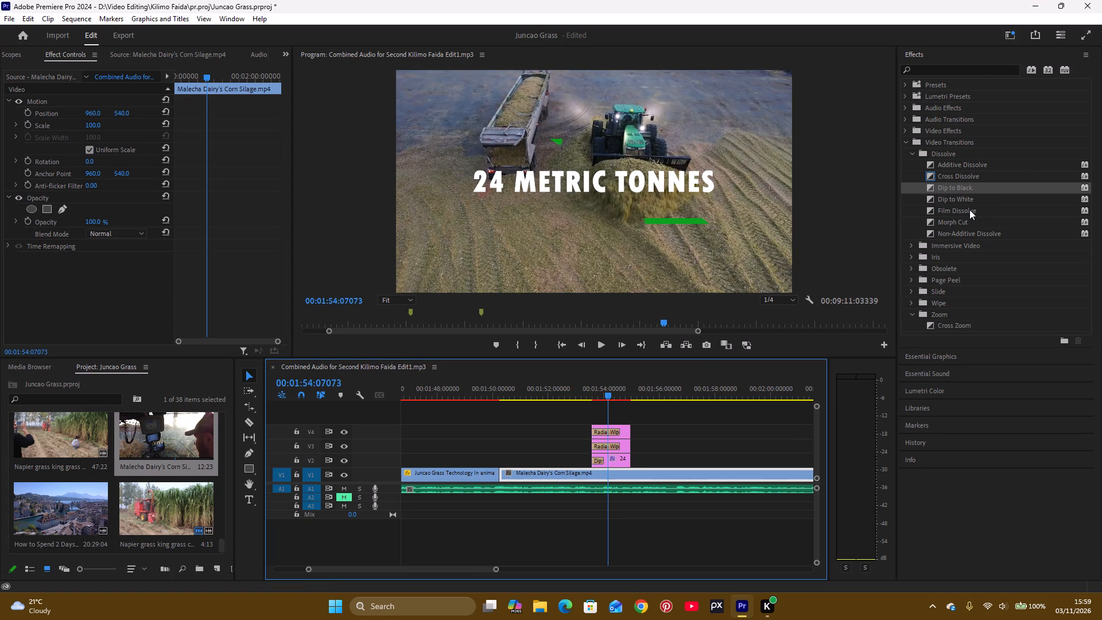
Apply the Film Dissolve transition to the start of the 24 METRIC TONNES title on V2 and play through the title to review it.
left_click_drag(969, 210, 596, 460)
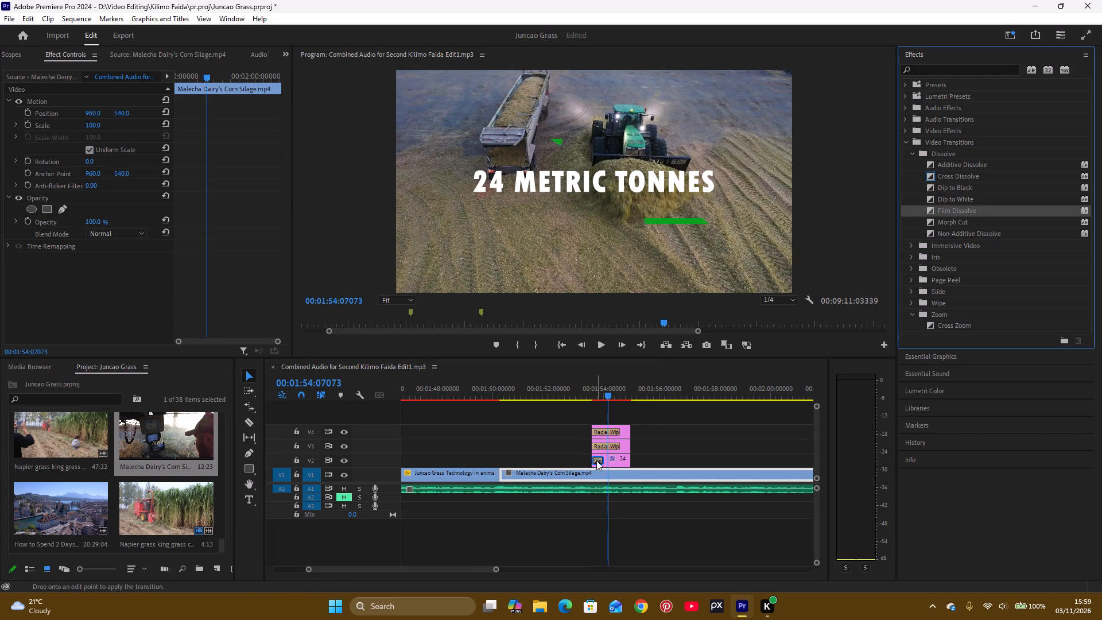
left_click_drag(608, 394, 591, 408)
key("space")
key("space")
left_click(591, 388)
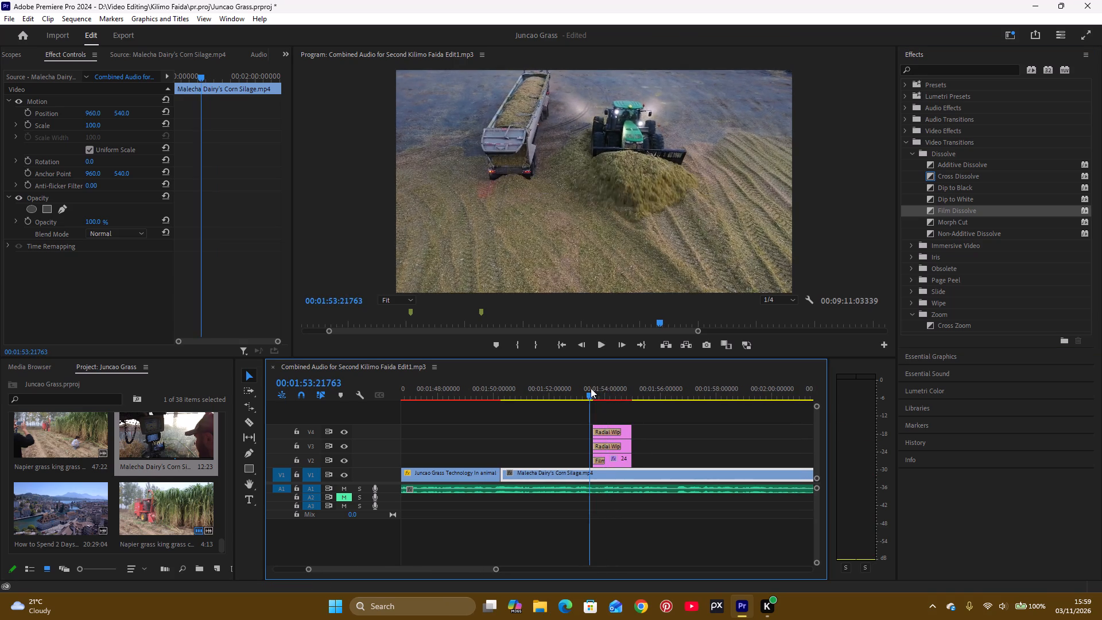
key("space")
key("space")
key("space")
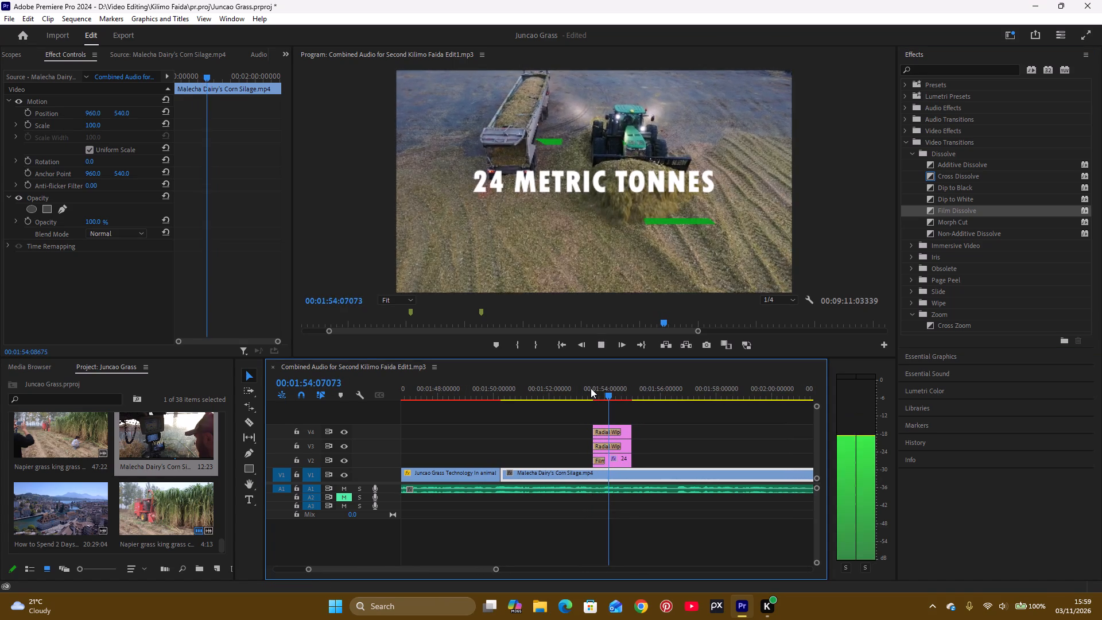
key("space")
key("space")
key("space")
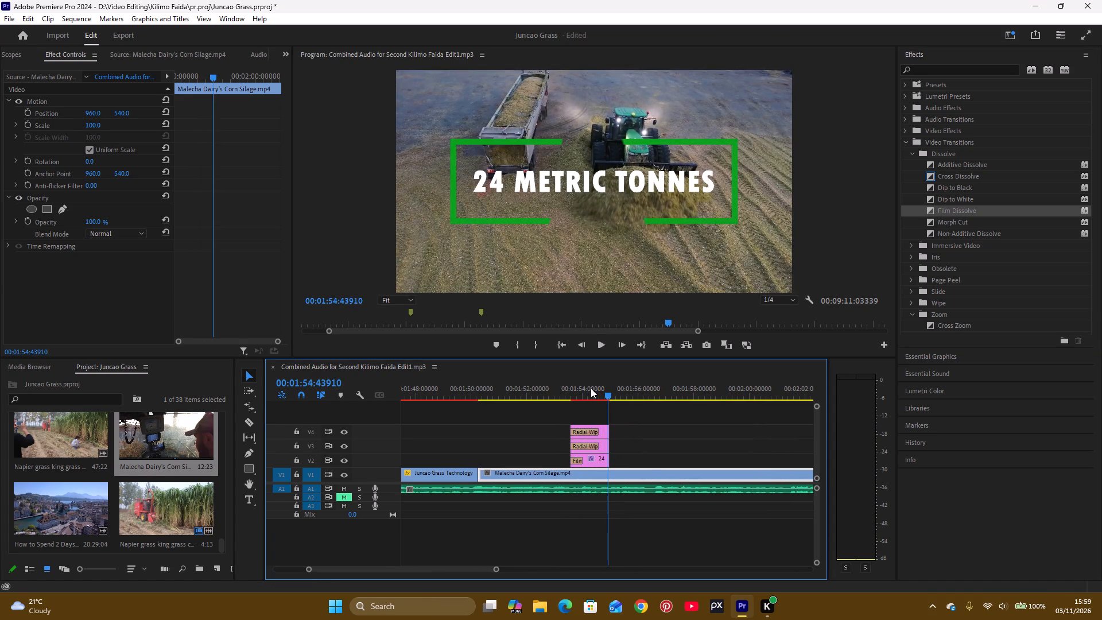
key("space")
key("space")
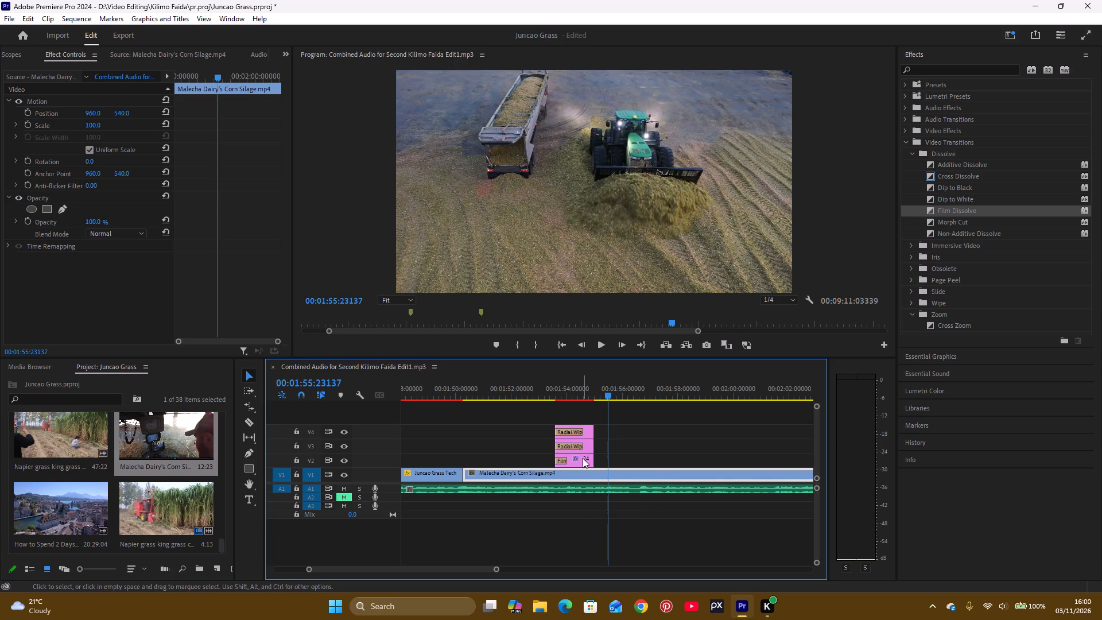
Duplicate the V2 title and the V3 and V4 frame graphics directly after the originals on their own tracks.
left_click_drag(584, 458, 631, 460, "alt")
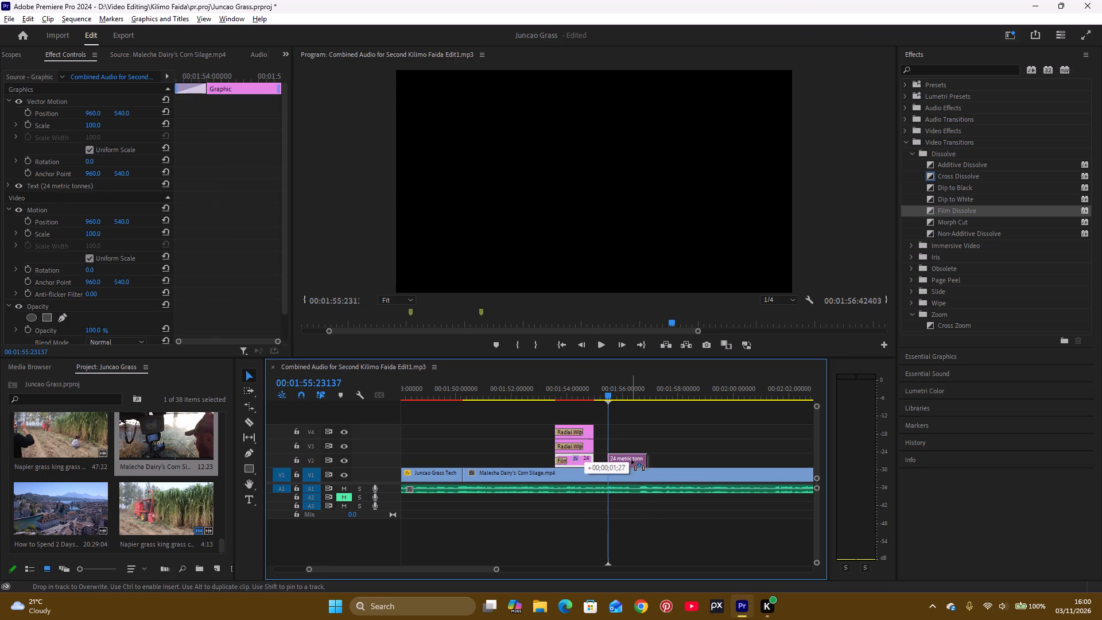
left_click_drag(631, 460, 623, 460, "alt")
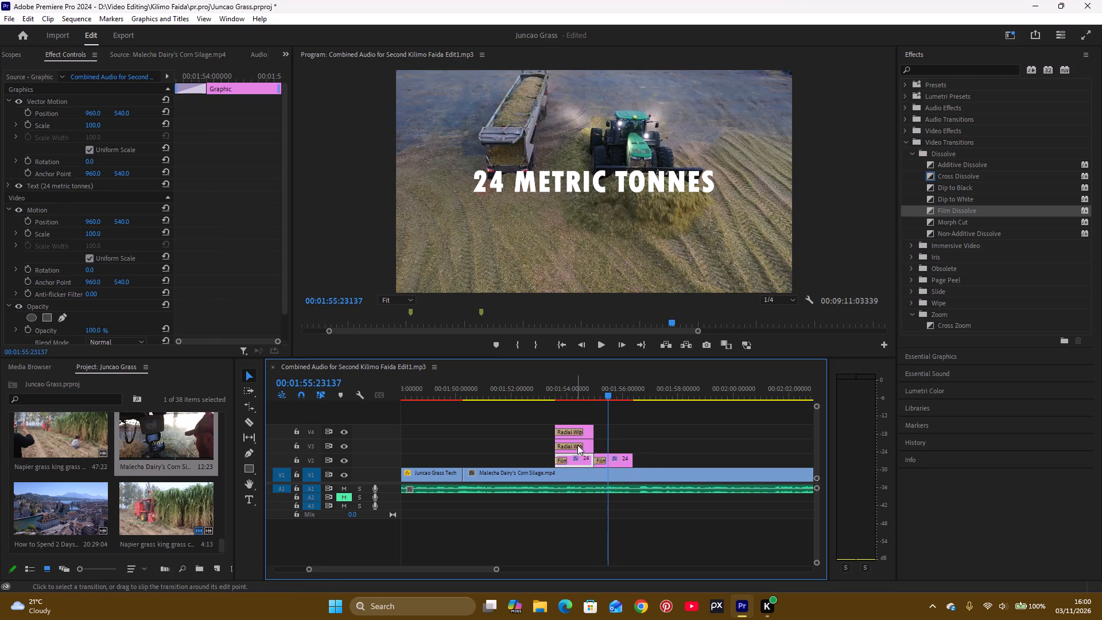
left_click_drag(586, 447, 627, 449, "alt")
left_click_drag(588, 432, 617, 433, "alt")
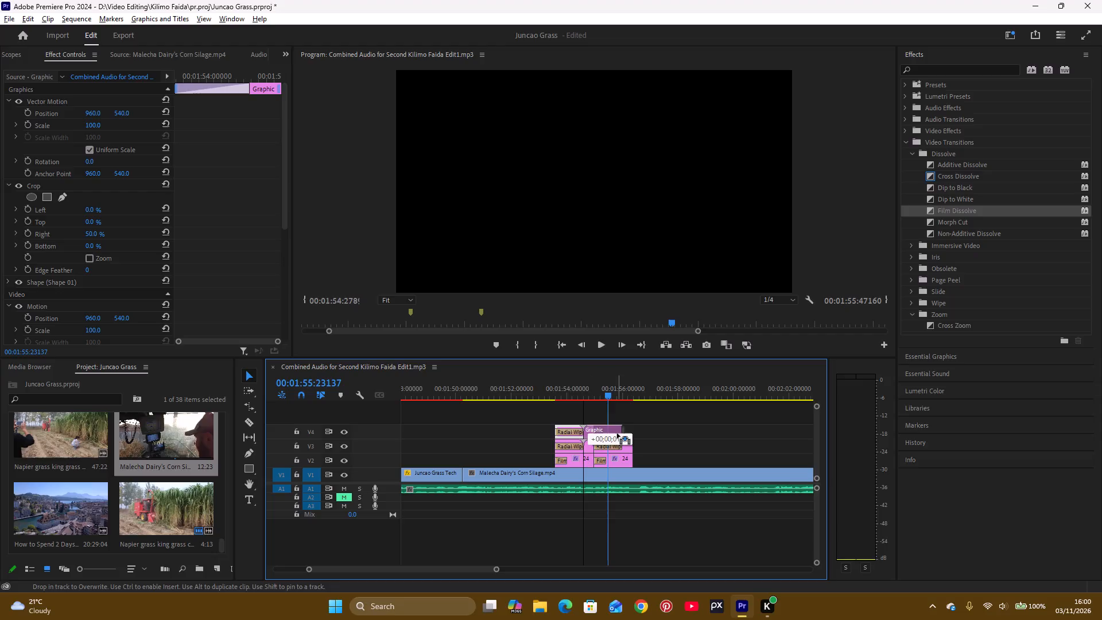
left_click_drag(617, 433, 627, 435, "alt")
Change the text of the duplicated V2 title to "per acre".
left_click(621, 461)
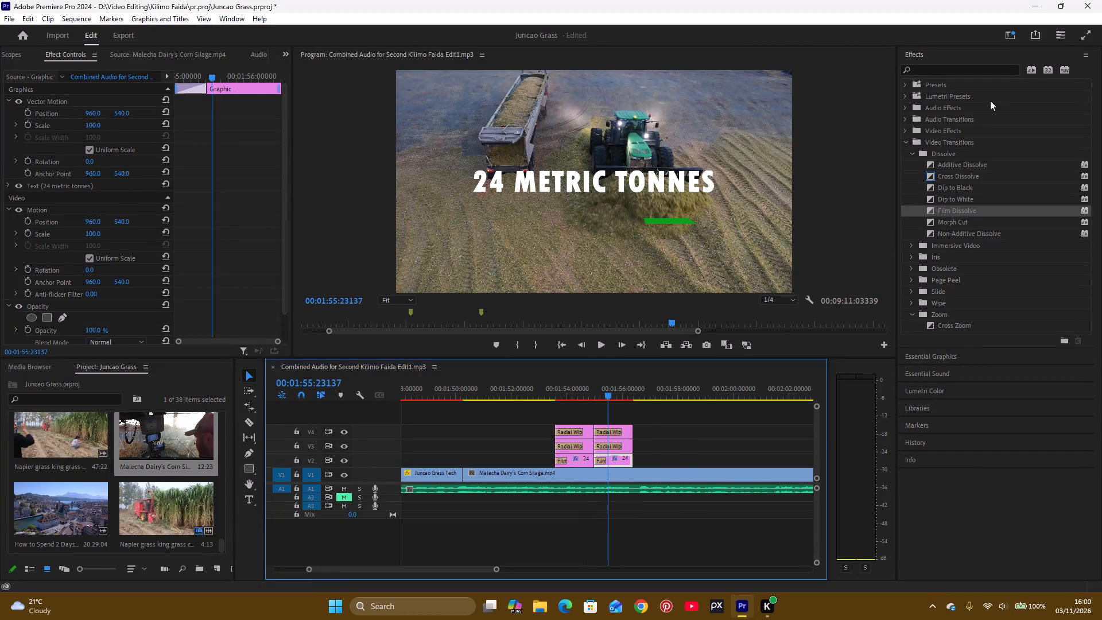
left_click(942, 351)
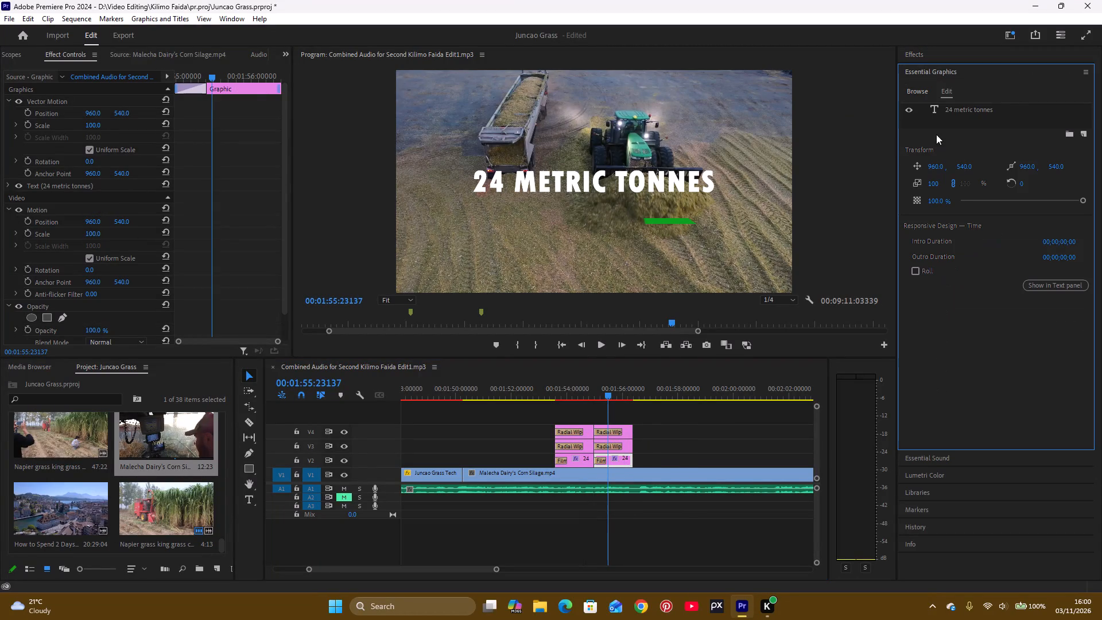
left_click(936, 110)
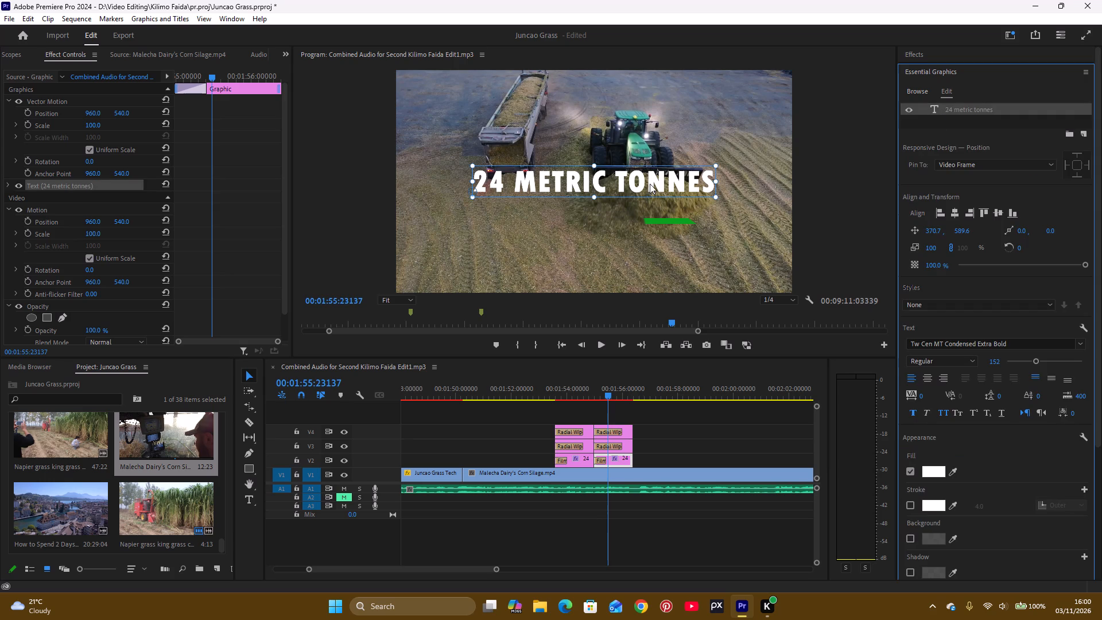
double_click(650, 184)
type("per")
key("space")
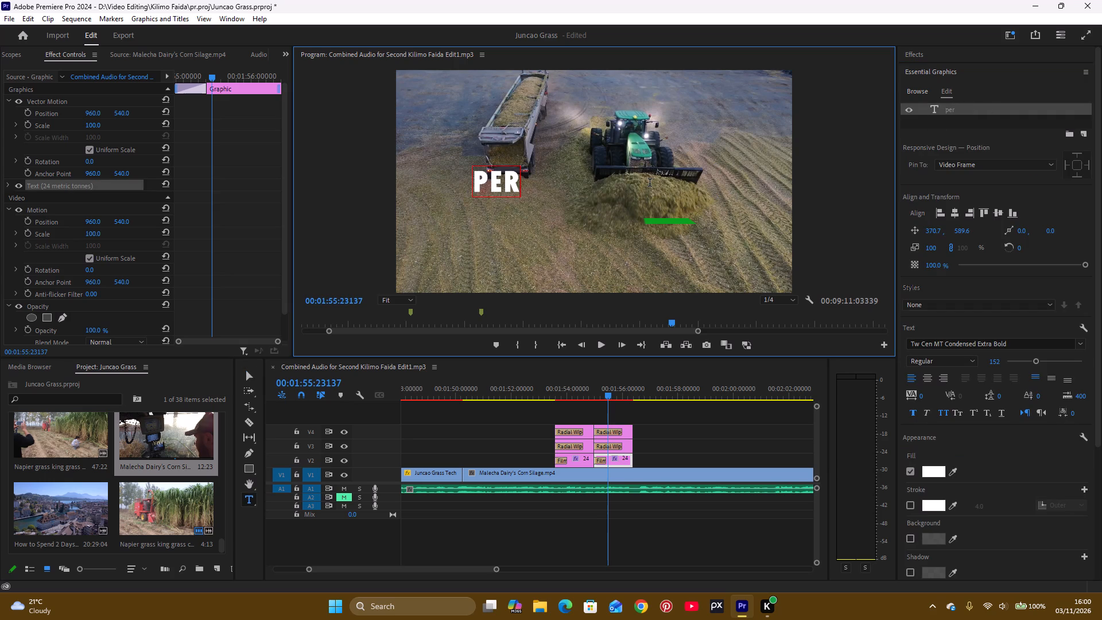
type("acre")
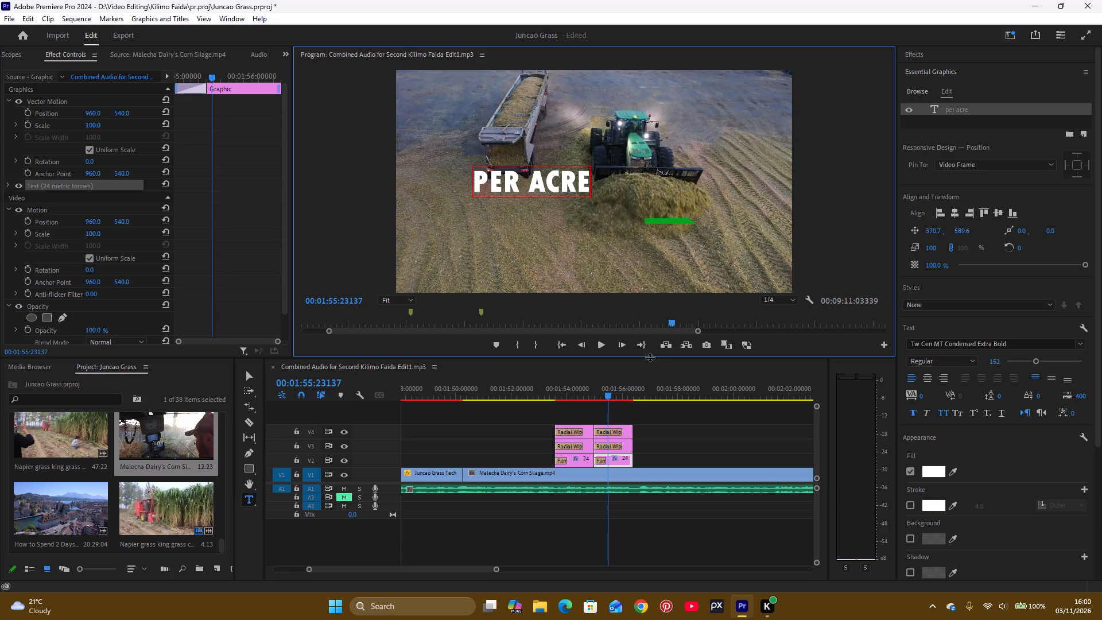
Shorten the Radial Wipes on the PER ACRE frame halves to about 00:00:00:33633 on V3 and 00:00:00:36836 on V4.
left_click_drag(611, 392, 616, 394)
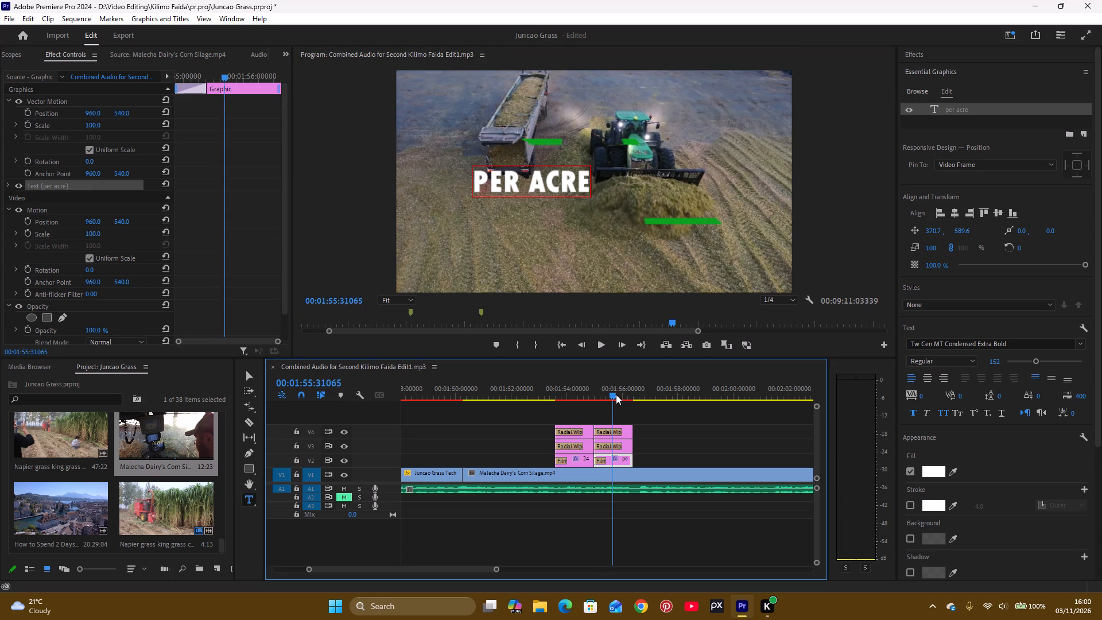
left_click_drag(616, 394, 621, 398)
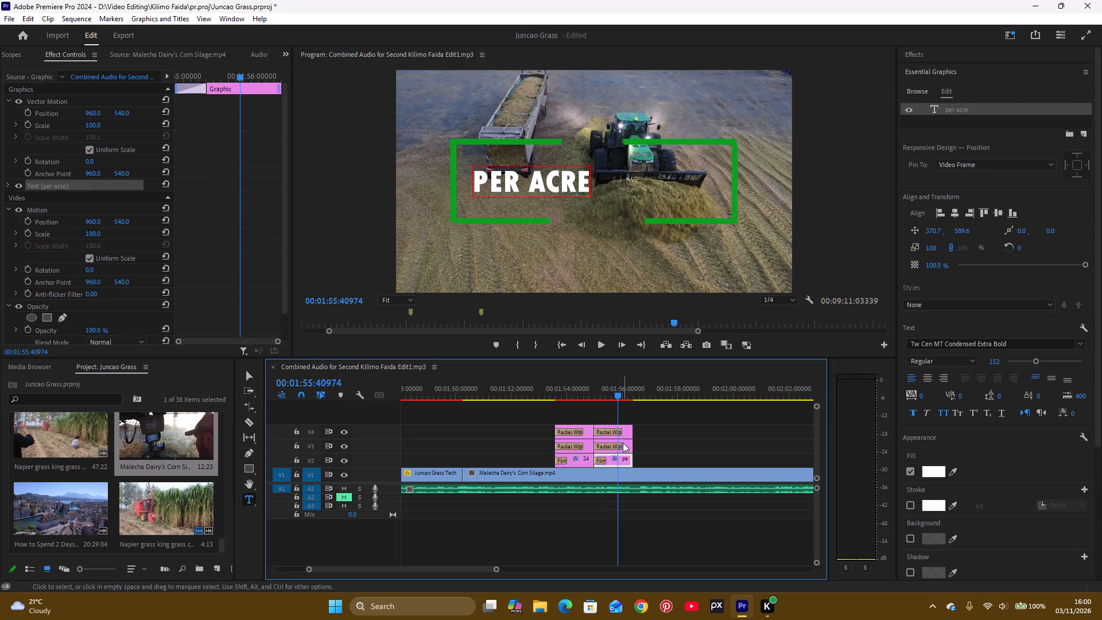
left_click_drag(620, 445, 619, 447)
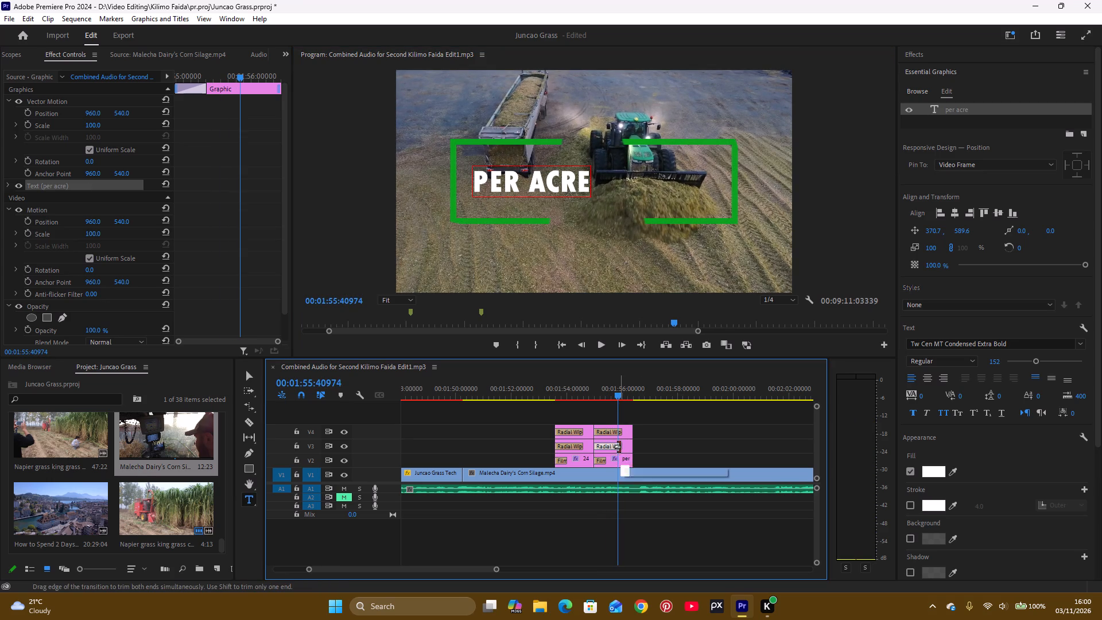
left_click_drag(619, 447, 612, 449)
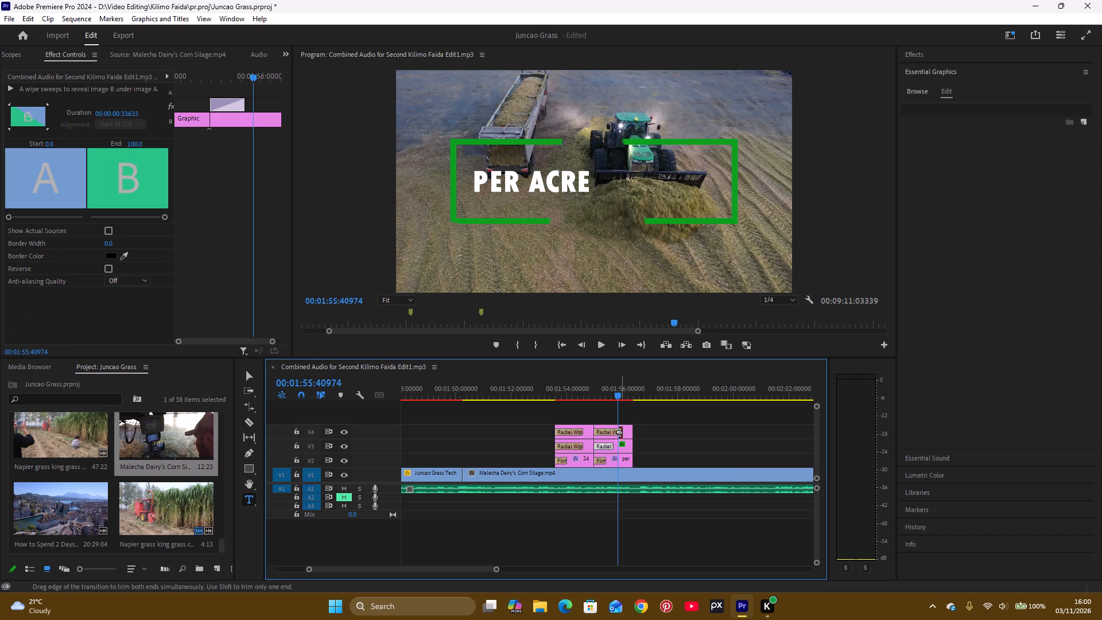
left_click_drag(620, 432, 613, 439)
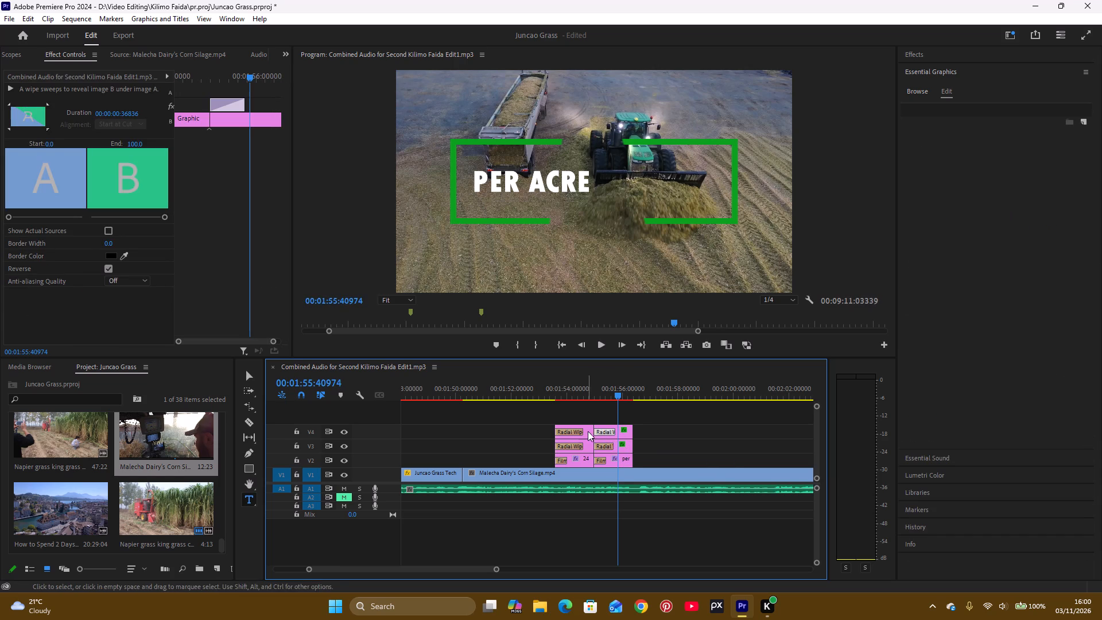
left_click_drag(613, 429, 615, 435)
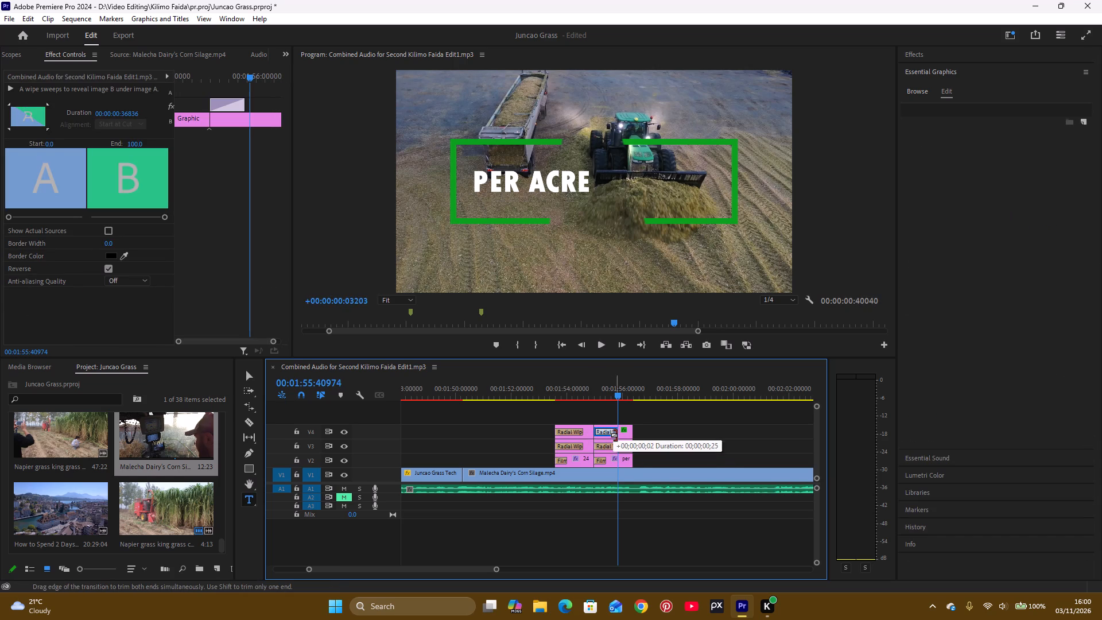
left_click_drag(615, 435, 613, 436)
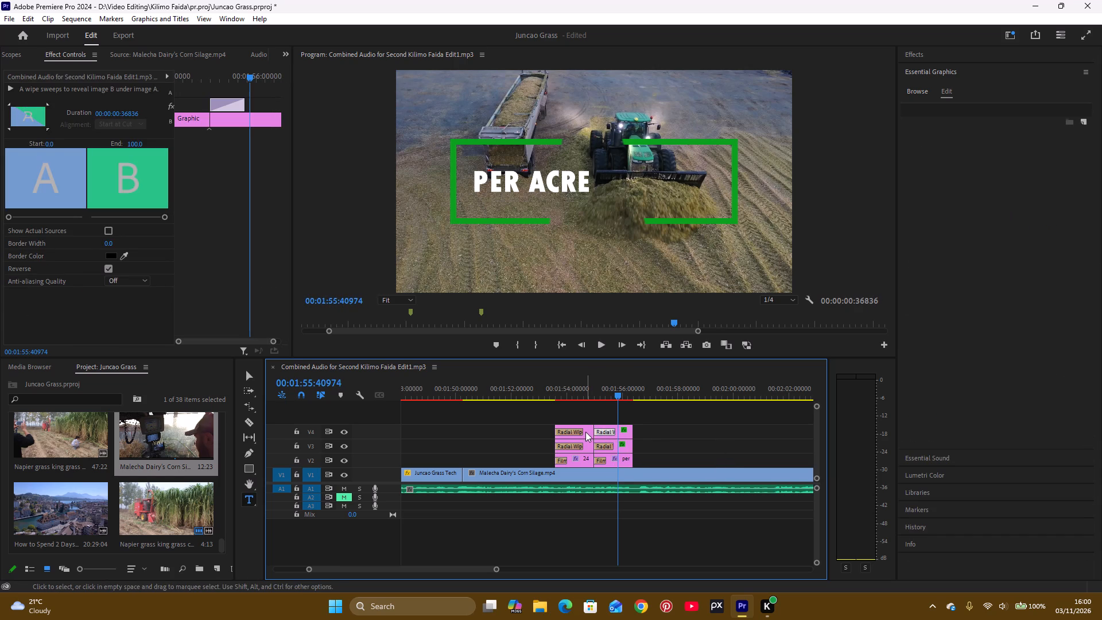
Shorten the V3 and V4 Radial Wipes over 24 METRIC TONNES, with V3 at about 00:00:00:40040, and preview both titles.
left_click(580, 433)
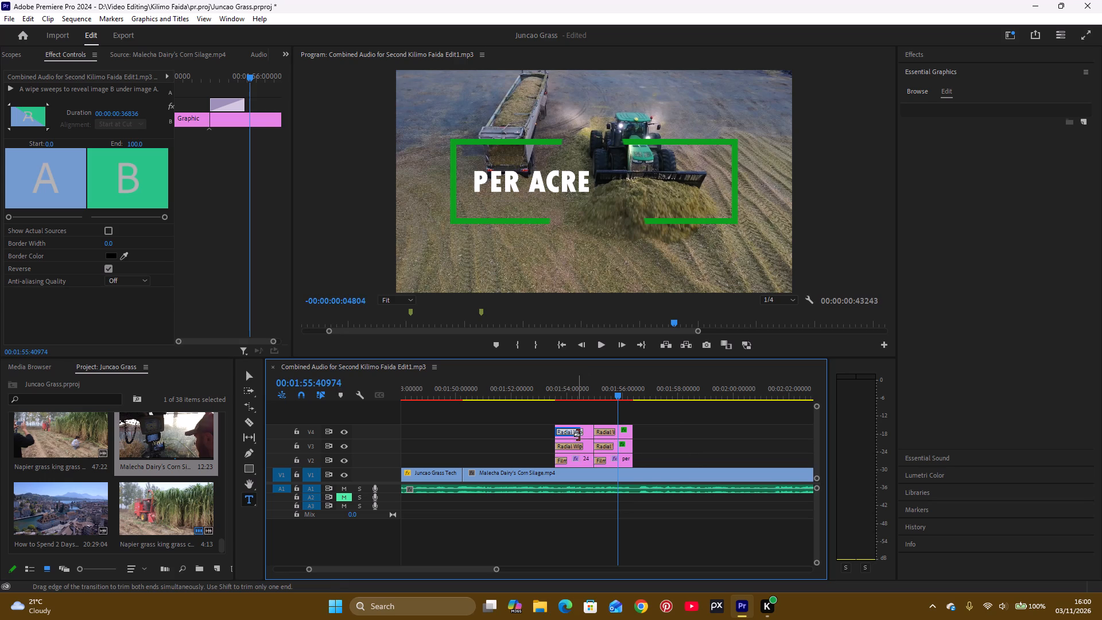
left_click(582, 448)
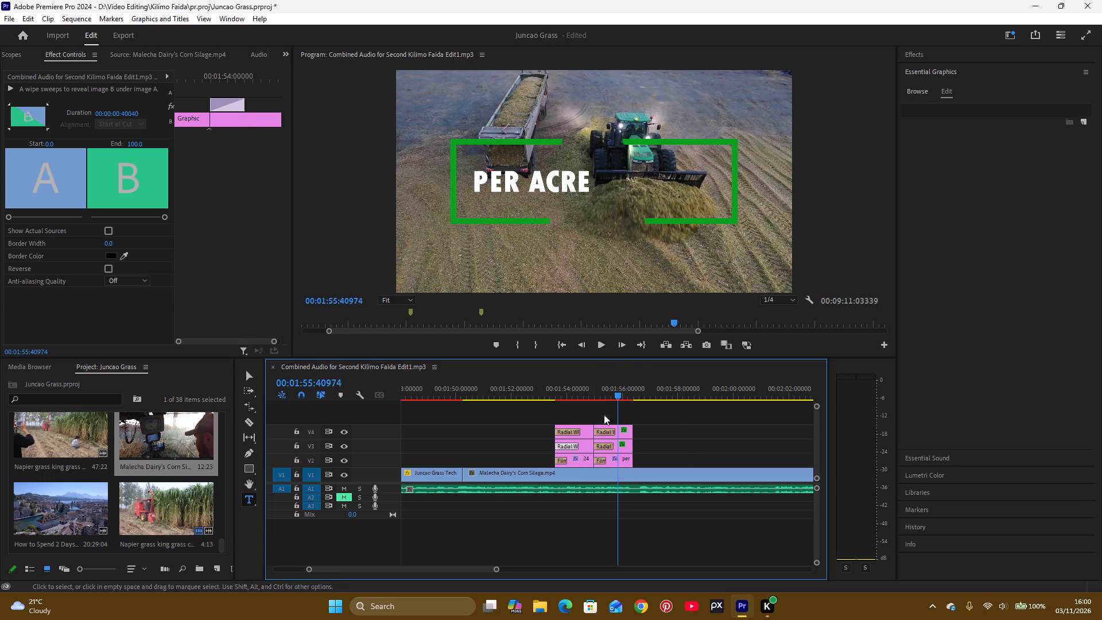
left_click(549, 393)
key("space")
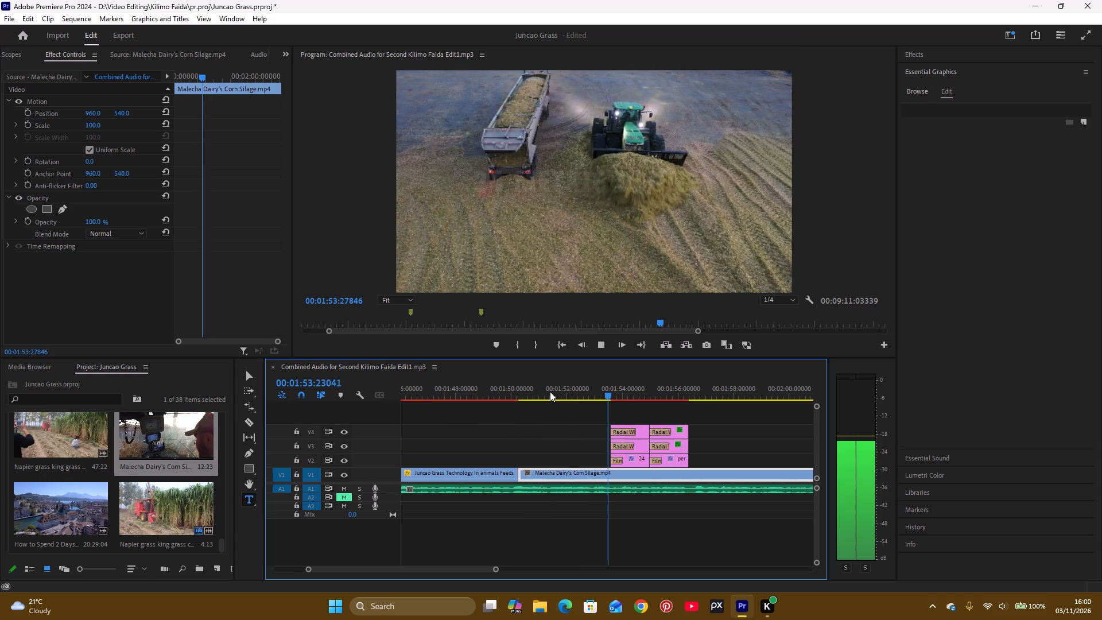
key("space")
key("space")
key("space")
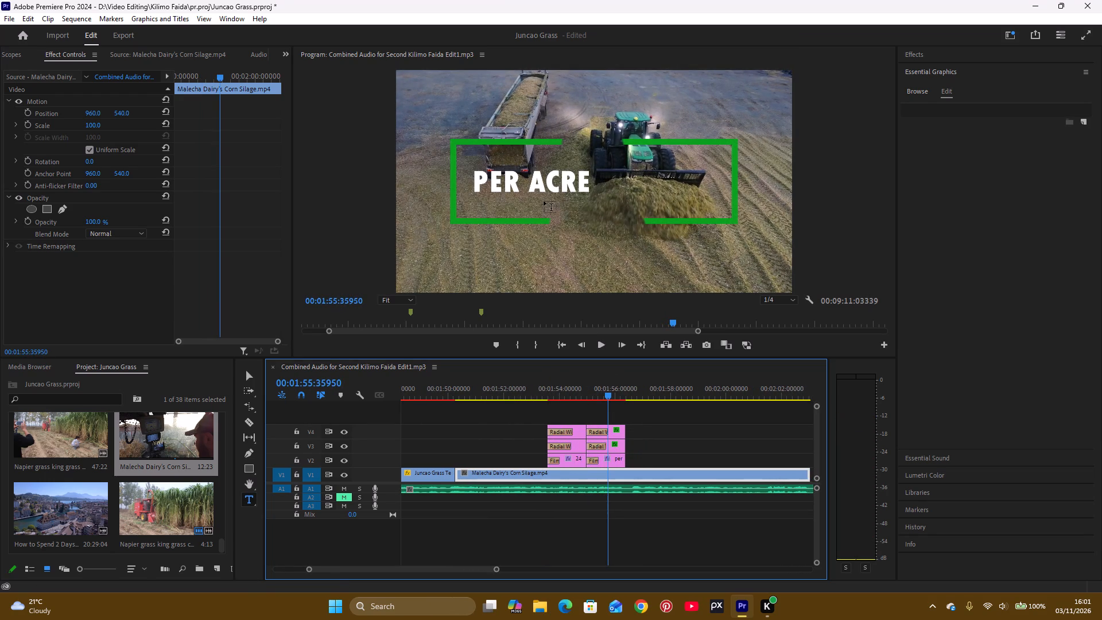
Enlarge the PER ACRE title text to size 225 and centre it horizontally and vertically in the video frame.
left_click(545, 181)
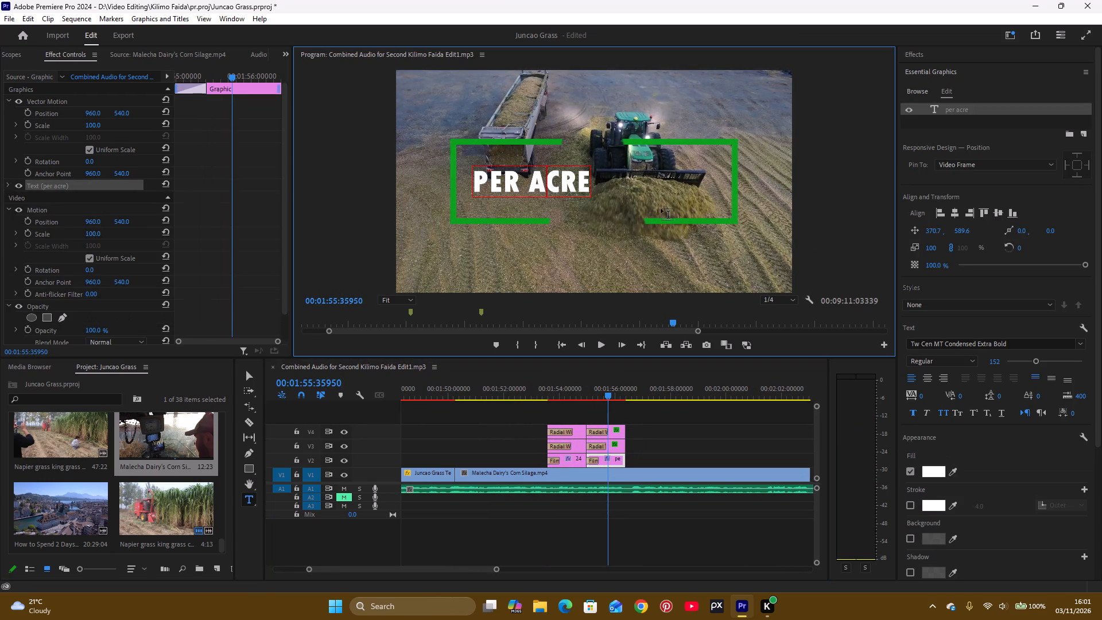
left_click_drag(1035, 361, 1042, 361)
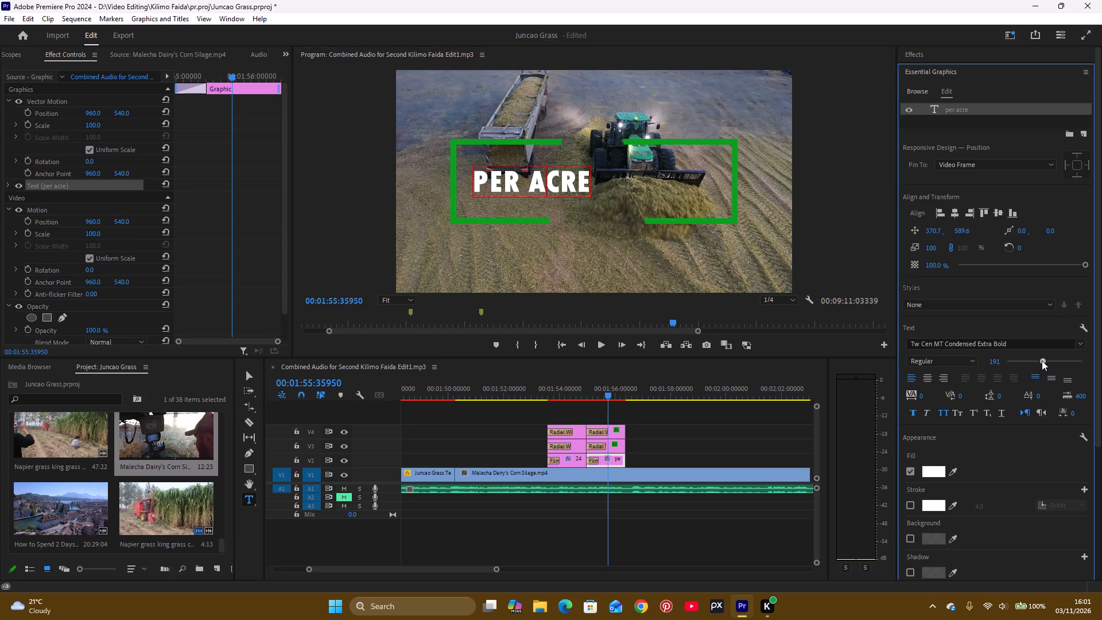
left_click_drag(1042, 361, 1049, 361)
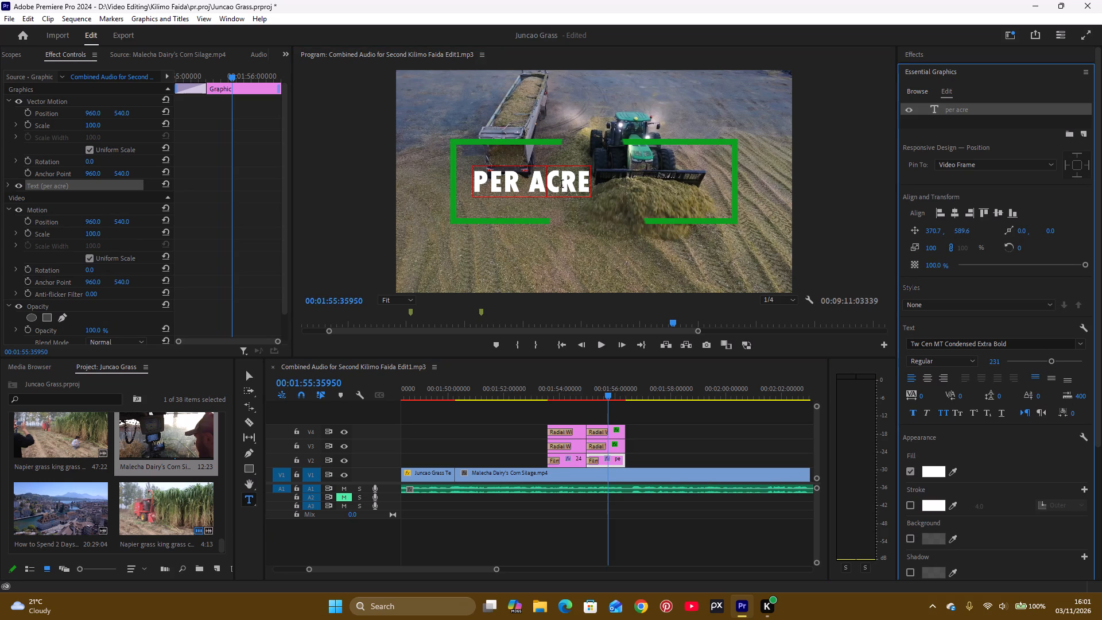
double_click(561, 183)
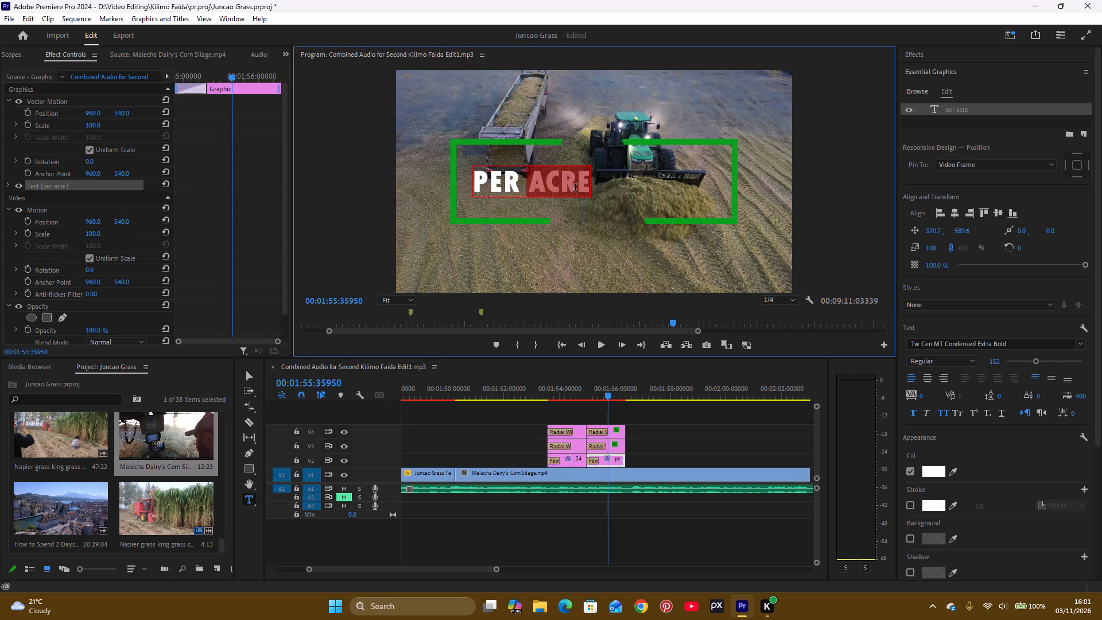
key("ctrl+a")
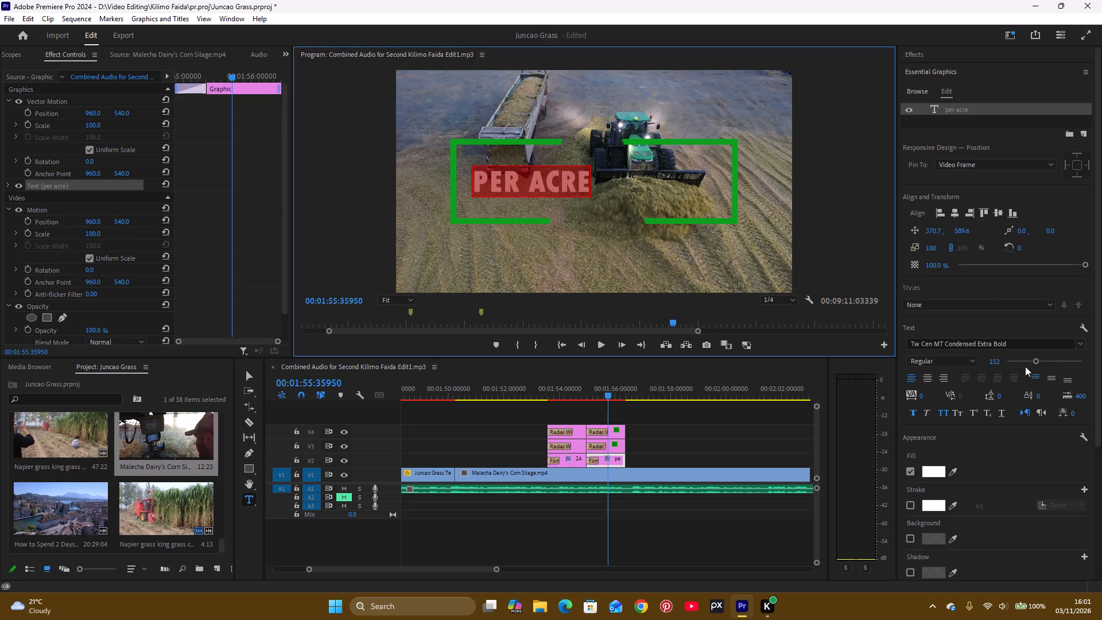
left_click_drag(1036, 362, 1048, 362)
left_click(955, 216)
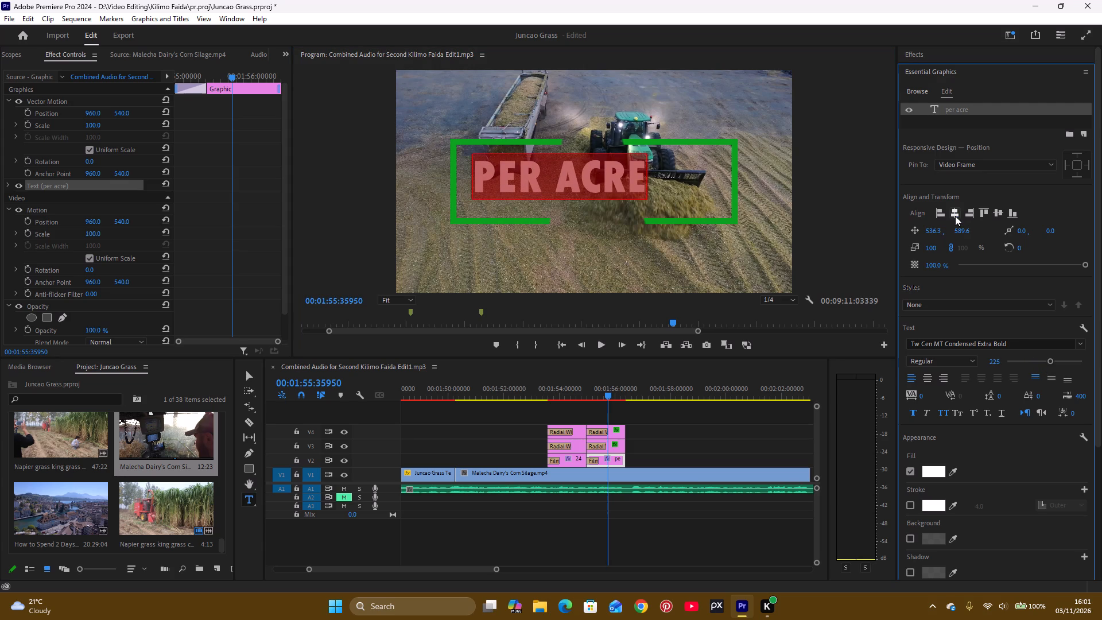
left_click(998, 212)
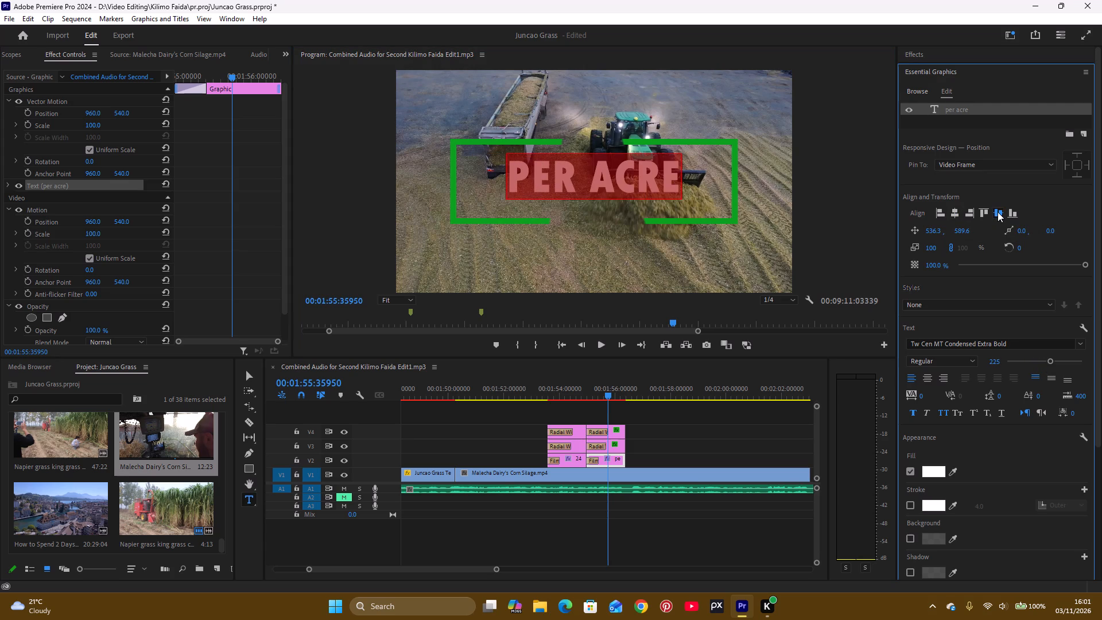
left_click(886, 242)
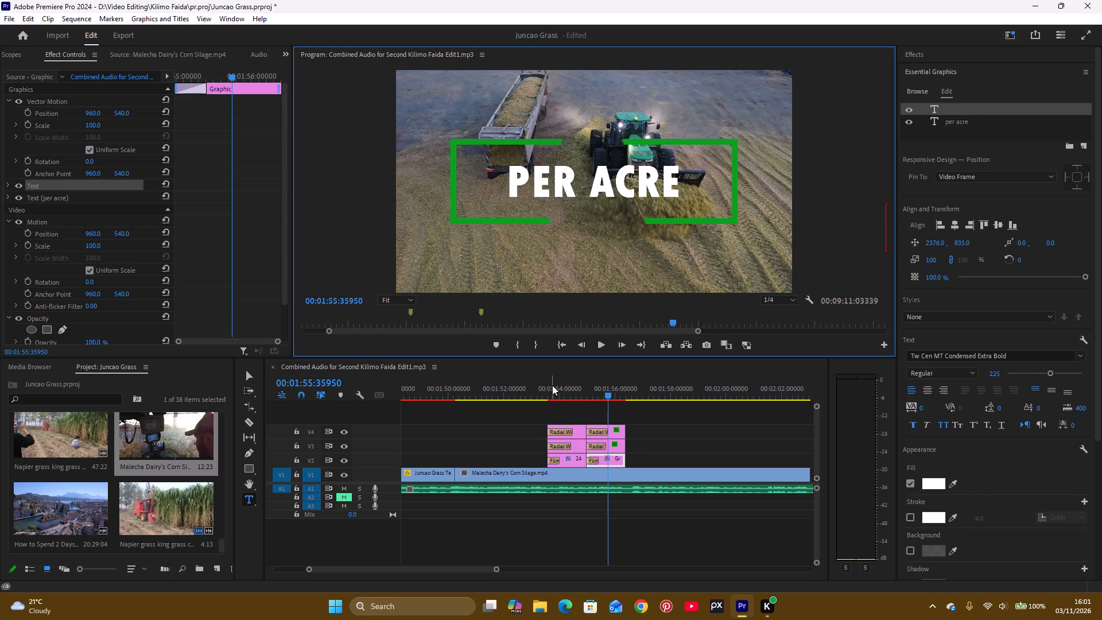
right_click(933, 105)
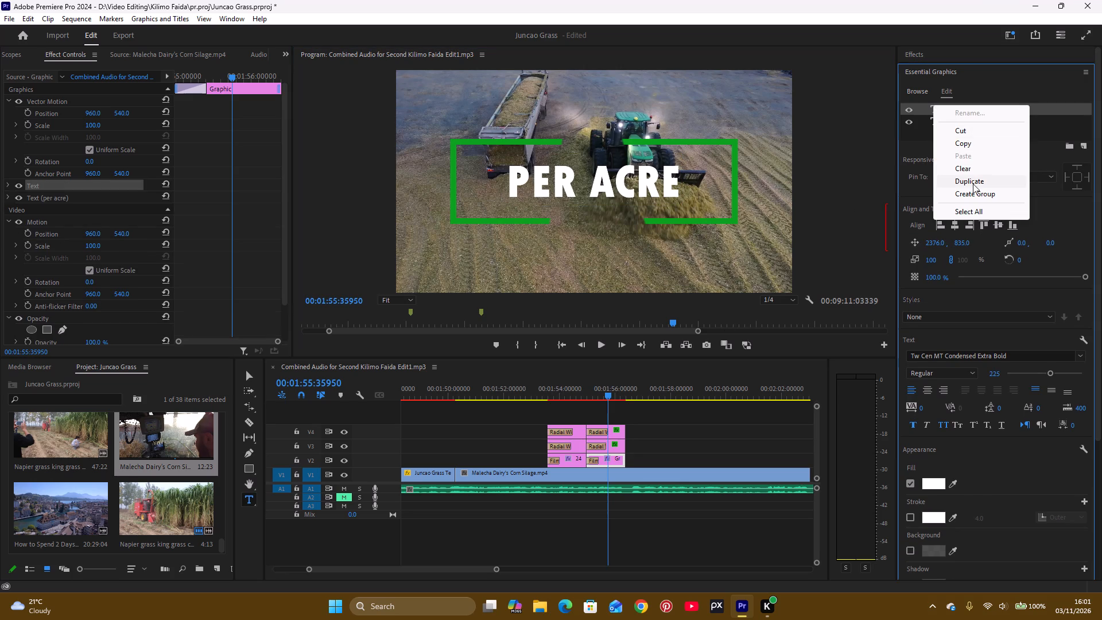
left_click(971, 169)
Play back the 24 METRIC TONNES and PER ACRE titles over the silage clip to check their timing against the narration.
left_click(525, 375)
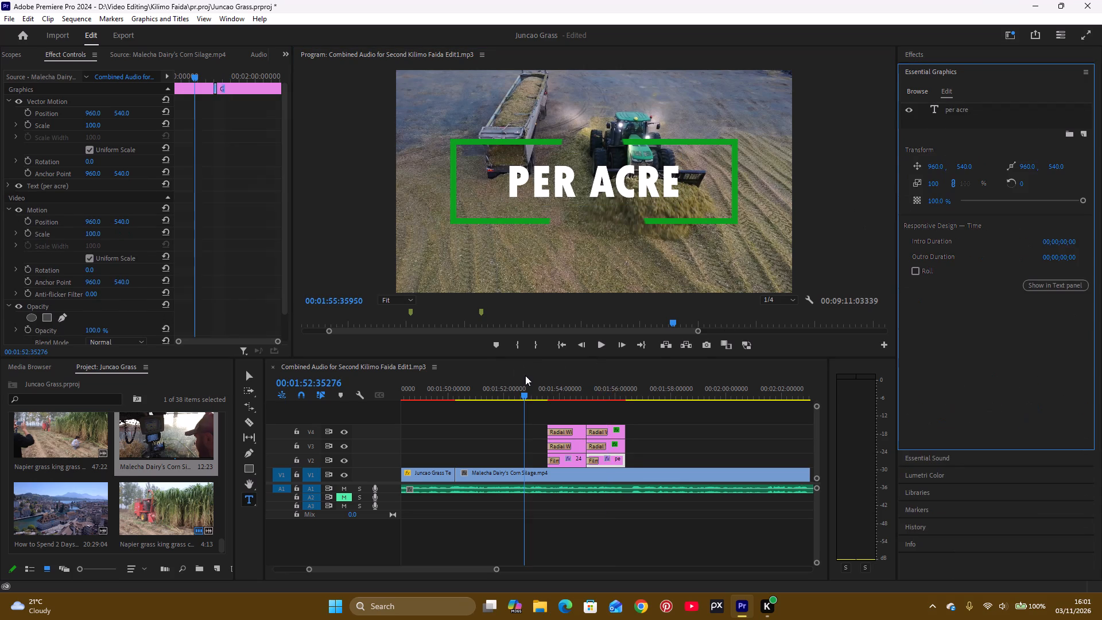
key("space")
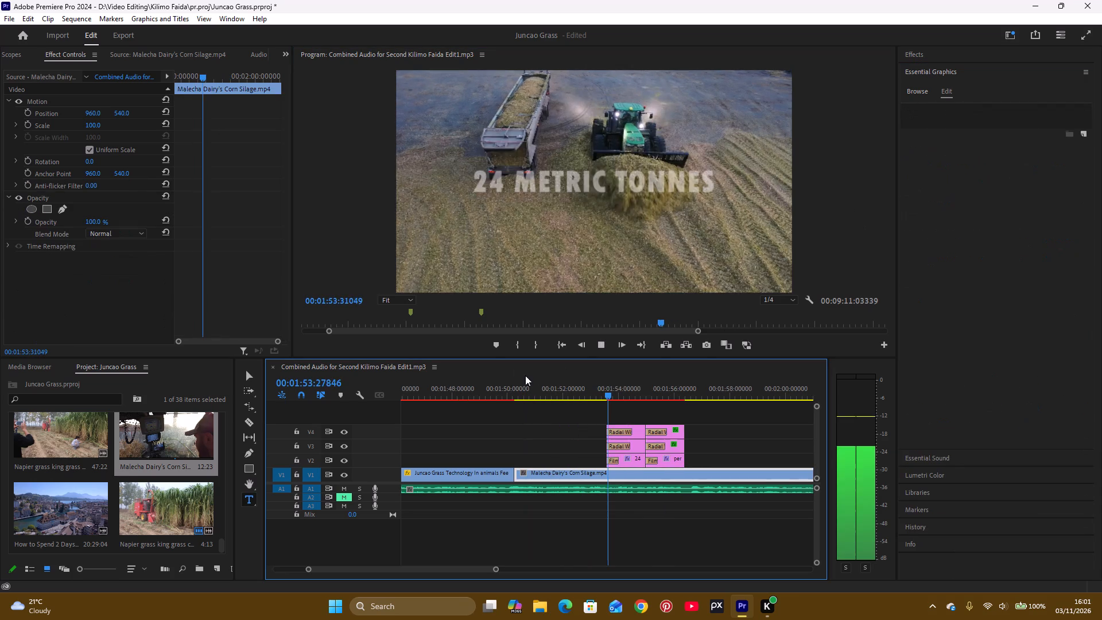
key("space")
key("space")
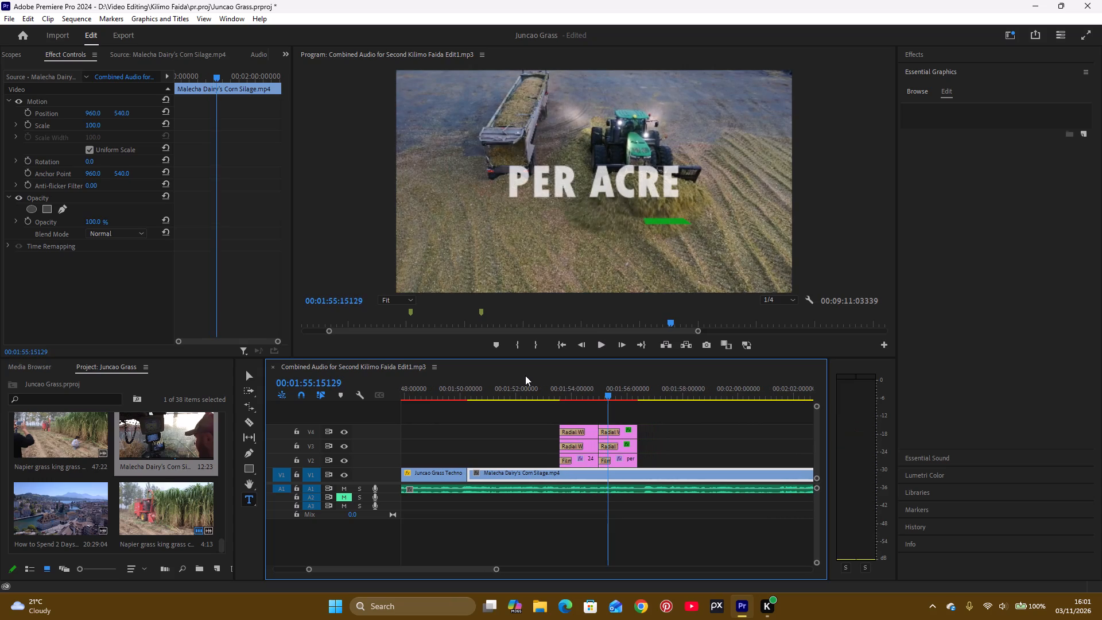
key("space")
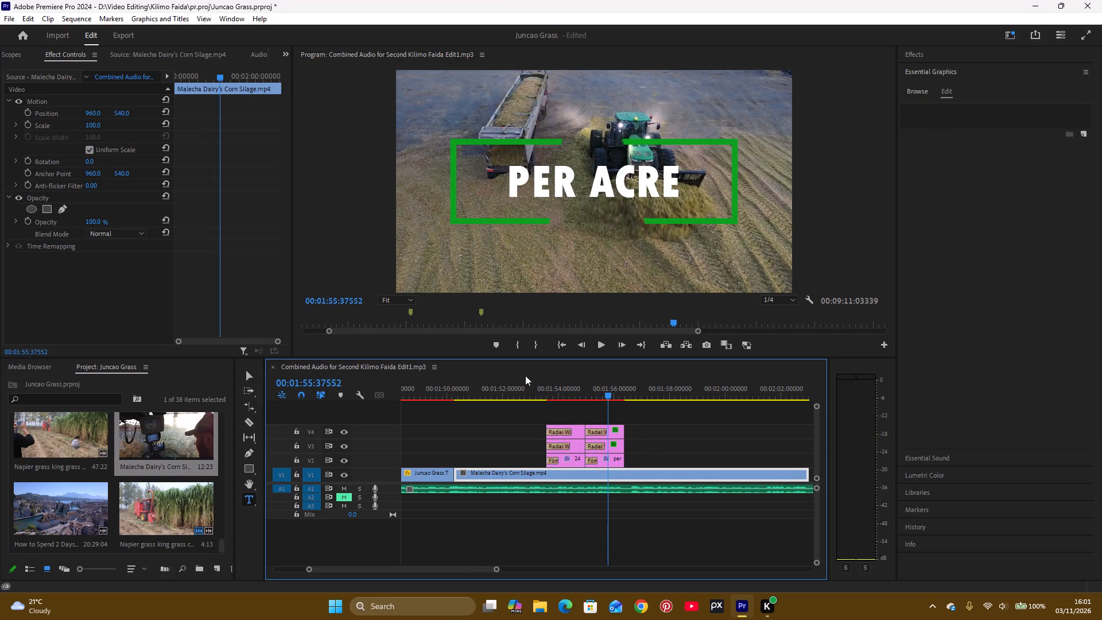
key("space")
key("space")
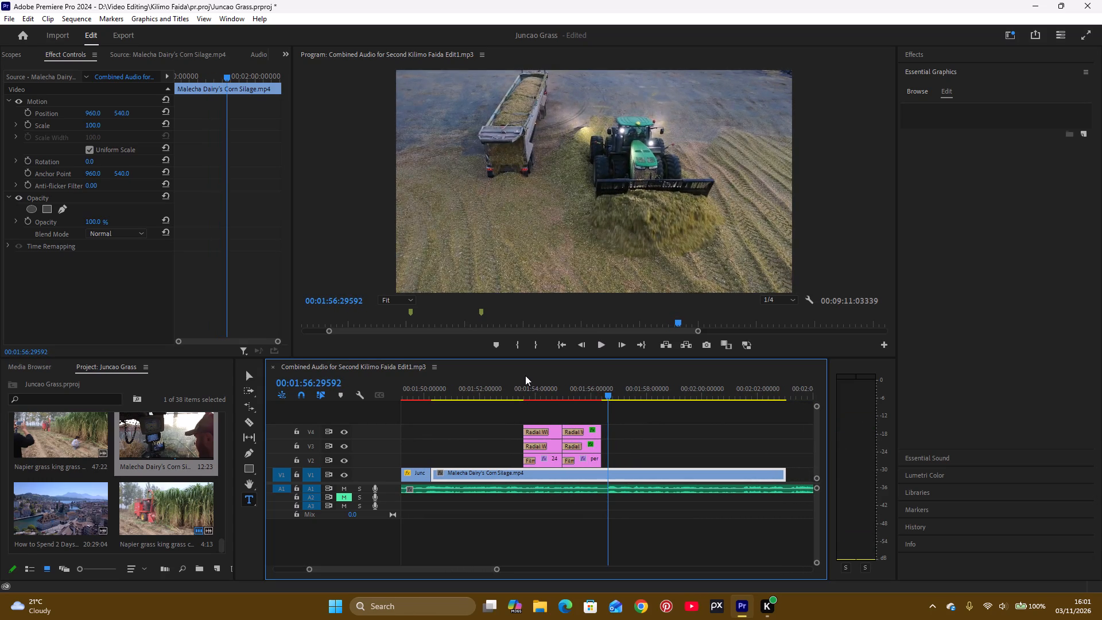
left_click(536, 393)
key("space")
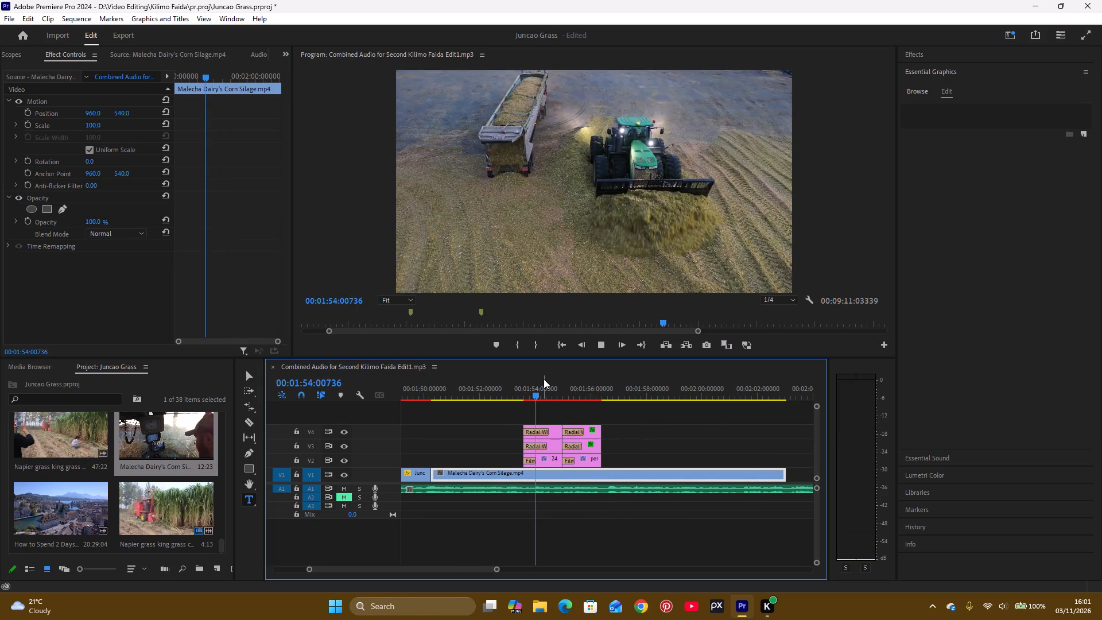
key("space")
key("space")
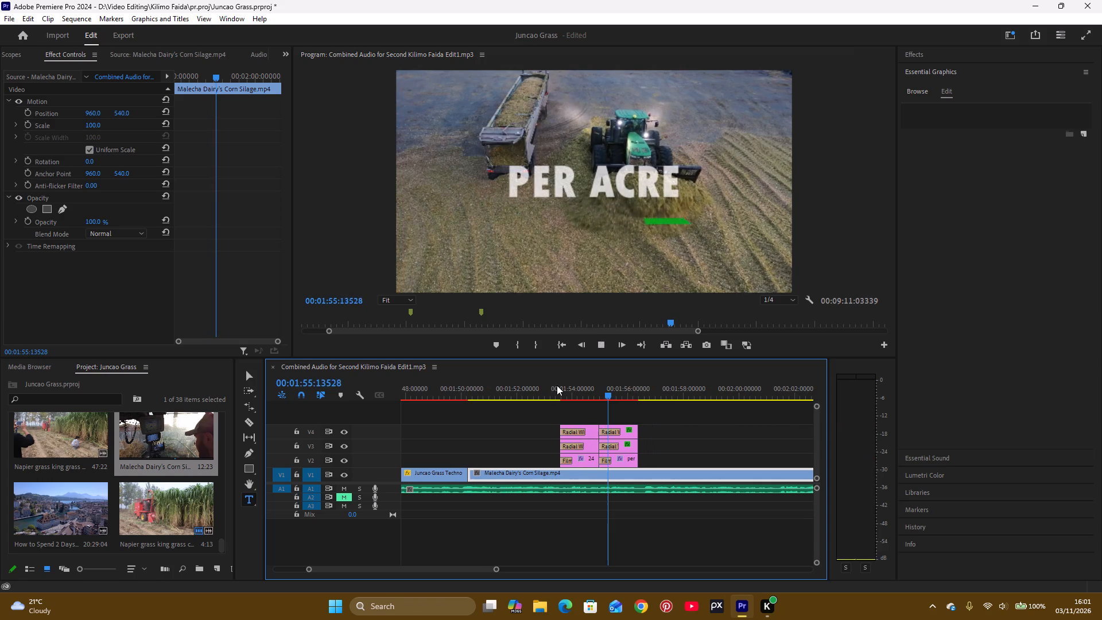
key("space")
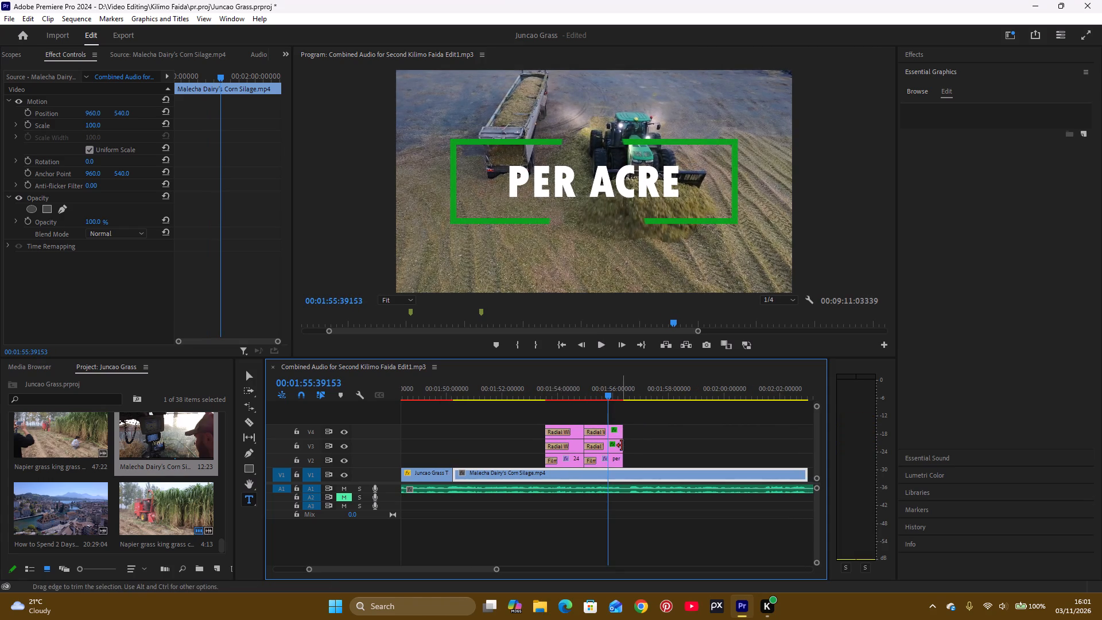
left_click(596, 392)
key("space")
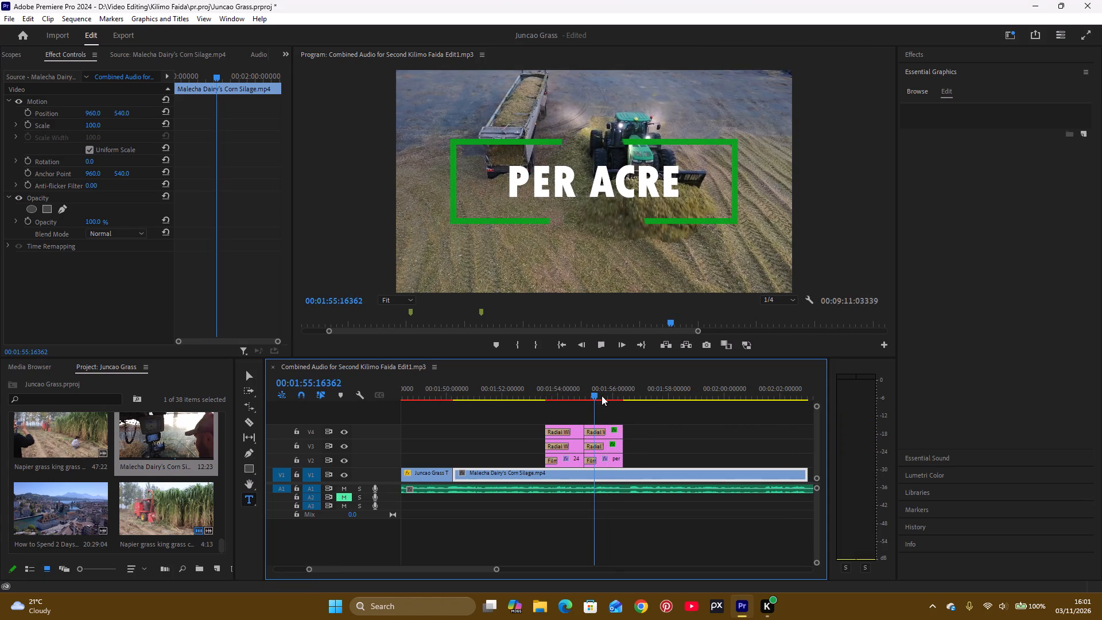
key("space")
left_click(576, 392)
key("space")
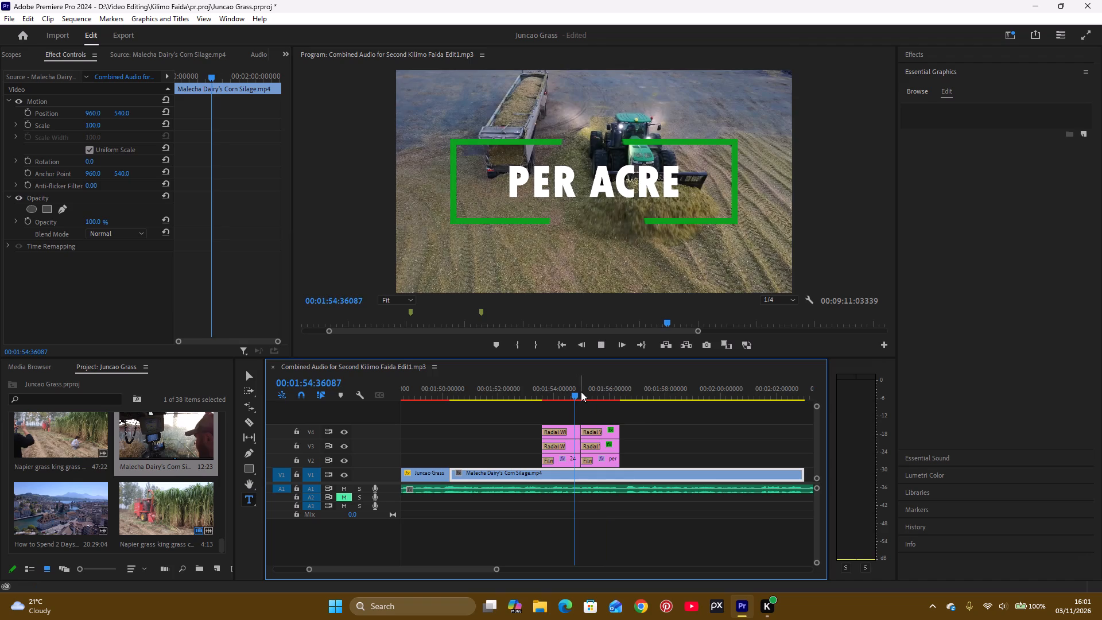
key("space")
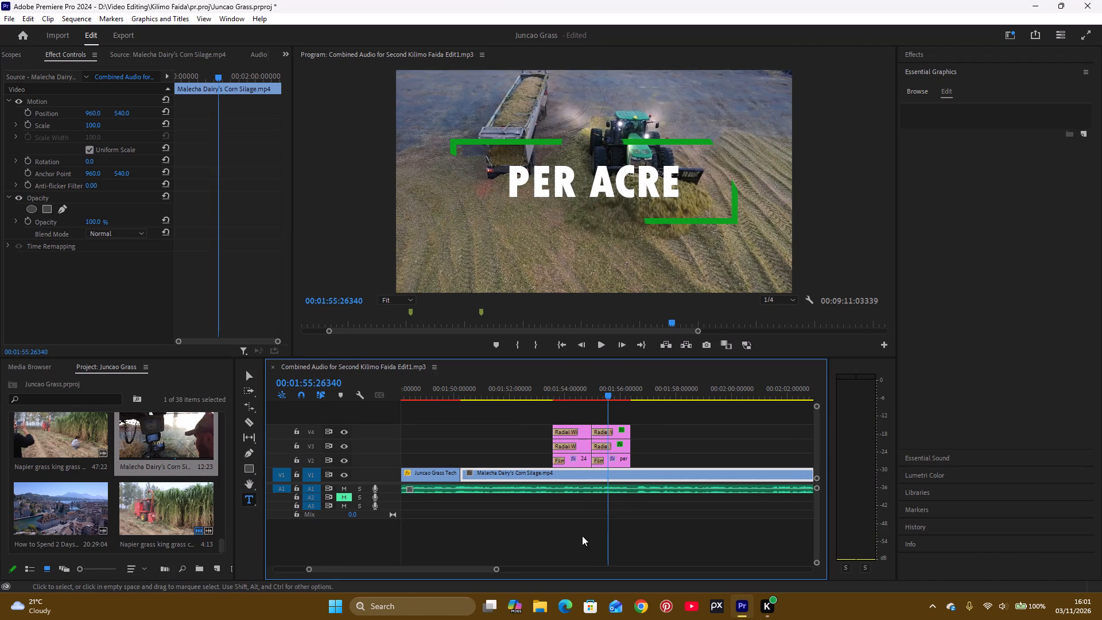
Trim the end of the PER ACRE title on V2 back to about 00:01:55:29273.
left_click_drag(497, 570, 478, 575)
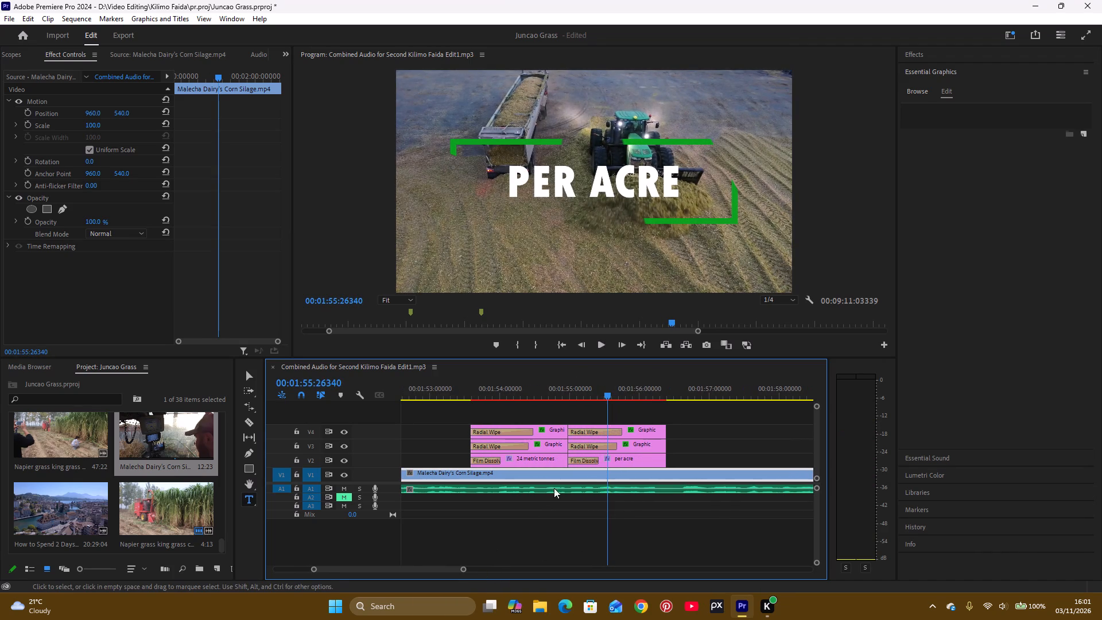
key("space")
key("space")
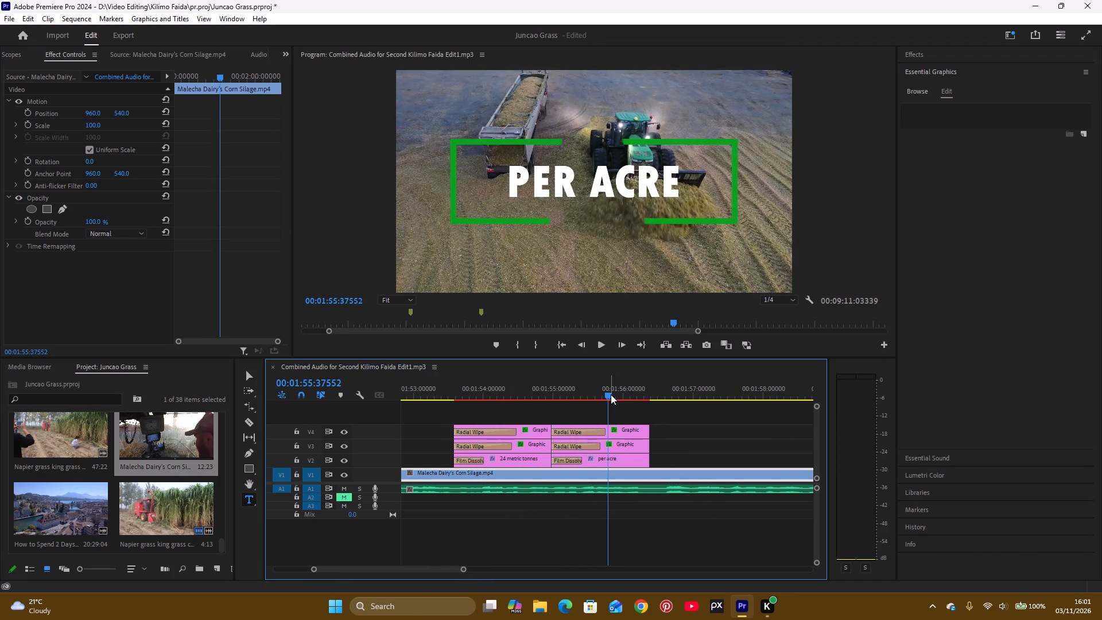
left_click_drag(611, 394, 599, 423)
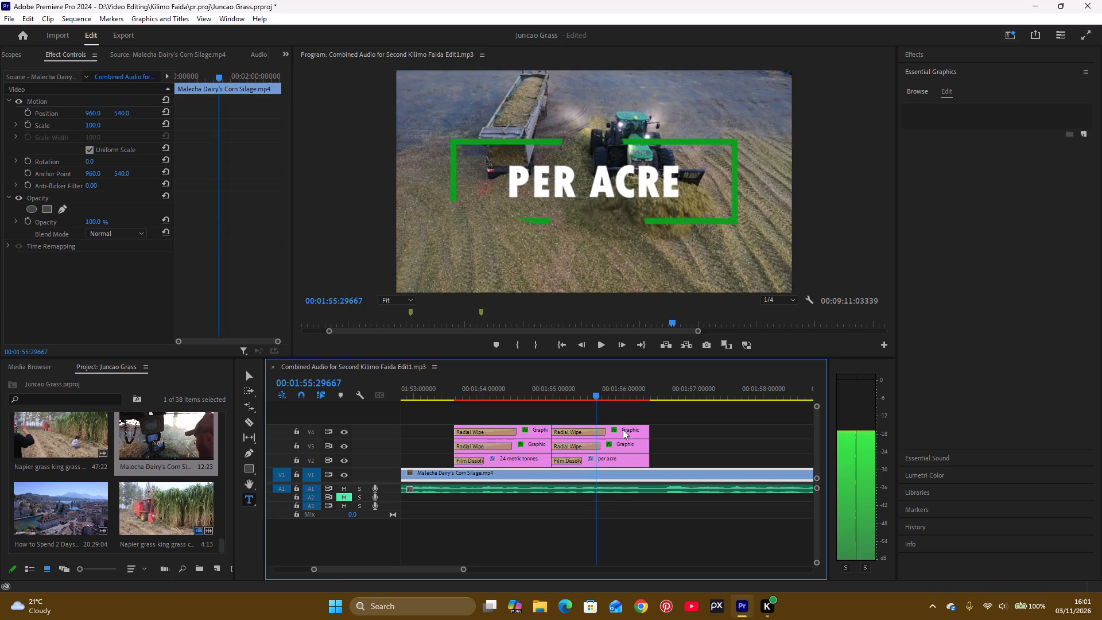
left_click_drag(649, 462, 603, 470)
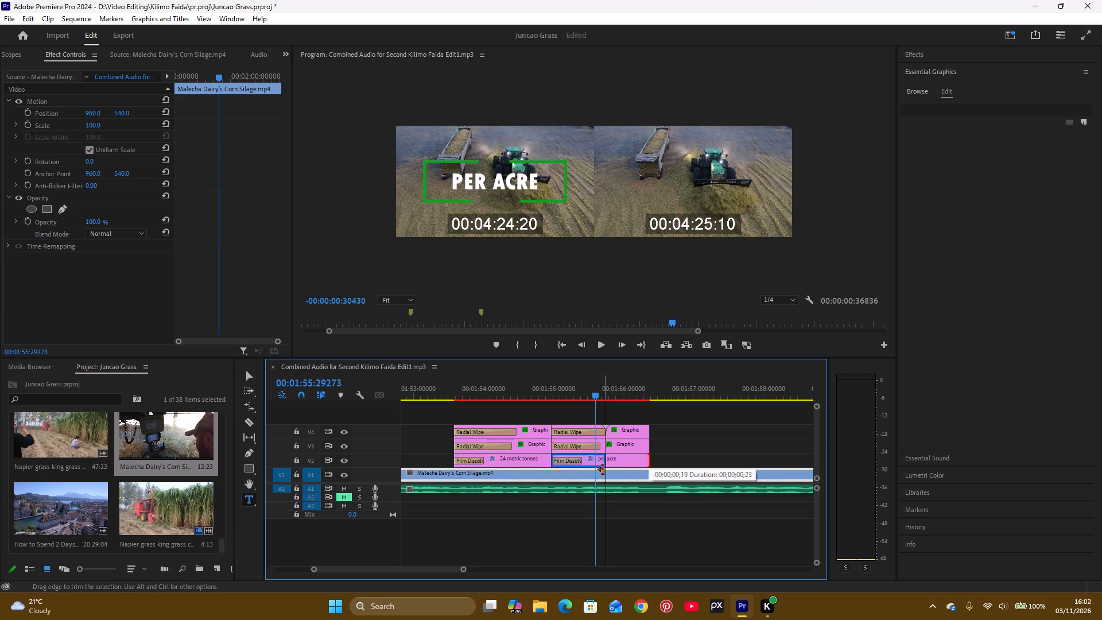
left_click_drag(603, 470, 596, 472)
Shorten the PER ACRE transitions: V3 Radial Wipe to 00:00:00:16016, V4 Radial Wipe to 00:00:00:14414 and V2 Film Dissolve to about 00:00:00:09609.
left_click_drag(598, 447, 572, 449)
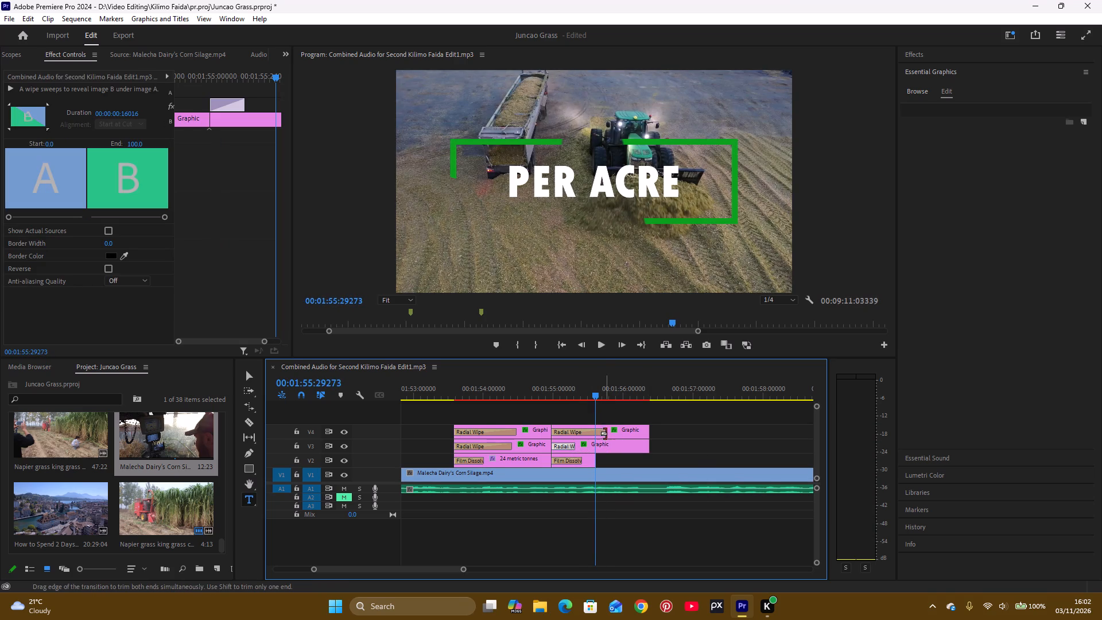
left_click_drag(602, 432, 570, 439)
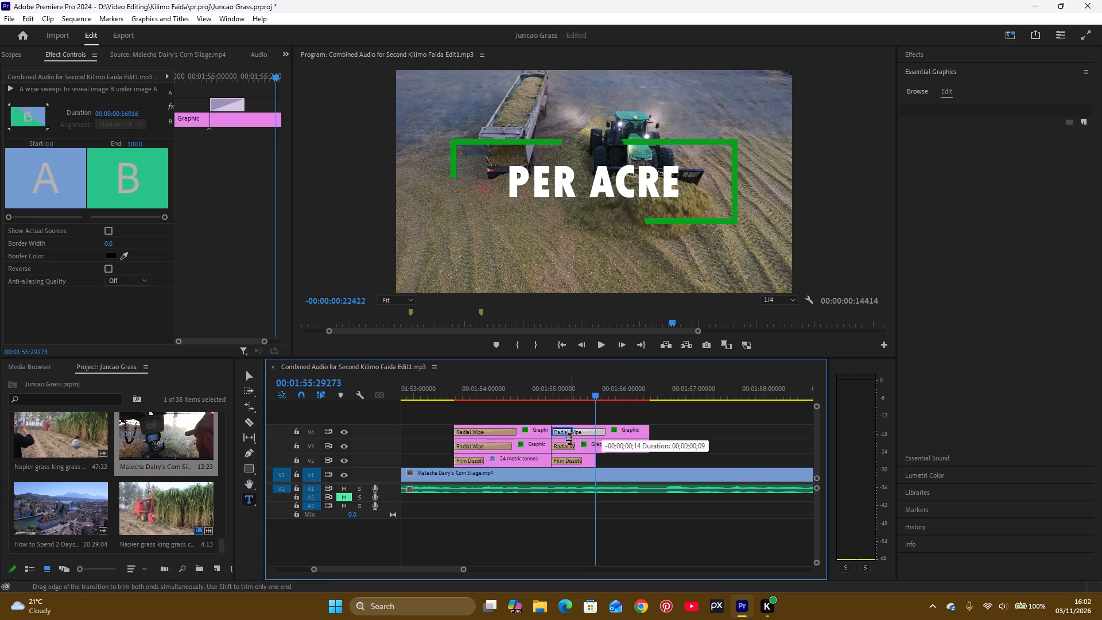
left_click_drag(570, 439, 570, 439)
left_click_drag(579, 460, 561, 463)
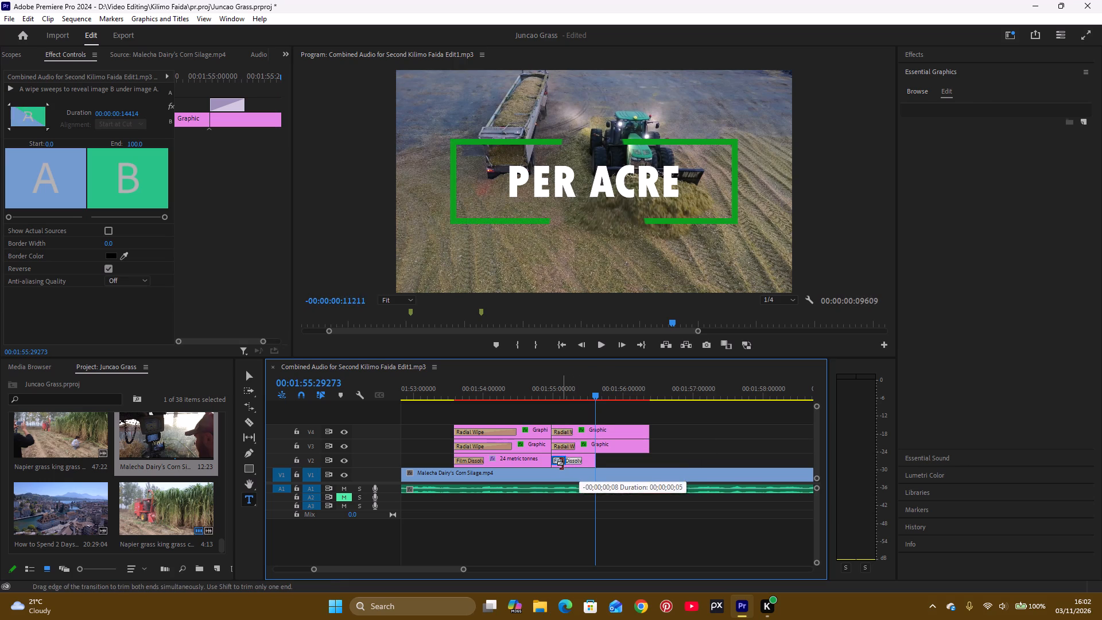
left_click_drag(561, 463, 562, 463)
Trim the ends of the PER ACRE frame graphics on V3 and V4 to match the V2 title's end at about 00:01:55:29273.
left_click(653, 445)
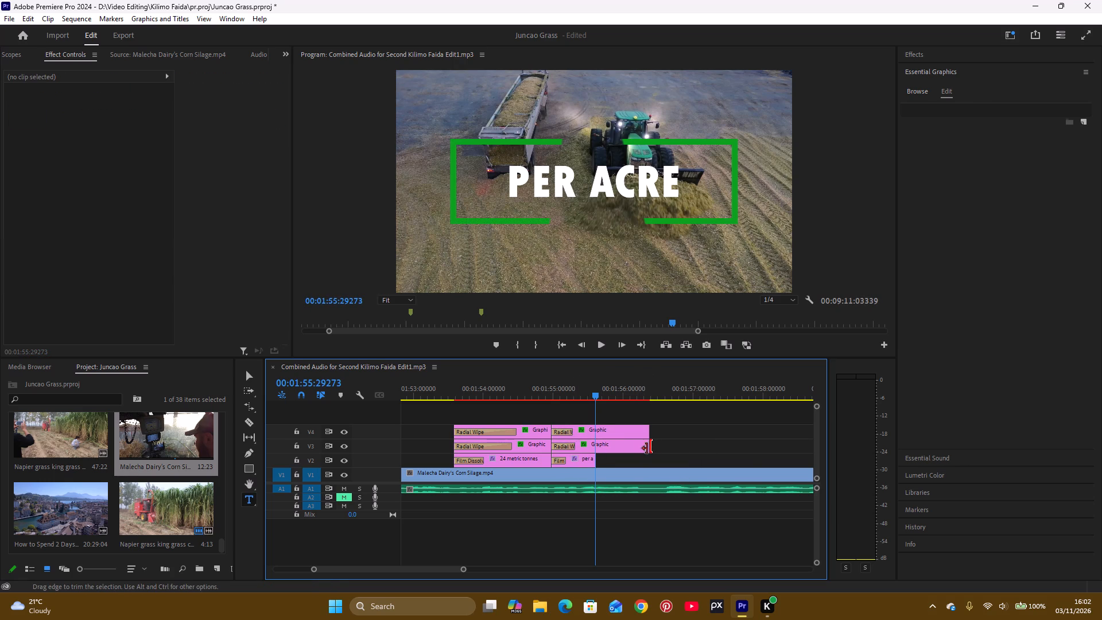
left_click_drag(646, 447, 592, 455)
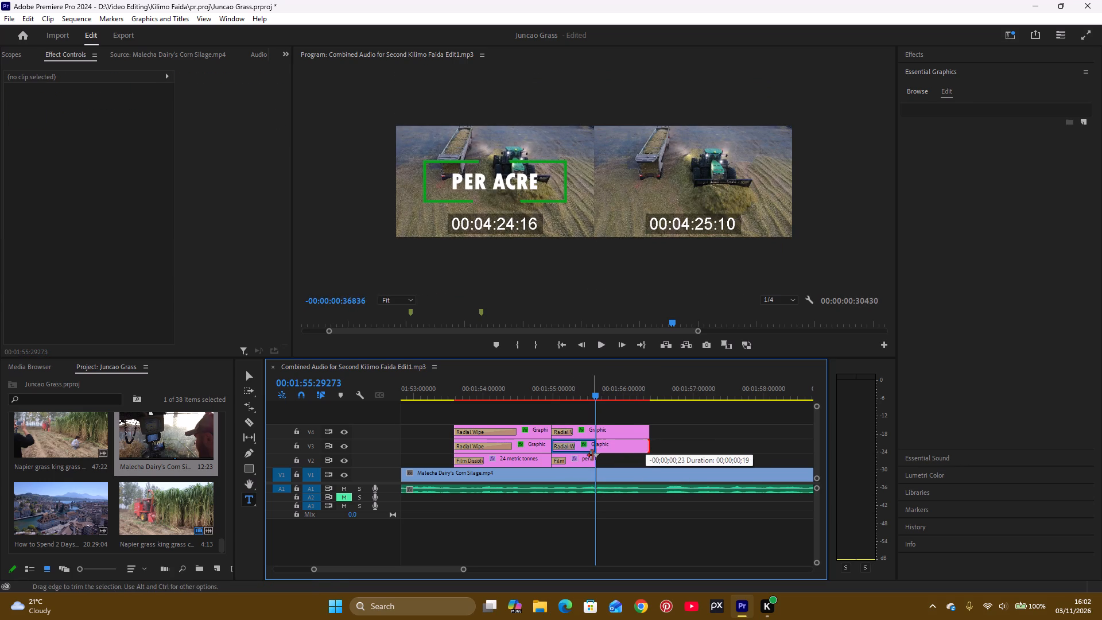
left_click_drag(592, 455, 596, 455)
left_click_drag(648, 433, 595, 443)
left_click(600, 446)
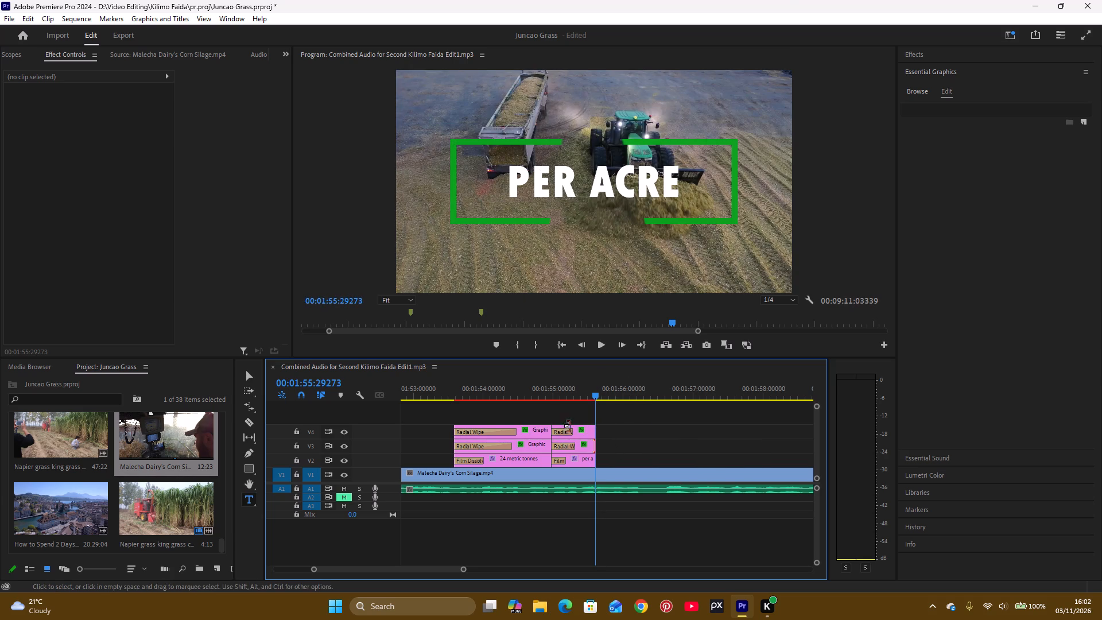
Play back the 24 METRIC TONNES and PER ACRE titles to check their timing and transitions against the narration.
left_click(545, 396)
key("space")
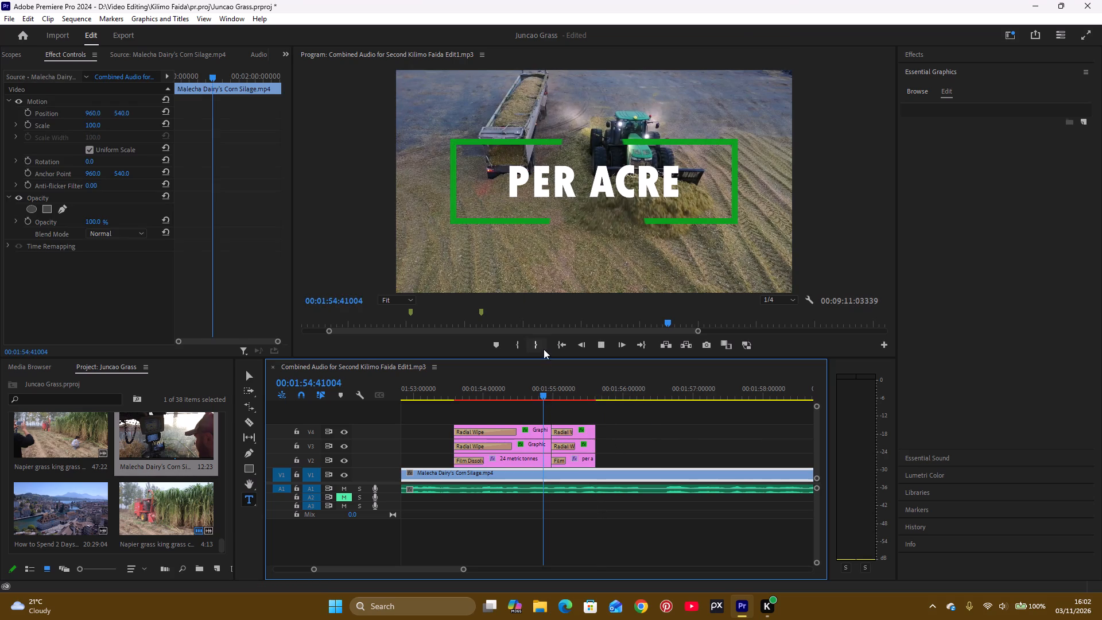
key("space")
left_click(459, 385)
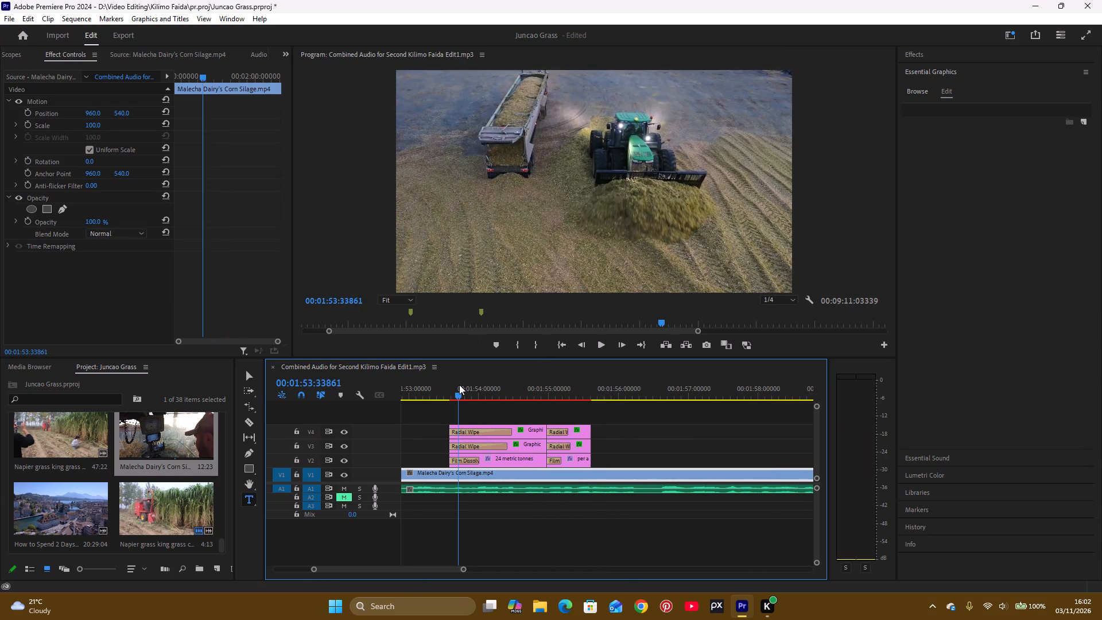
key("space")
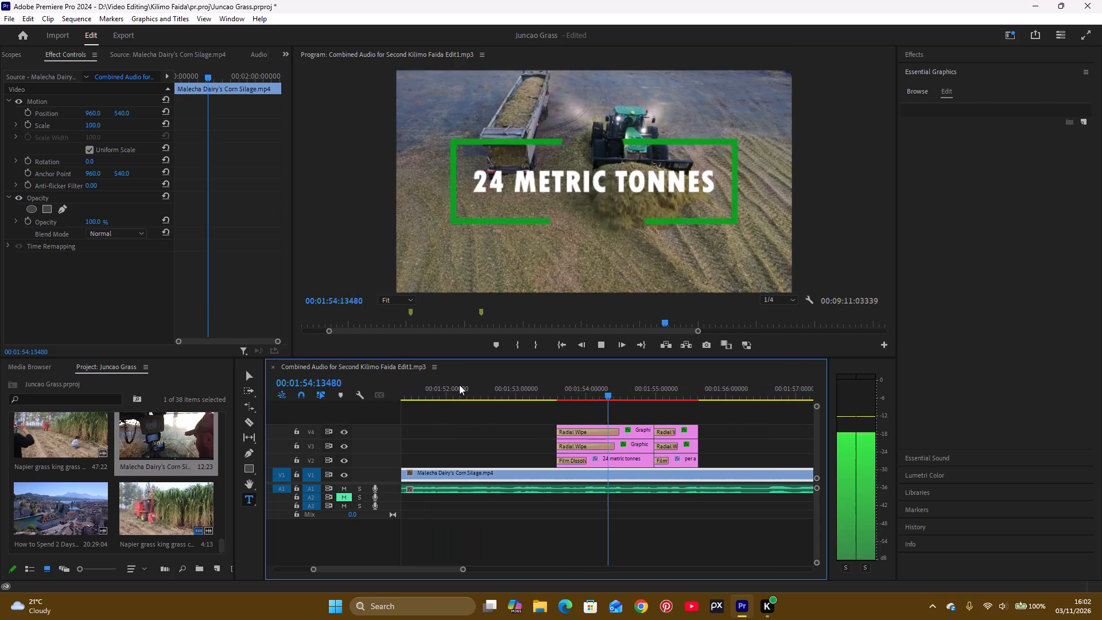
key("space")
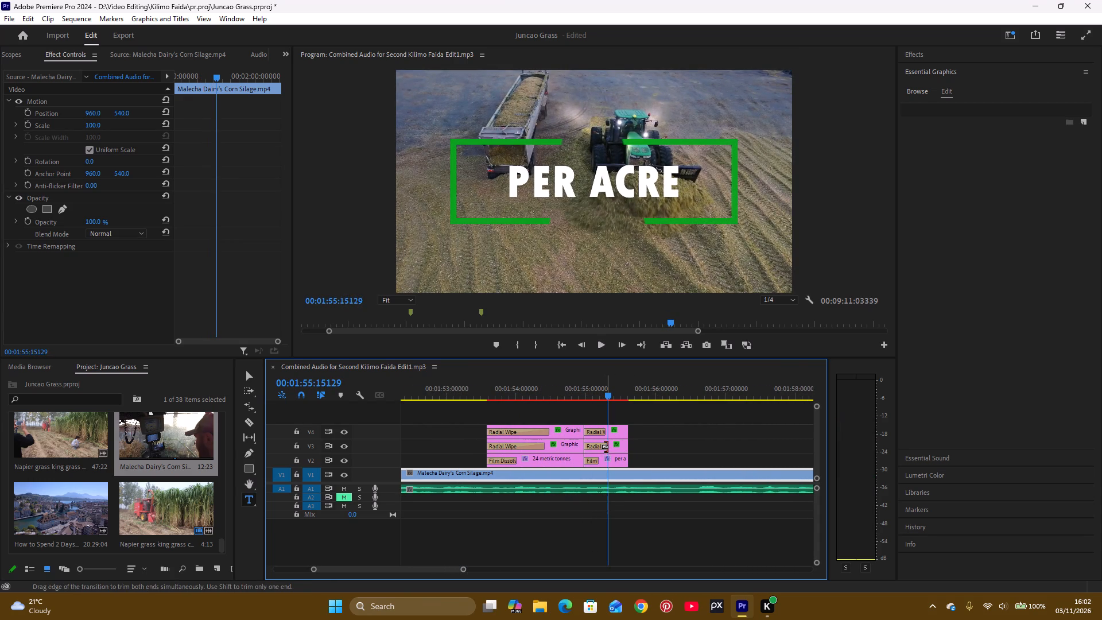
Shorten the PER ACRE transitions: V3 Radial Wipe to 00:00:00:11211, V4 Radial Wipe to 00:00:00:09609 and V2 Film Dissolve to 00:00:00:04804.
left_click_drag(606, 447, 600, 448)
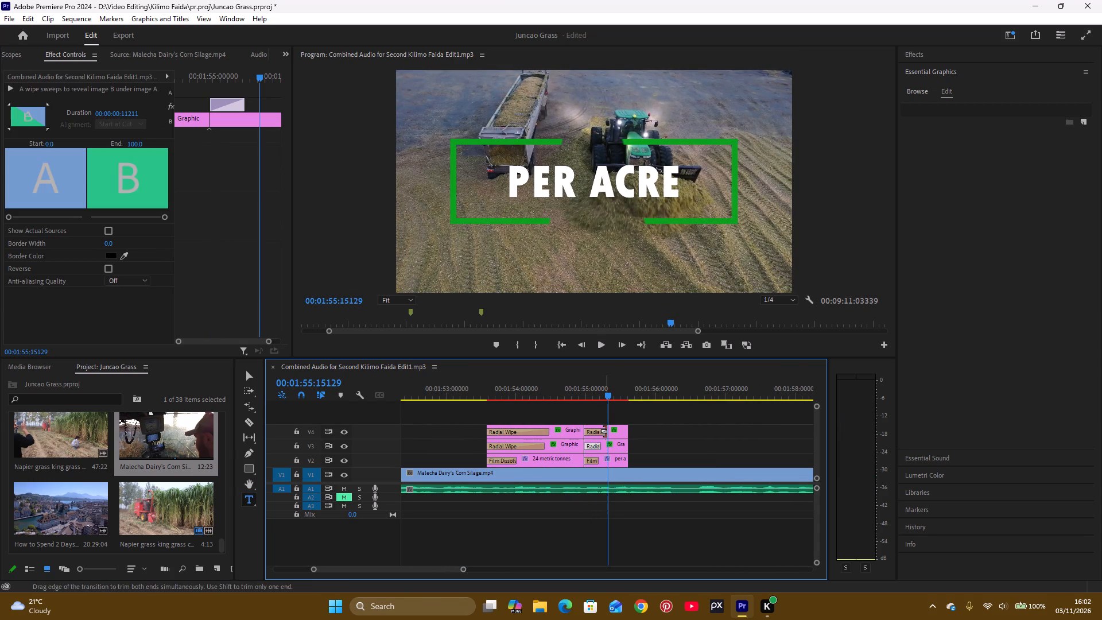
left_click_drag(605, 431, 599, 435)
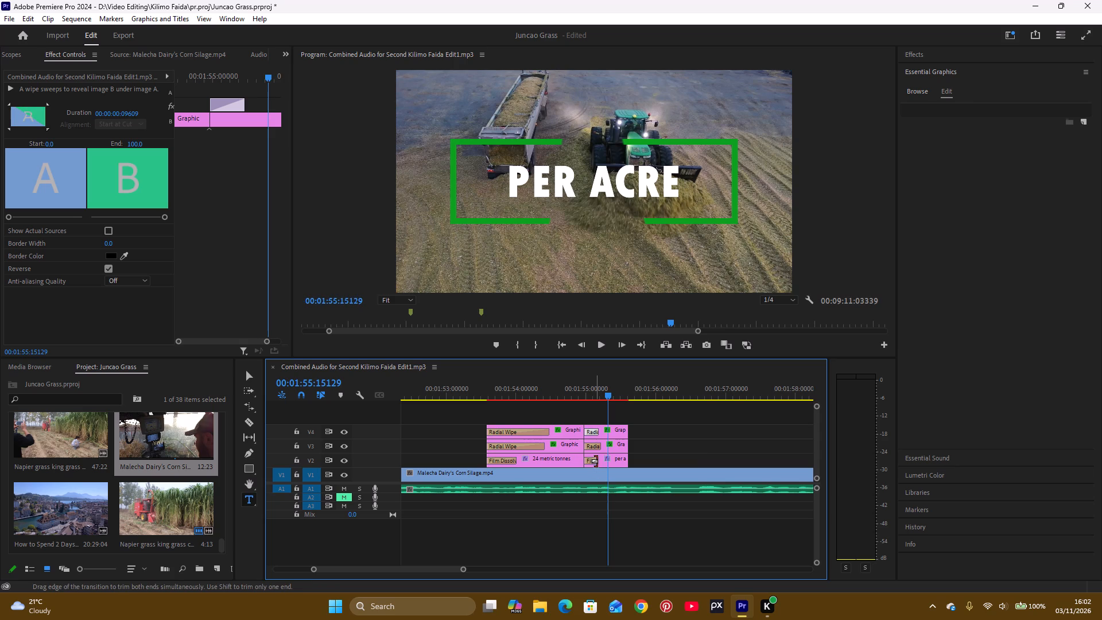
left_click_drag(597, 459, 590, 460)
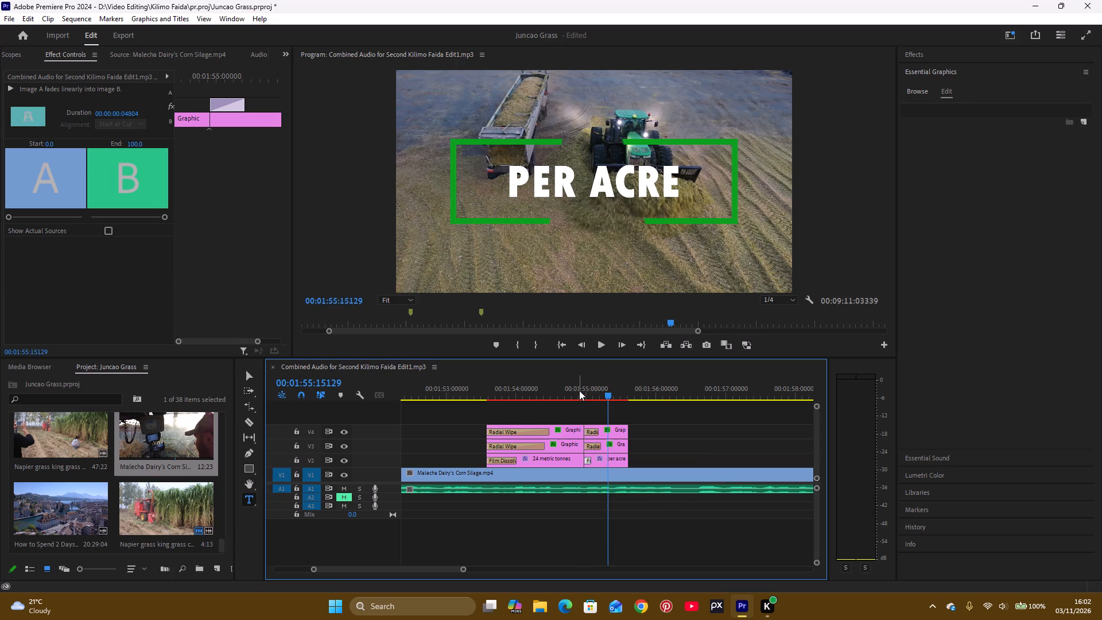
left_click(579, 390)
key("space")
key("space")
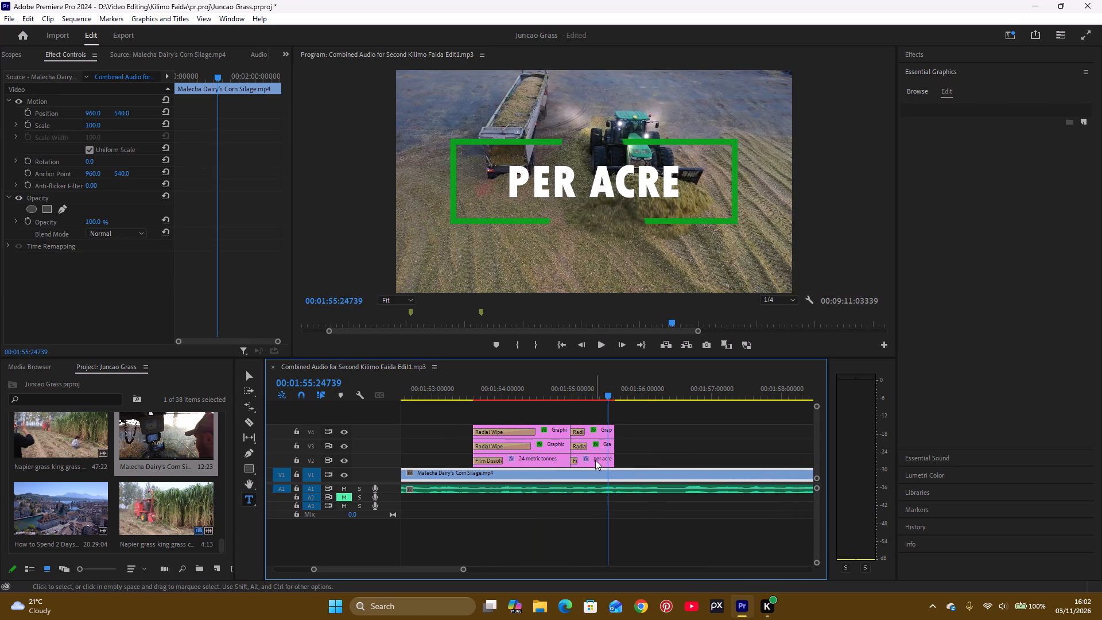
Duplicate the PER ACRE title on V2 and its frame graphics on V3 and V4, placing the copies directly after the originals.
left_click_drag(595, 460, 638, 455)
left_click_drag(607, 445, 611, 445, "alt")
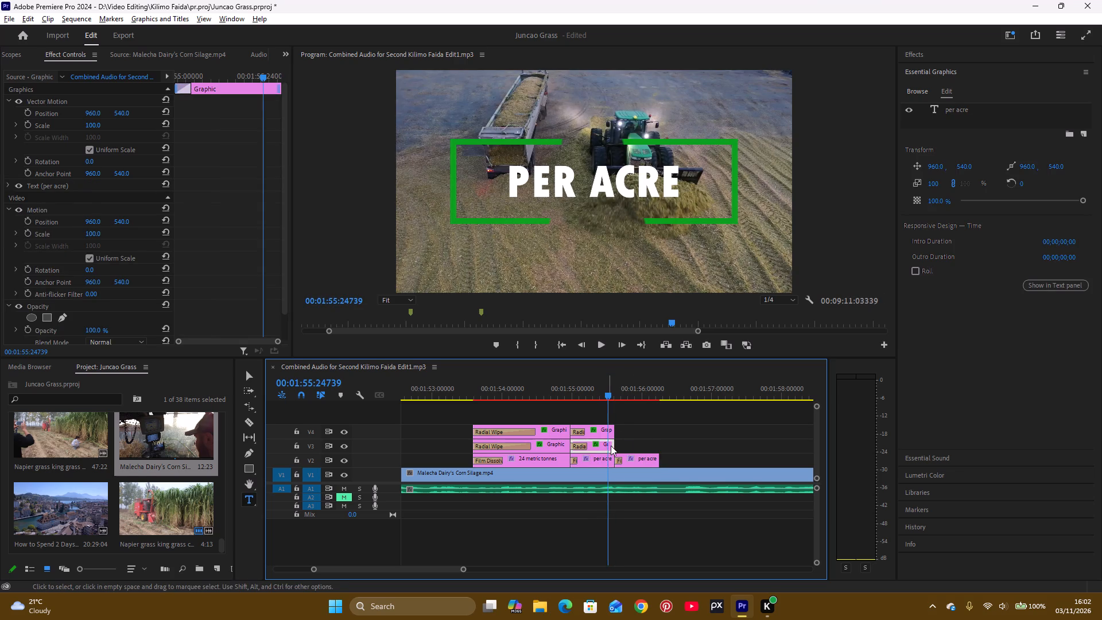
left_click_drag(611, 445, 649, 445, "alt")
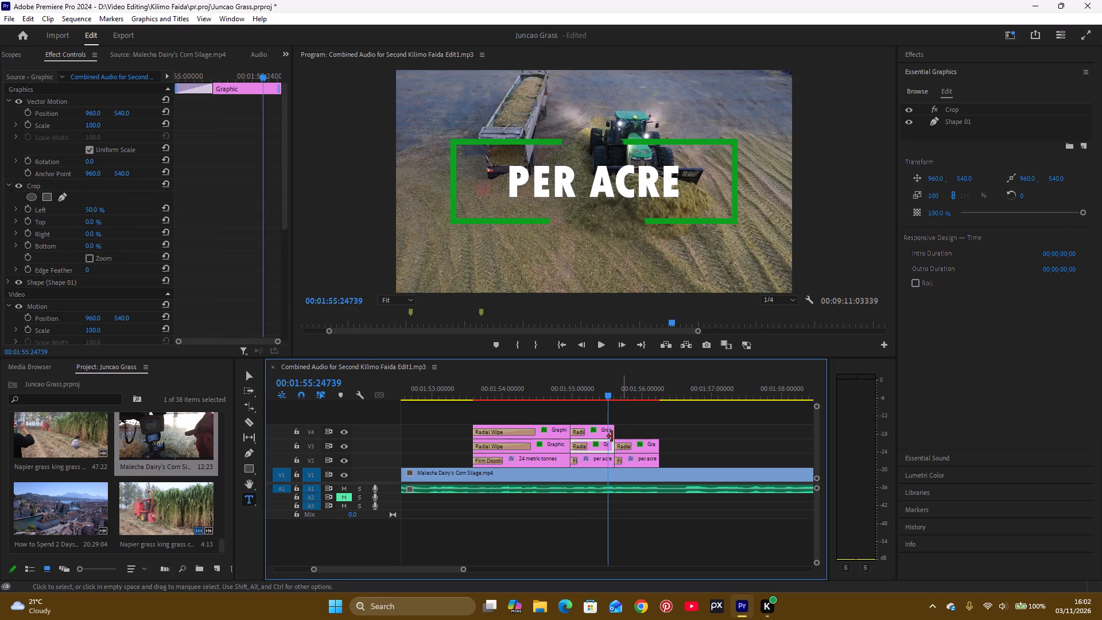
left_click_drag(606, 435, 652, 436, "alt")
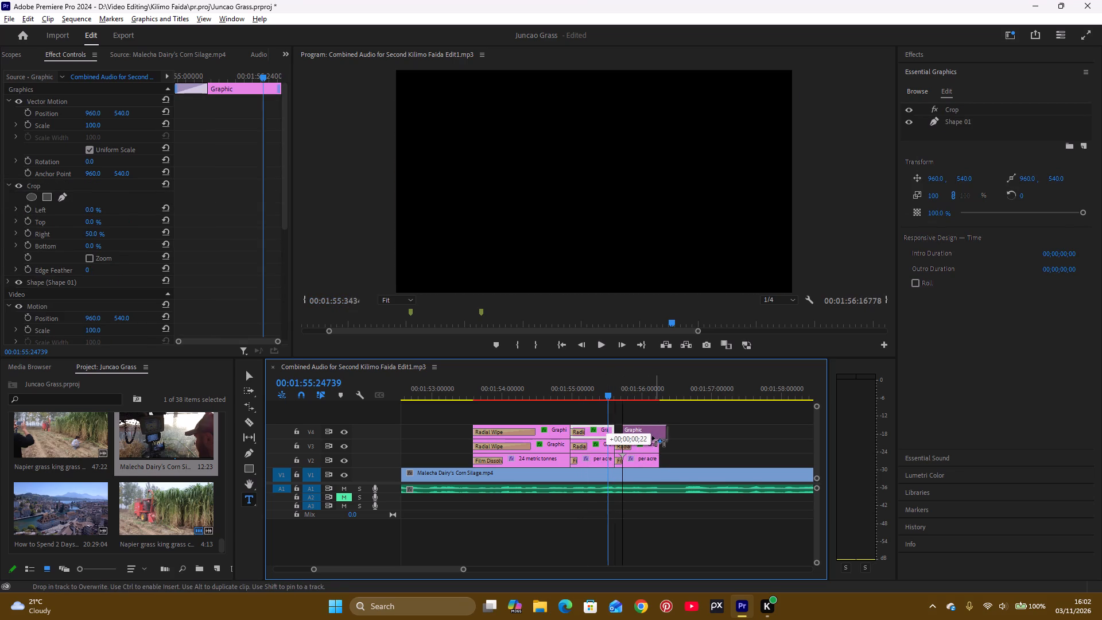
left_click_drag(652, 436, 649, 437, "alt")
Extend the end of the duplicated PER ACRE title on V2 to about 00:01:56:24492, following the narration.
key("space")
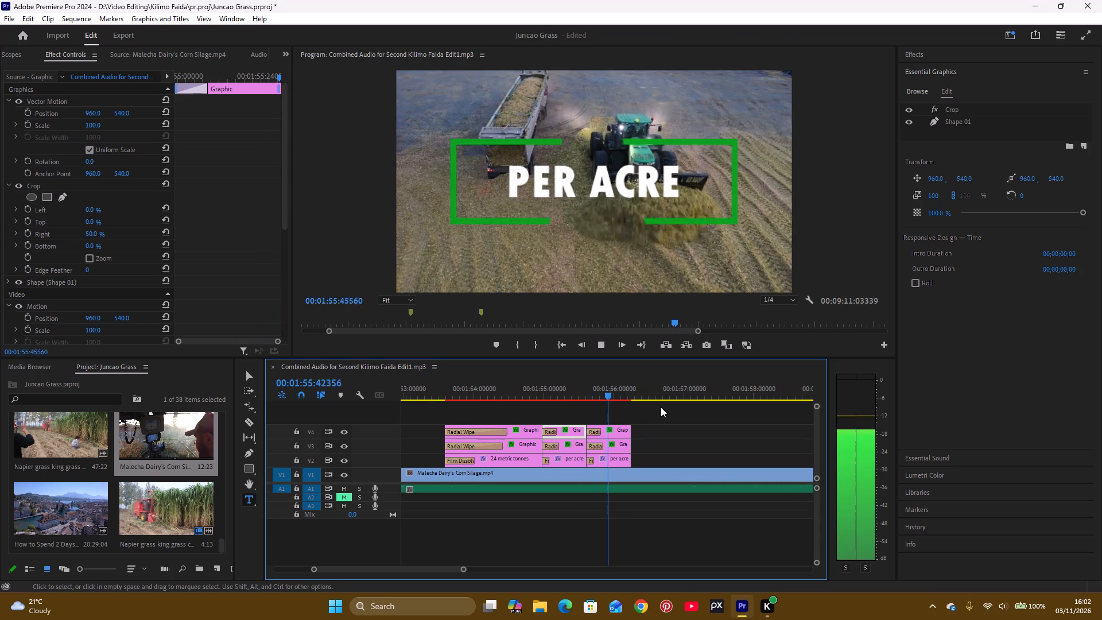
key("space")
left_click(590, 463)
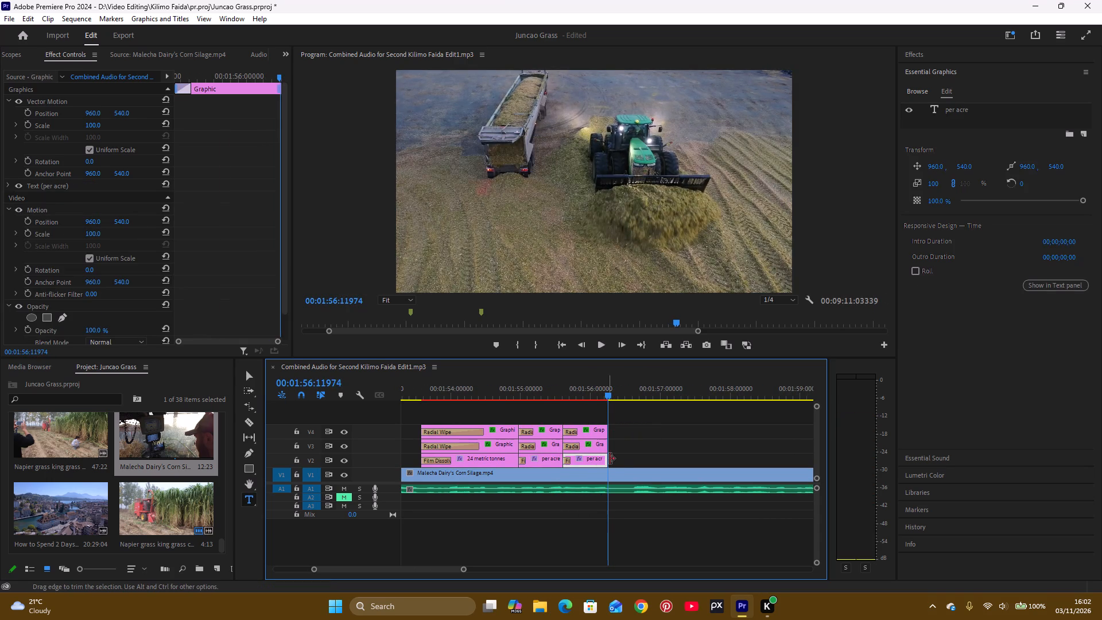
key("space")
key("space")
left_click(579, 461)
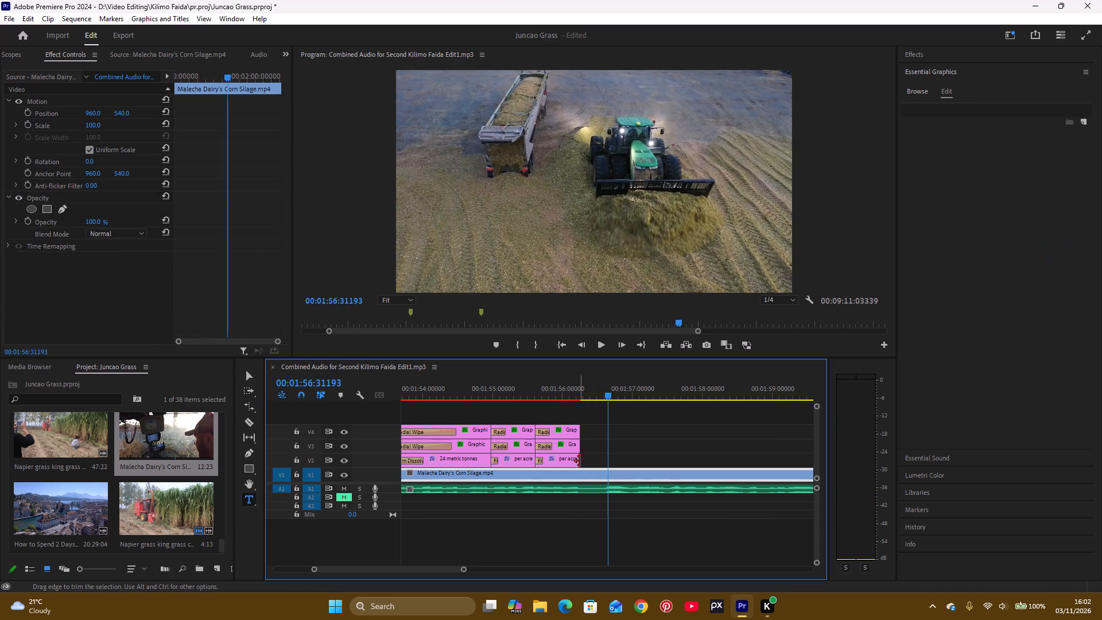
left_click_drag(605, 393, 599, 413)
left_click_drag(577, 462, 603, 459)
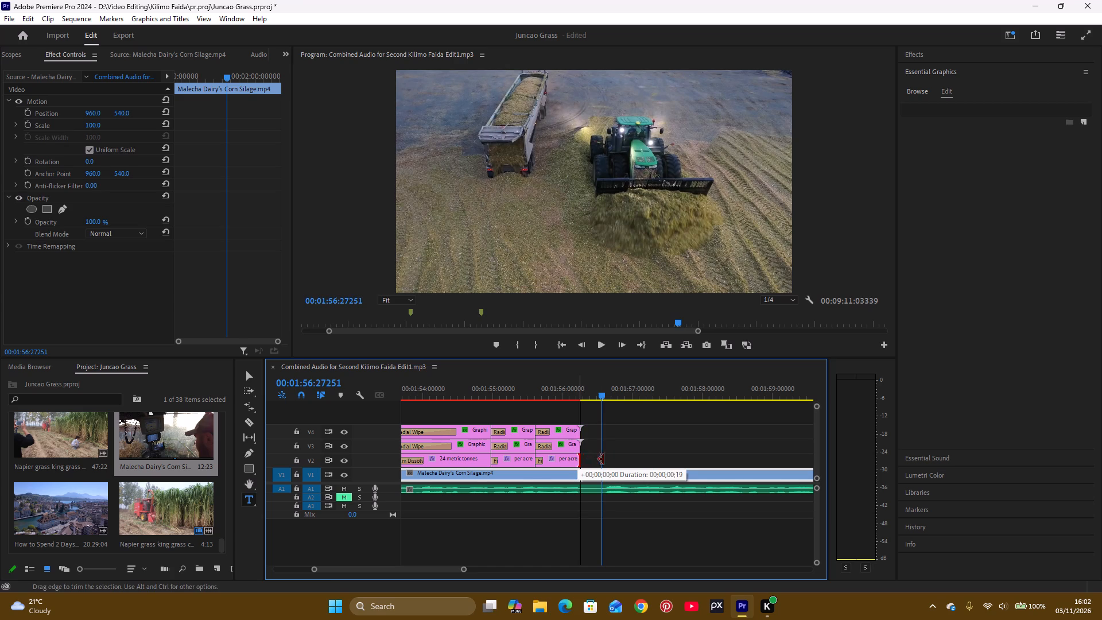
left_click_drag(603, 459, 602, 463)
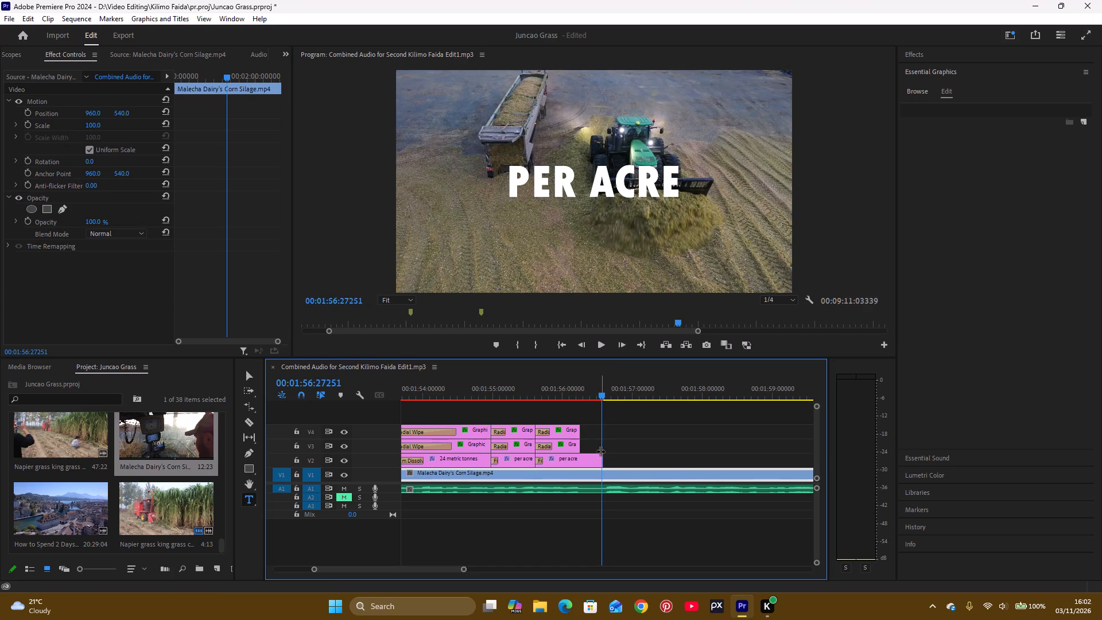
left_click_drag(603, 394, 599, 404)
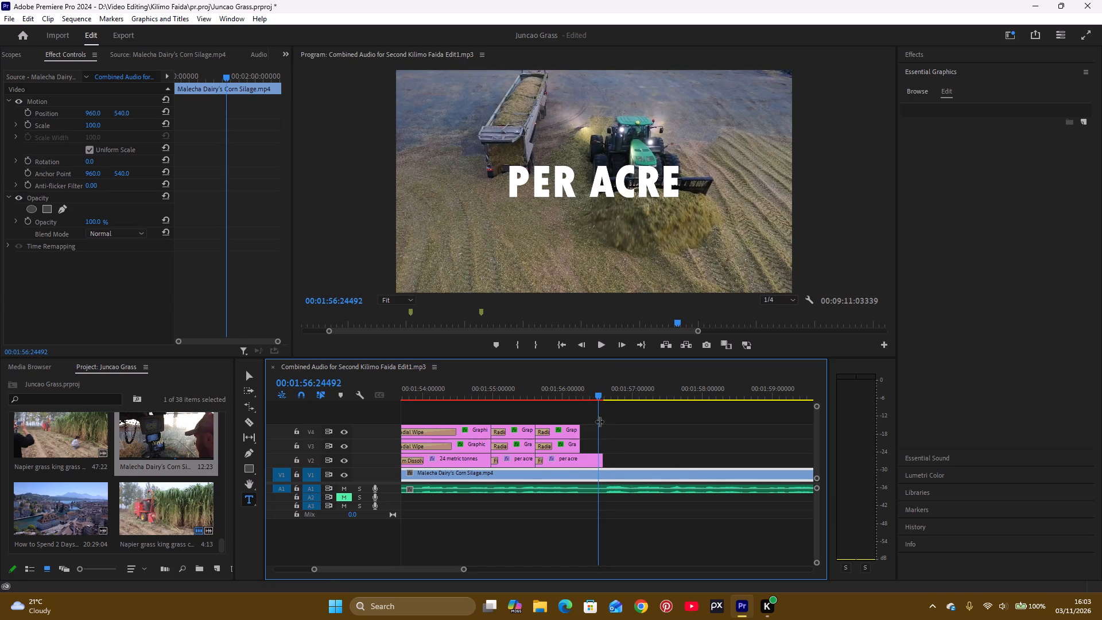
left_click_drag(602, 460, 600, 466)
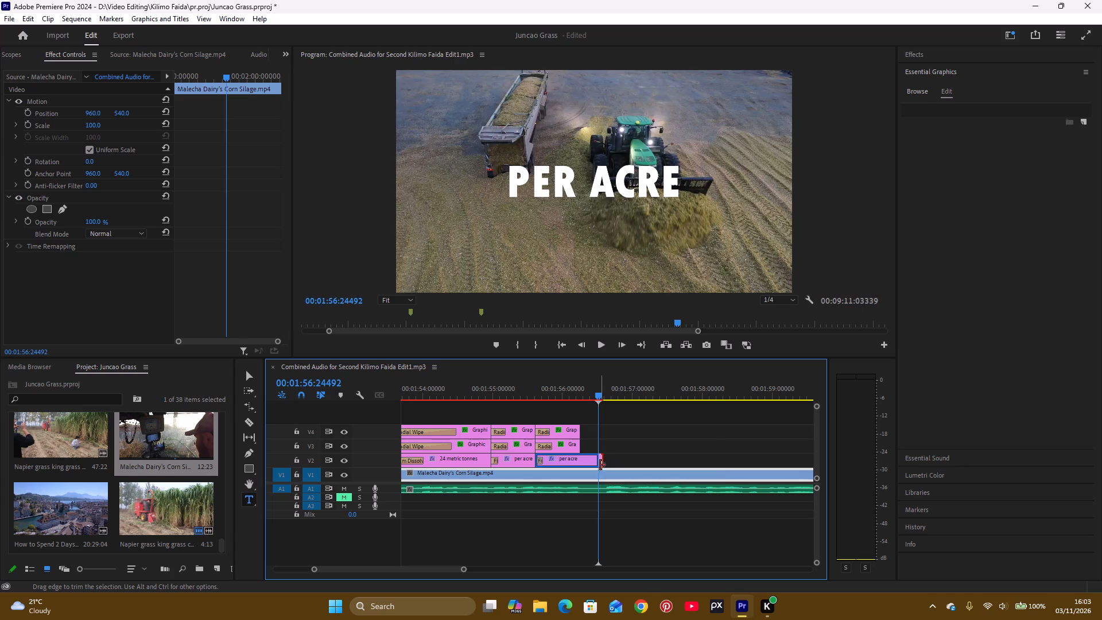
Extend the ends of the duplicated frame graphics on V3 and V4 to the V2 copy's end at about 00:01:56:24492.
left_click_drag(576, 450, 600, 454)
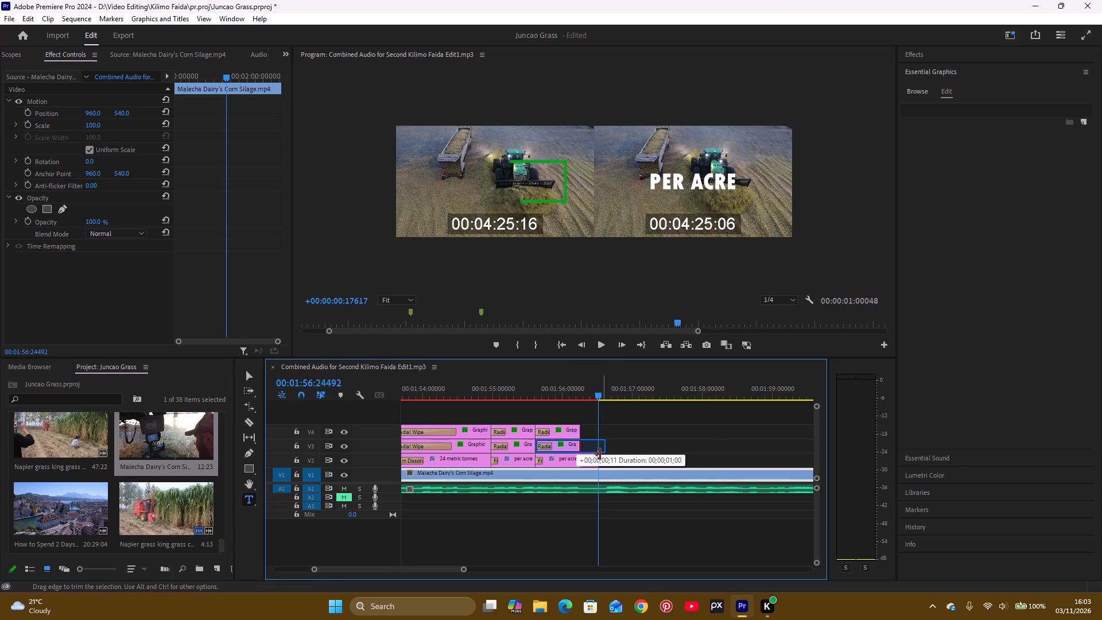
left_click_drag(600, 454, 595, 456)
left_click_drag(577, 433, 583, 432)
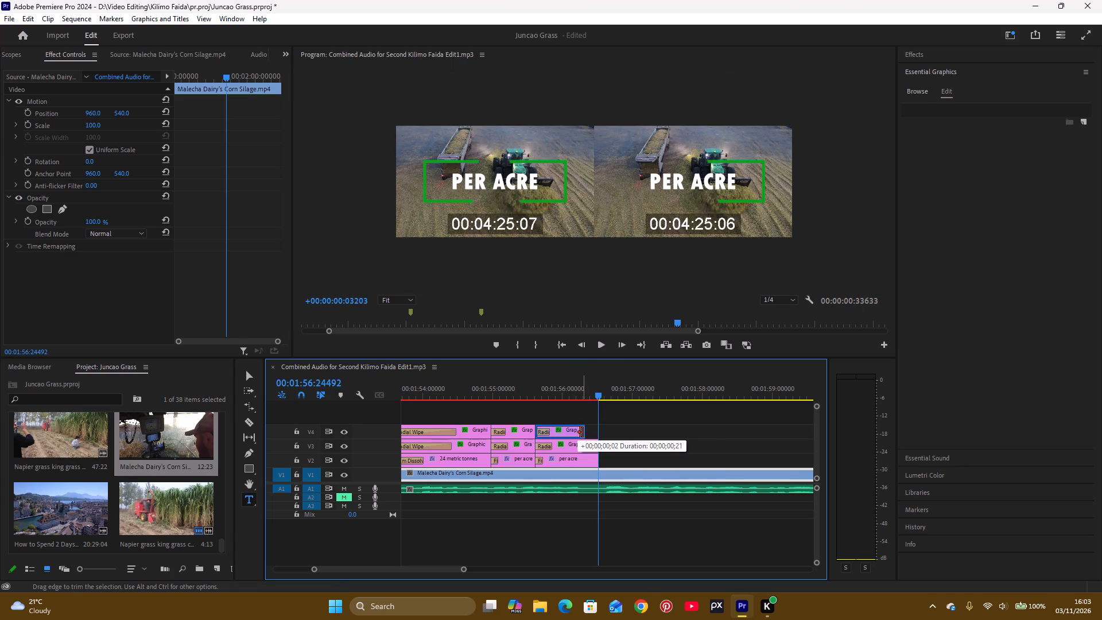
left_click_drag(583, 432, 597, 429)
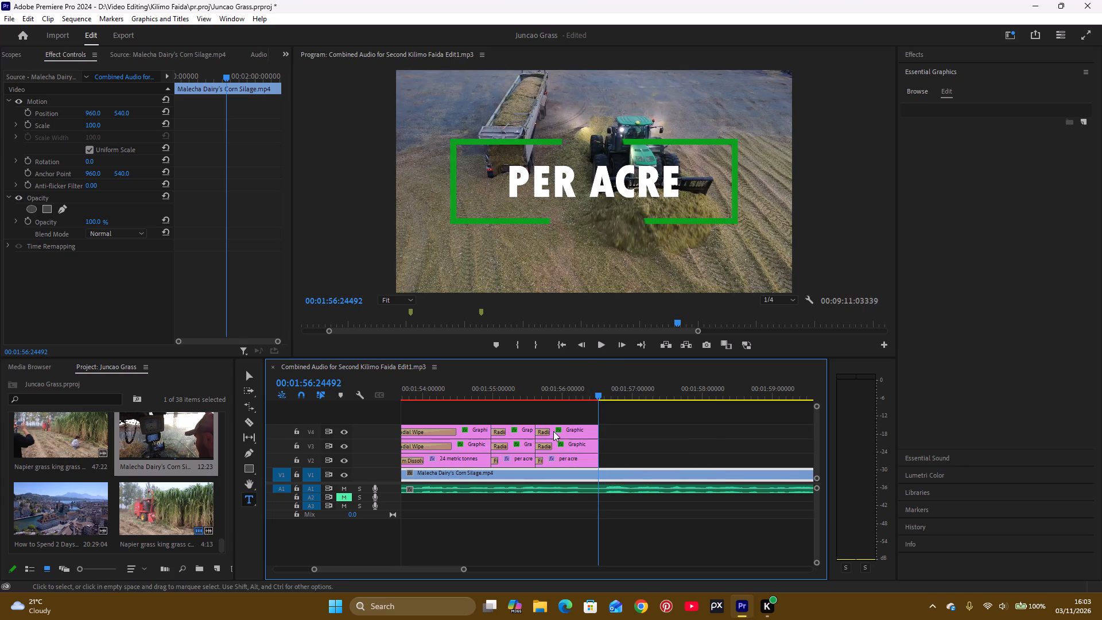
Lengthen the duplicated set's transitions: Radial Wipes on V3 and V4 to 00:00:00:25625 and the V2 Film Dissolve to 00:00:00:14414.
left_click_drag(549, 428, 556, 428)
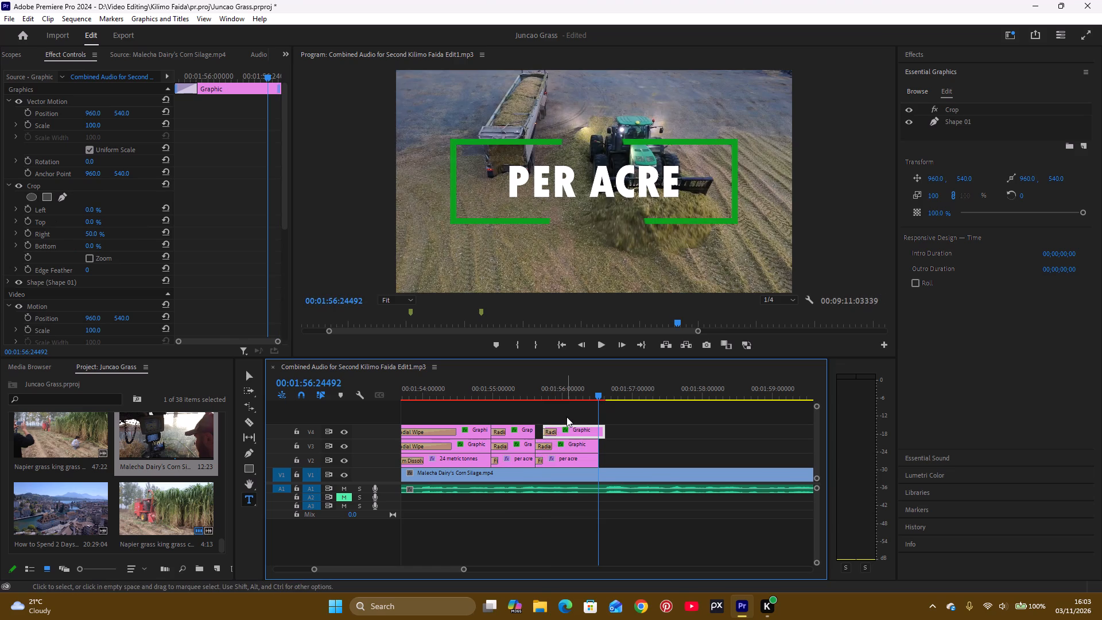
key("ctrl+z")
left_click_drag(548, 432, 558, 433)
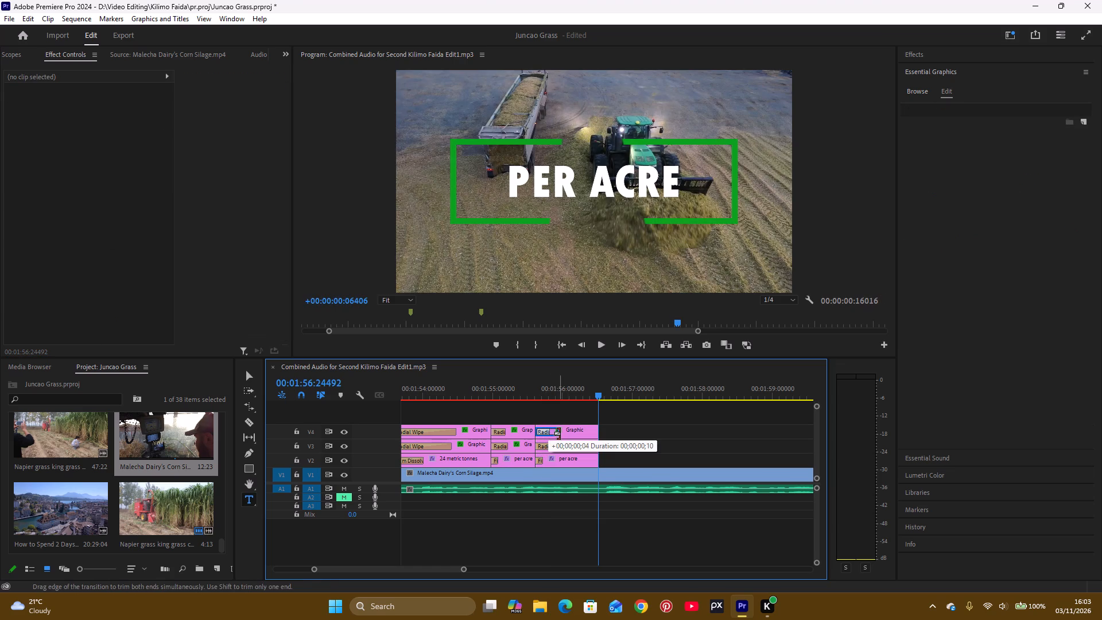
left_click_drag(558, 433, 564, 436)
left_click_drag(548, 446, 571, 445)
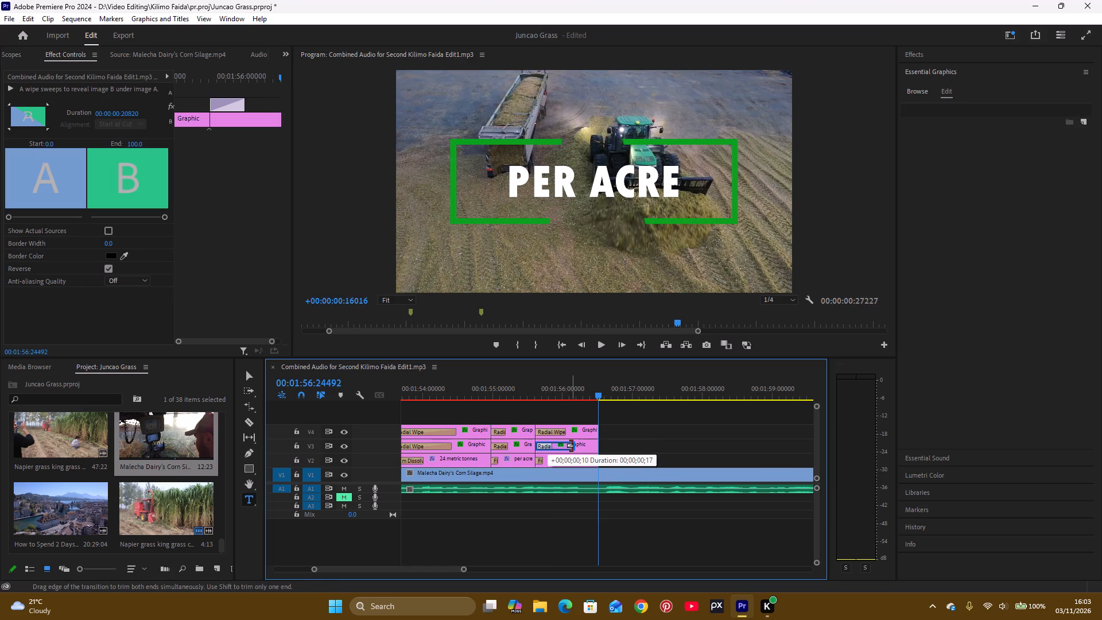
left_click_drag(571, 445, 567, 446)
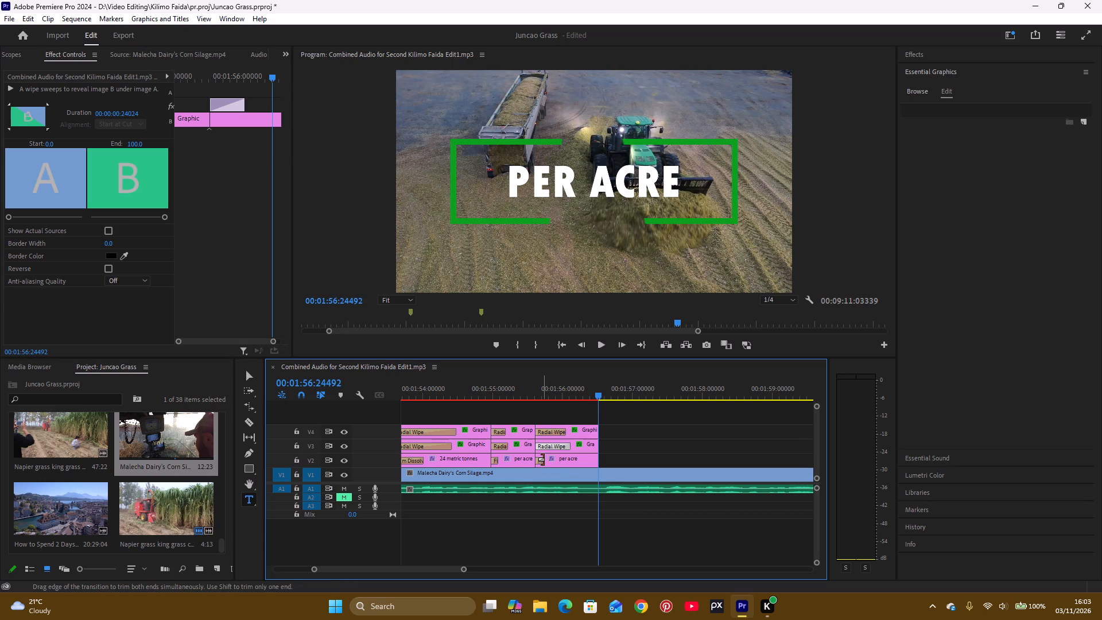
left_click_drag(542, 459, 557, 459)
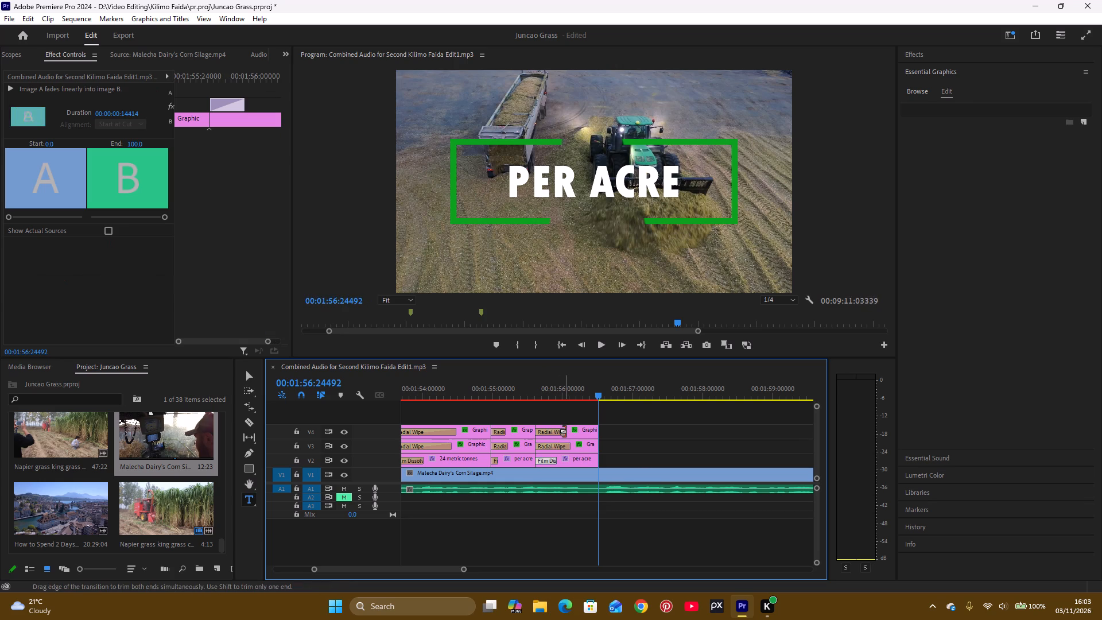
left_click_drag(564, 432, 571, 436)
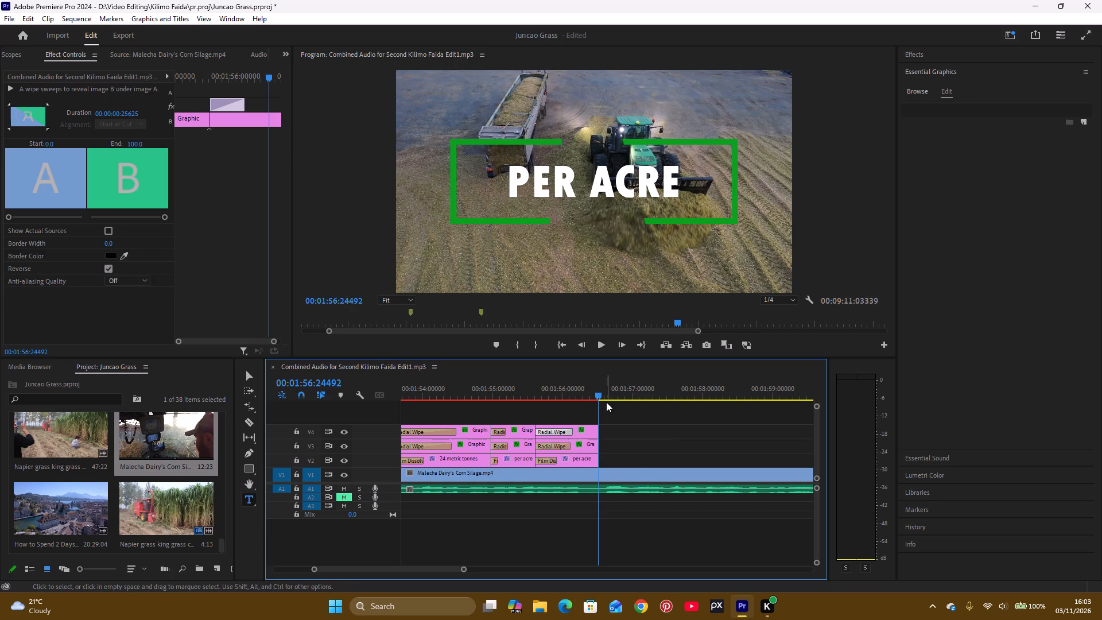
left_click(566, 444)
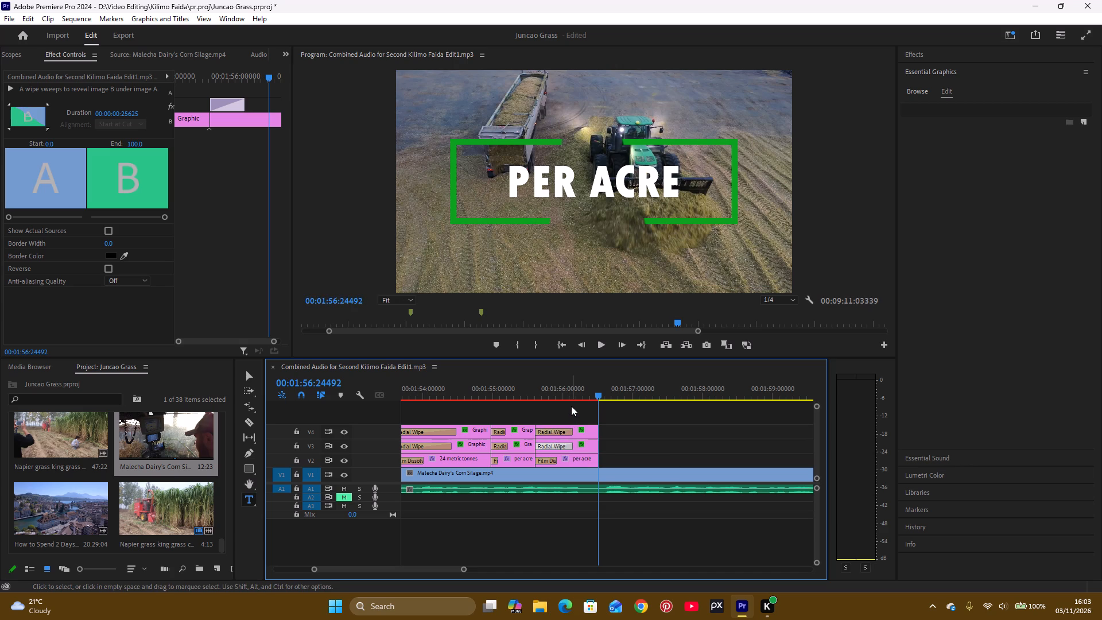
Replace the text of the duplicated PER ACRE title at the end of the V2 graphics with "annually".
left_click(570, 462)
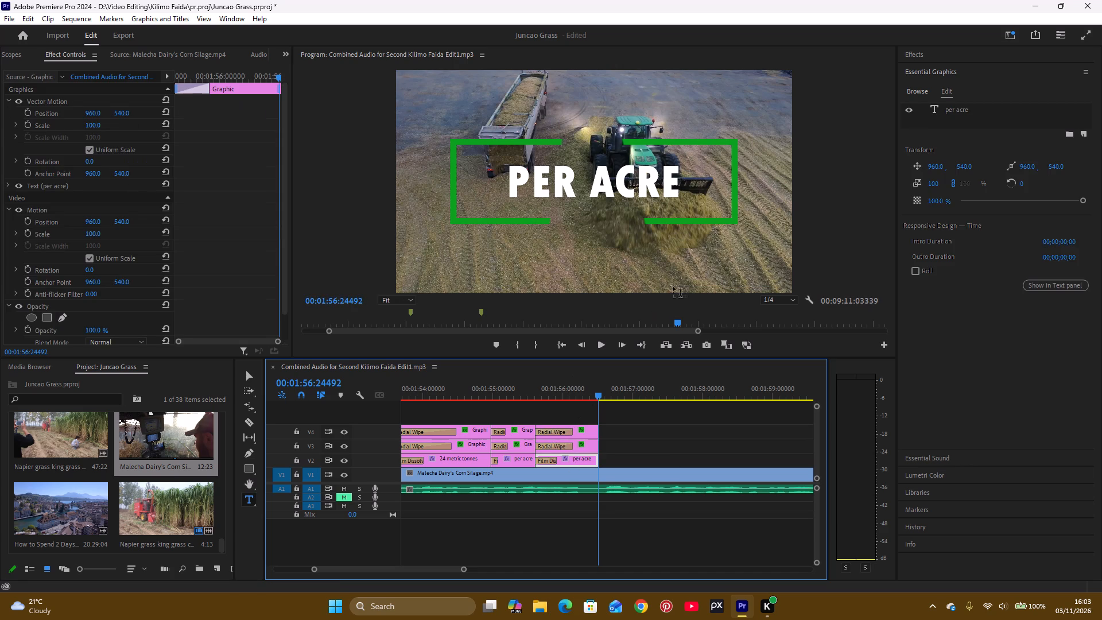
left_click(932, 107)
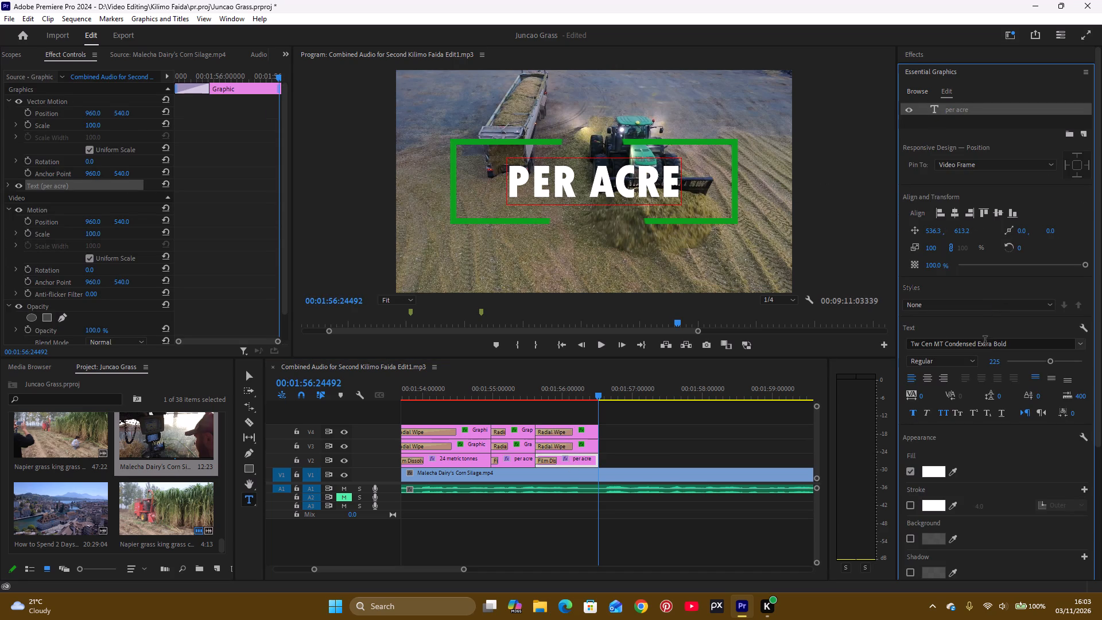
double_click(653, 199)
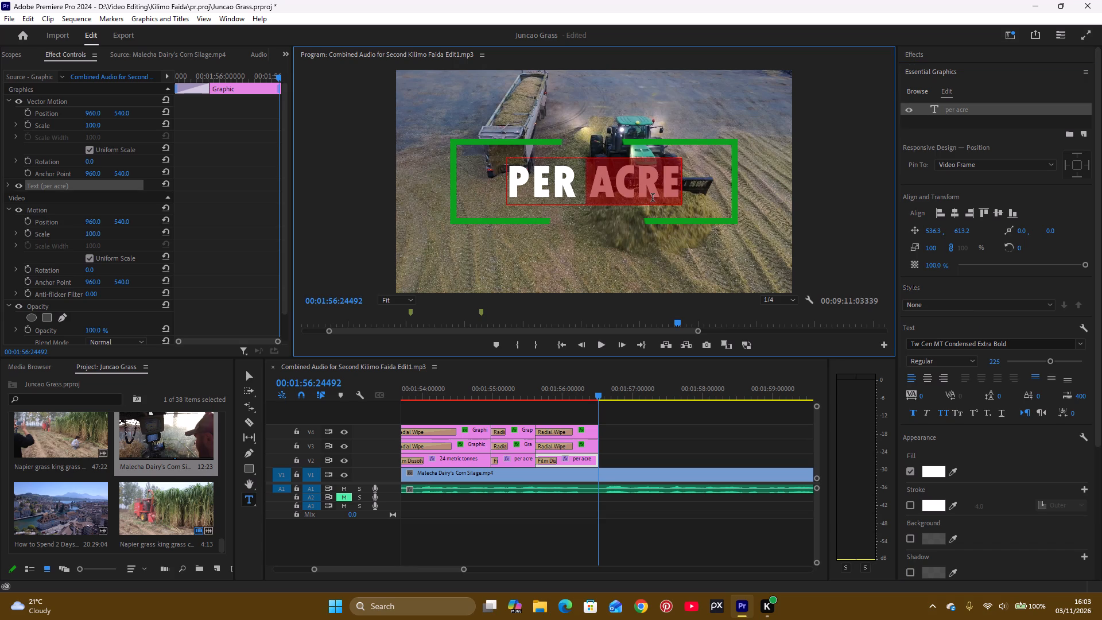
key("ctrl+a")
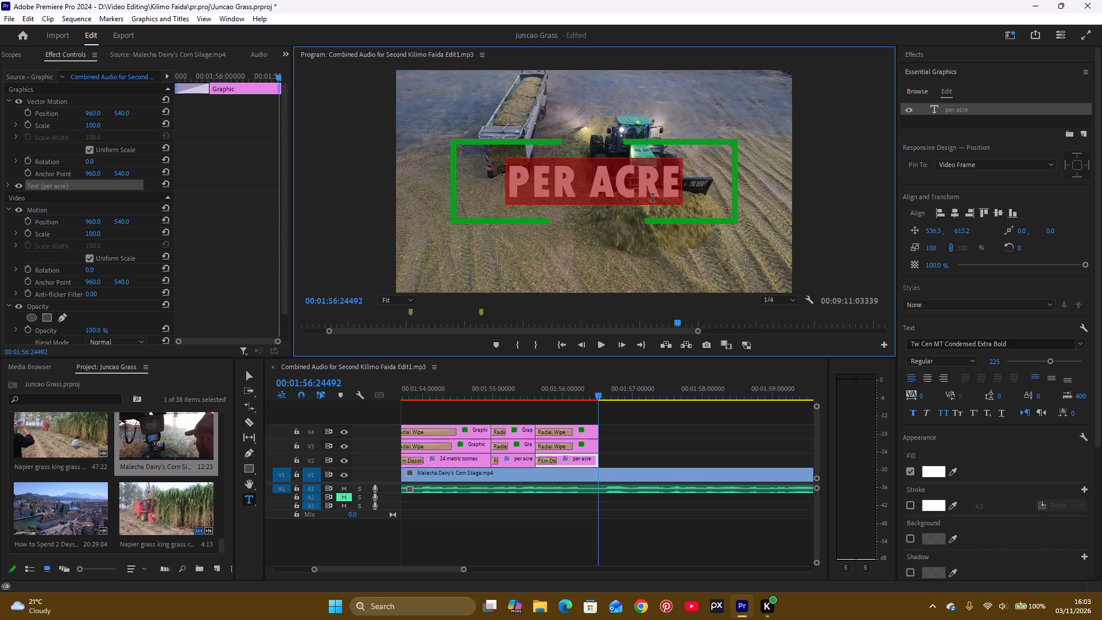
key("a")
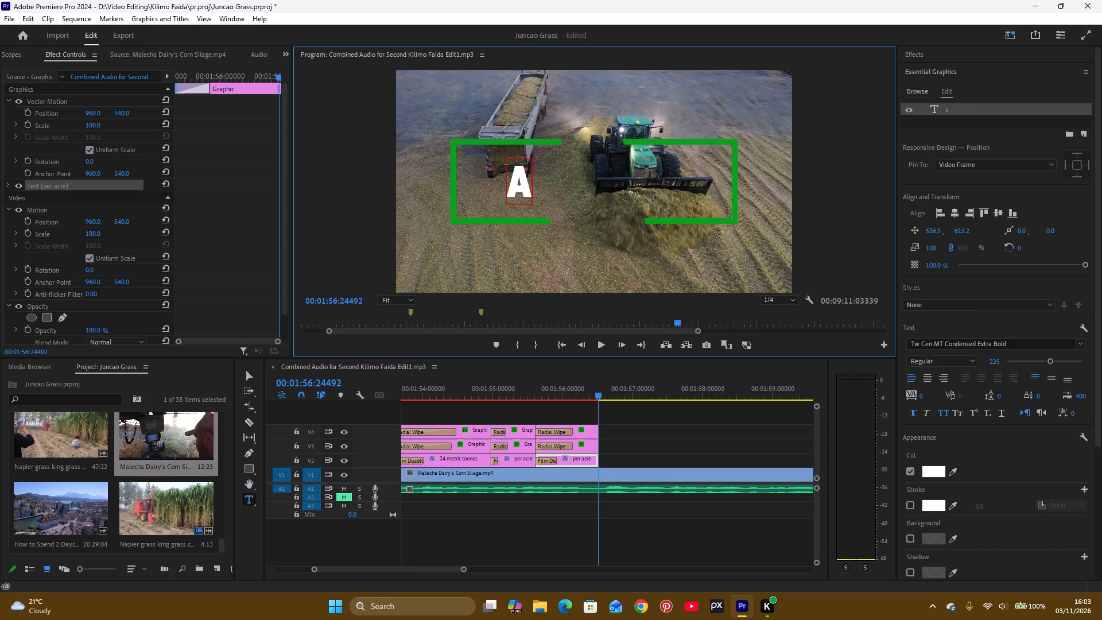
type("nnua")
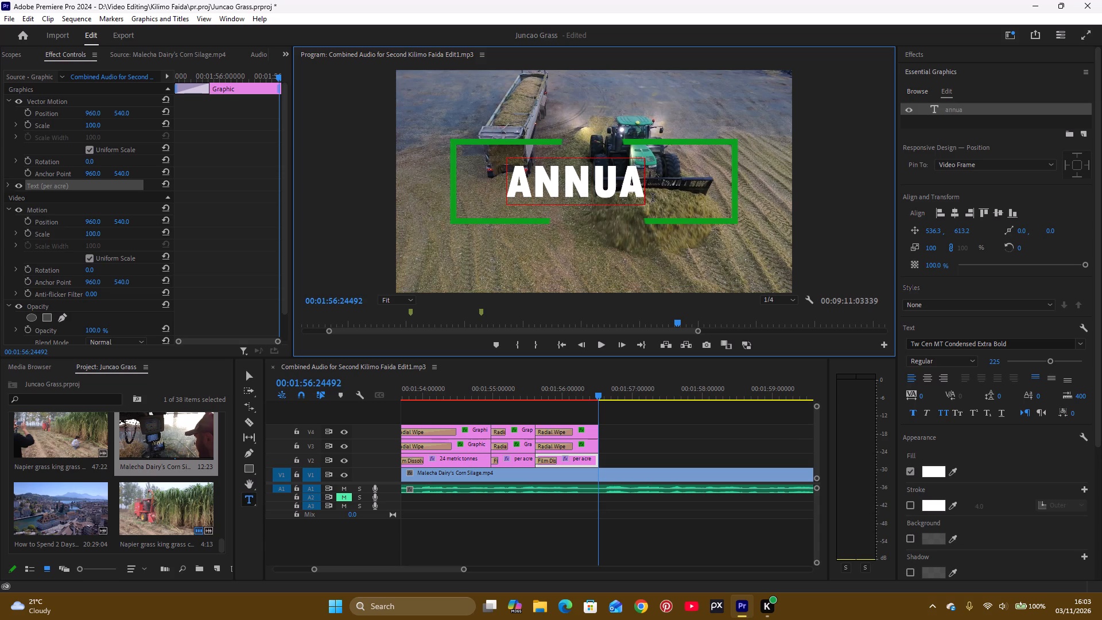
type("al")
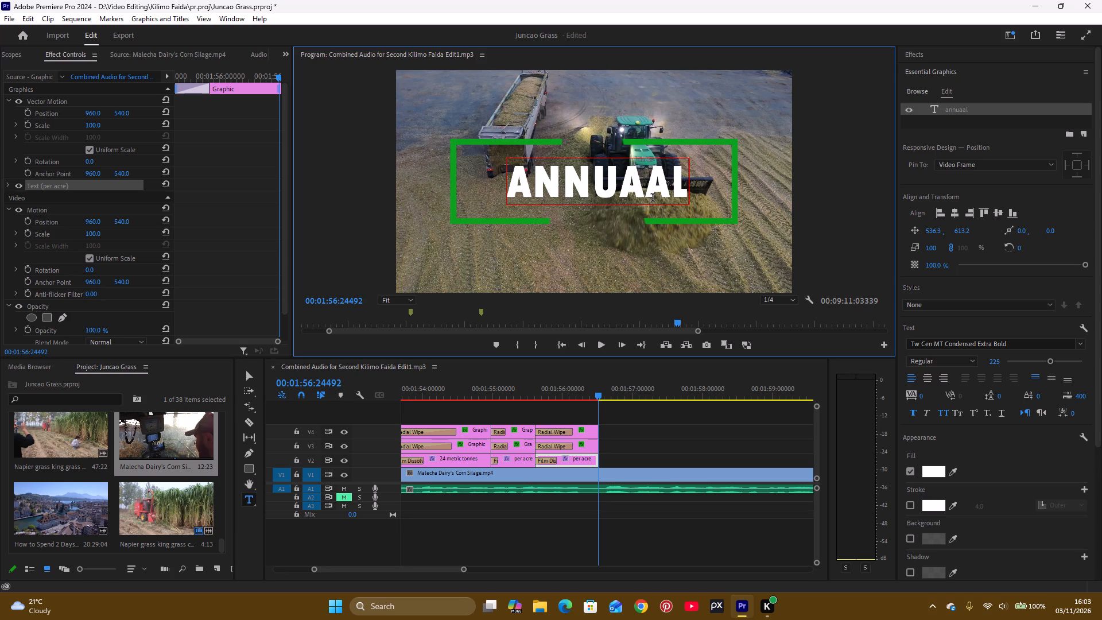
key("BackSpace")
key("BackSpace")
type("lly")
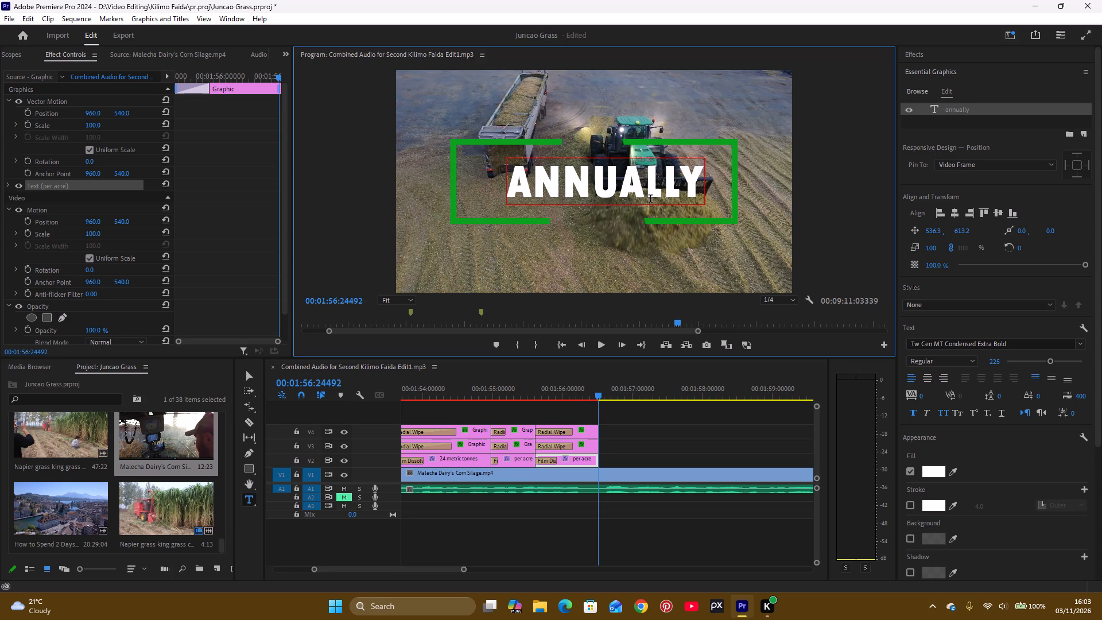
Set the ANNUALLY title's font size to 255 and centre it horizontally and vertically in the frame.
key("ctrl+a")
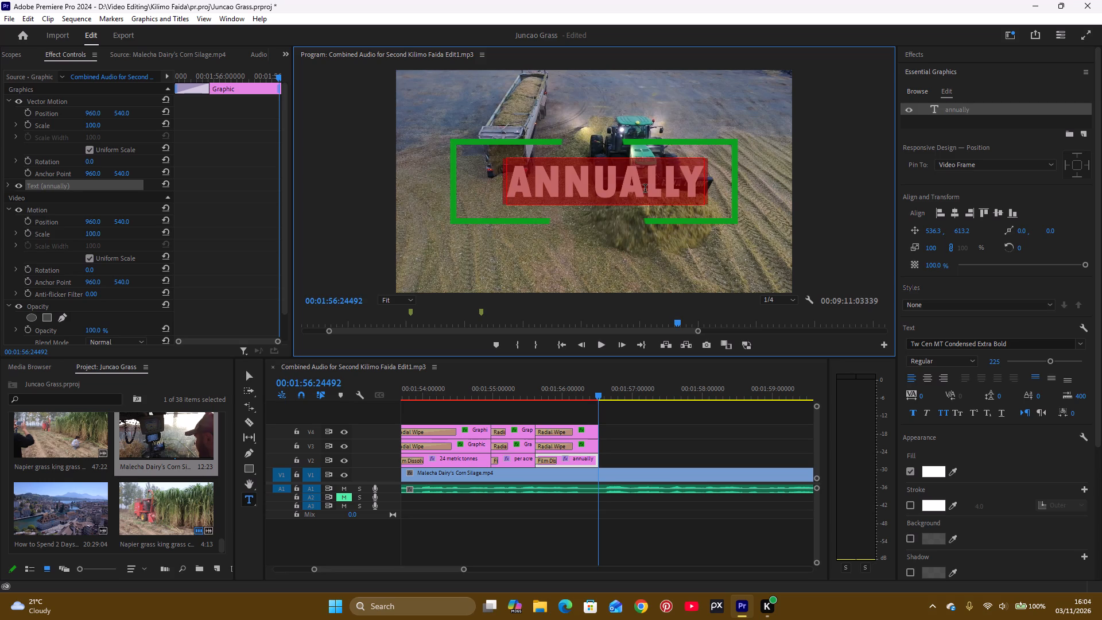
left_click(1050, 362)
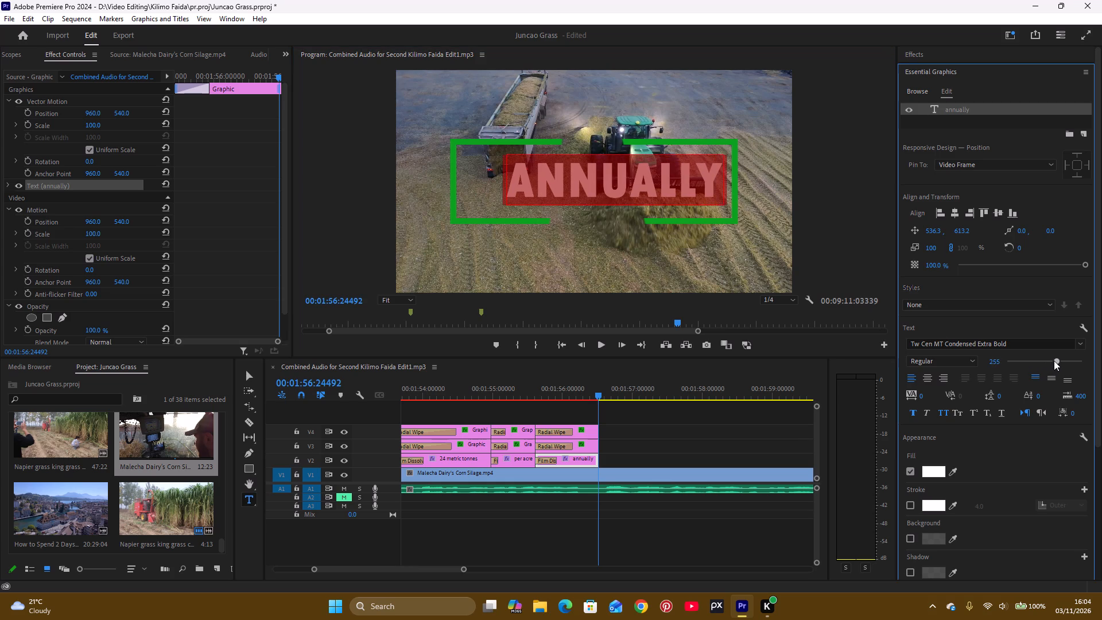
left_click(953, 211)
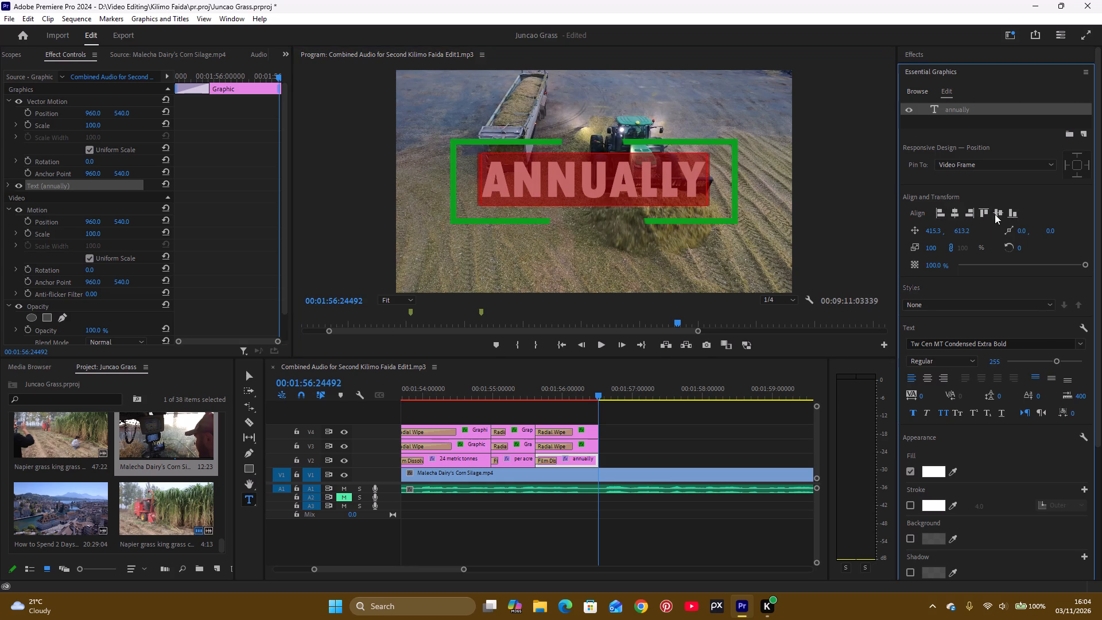
left_click(996, 214)
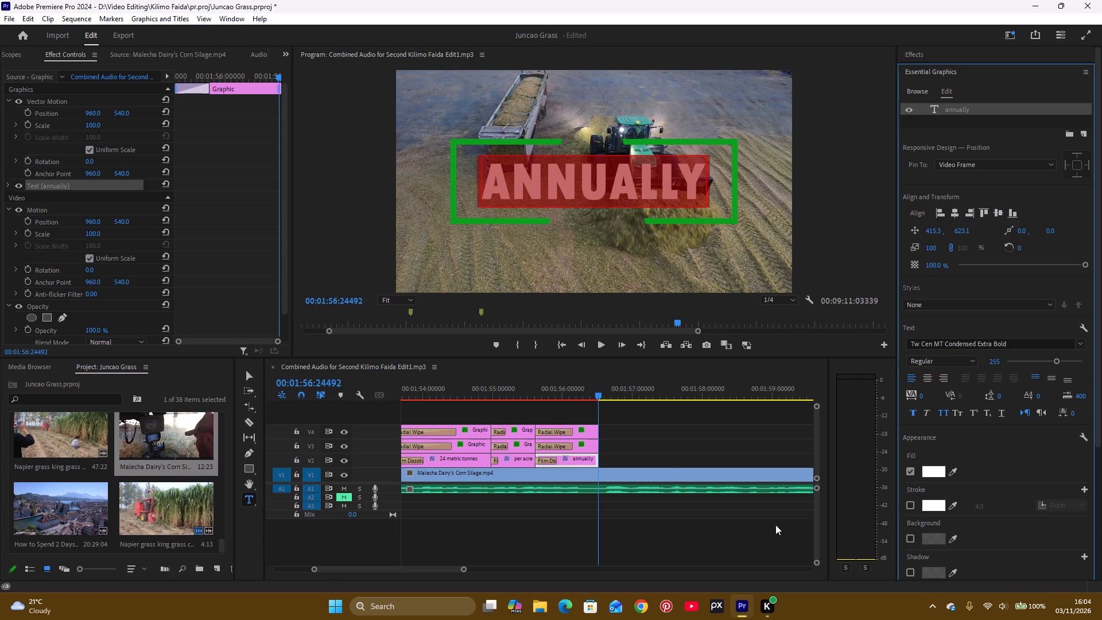
Play back the three-title sequence from about 00:01:53 to check the timing of titles and frames against the narration.
left_click(405, 392)
left_click_drag(464, 567, 461, 567)
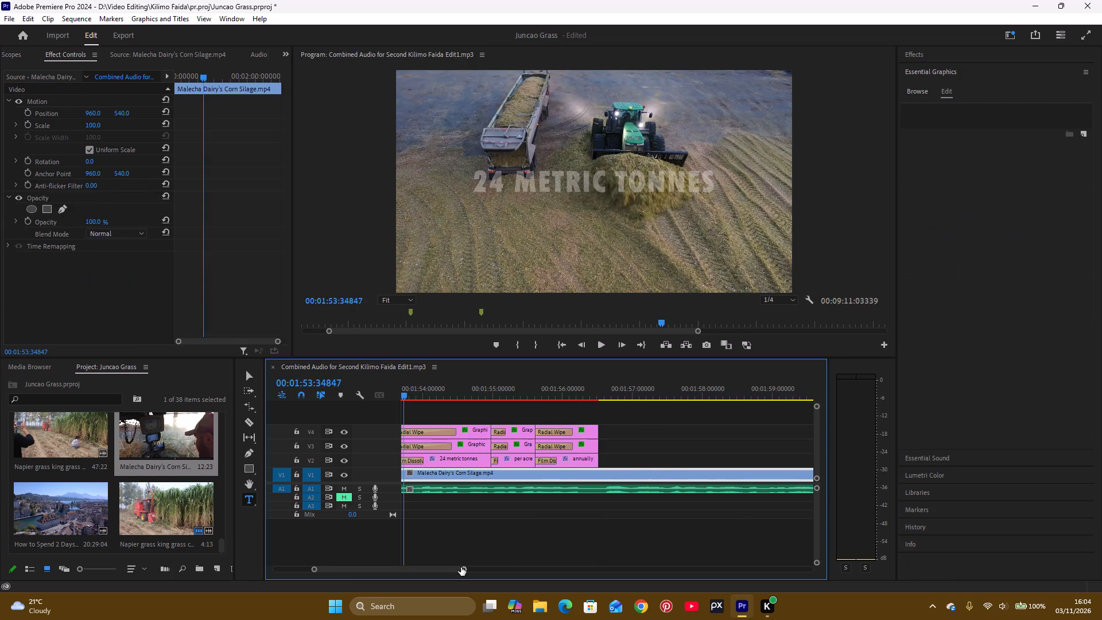
left_click_drag(461, 567, 481, 568)
left_click(597, 394)
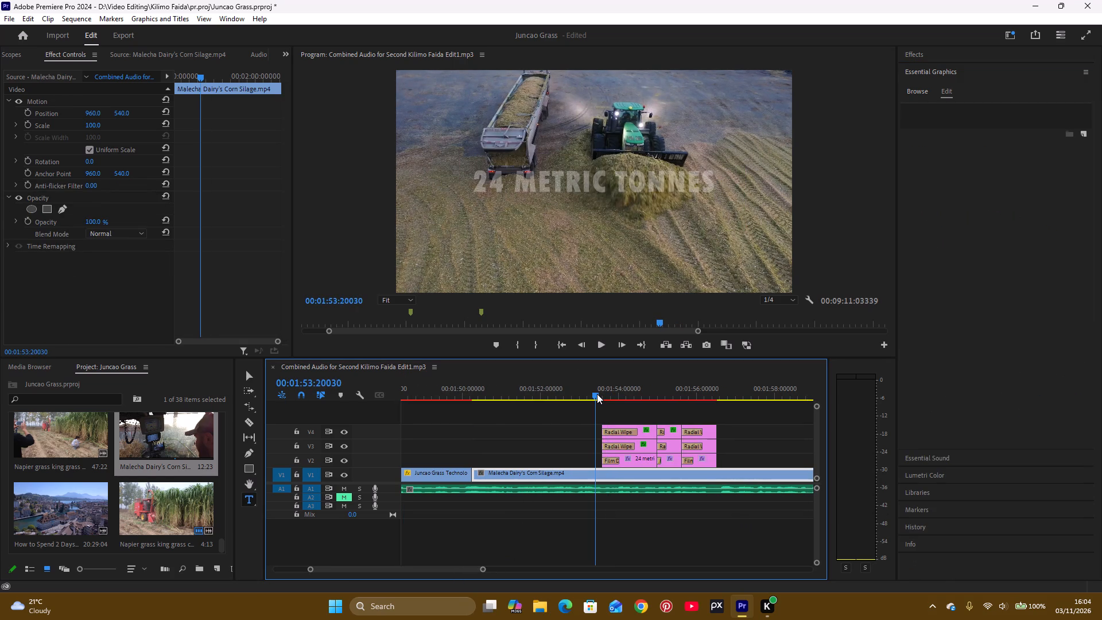
key("space")
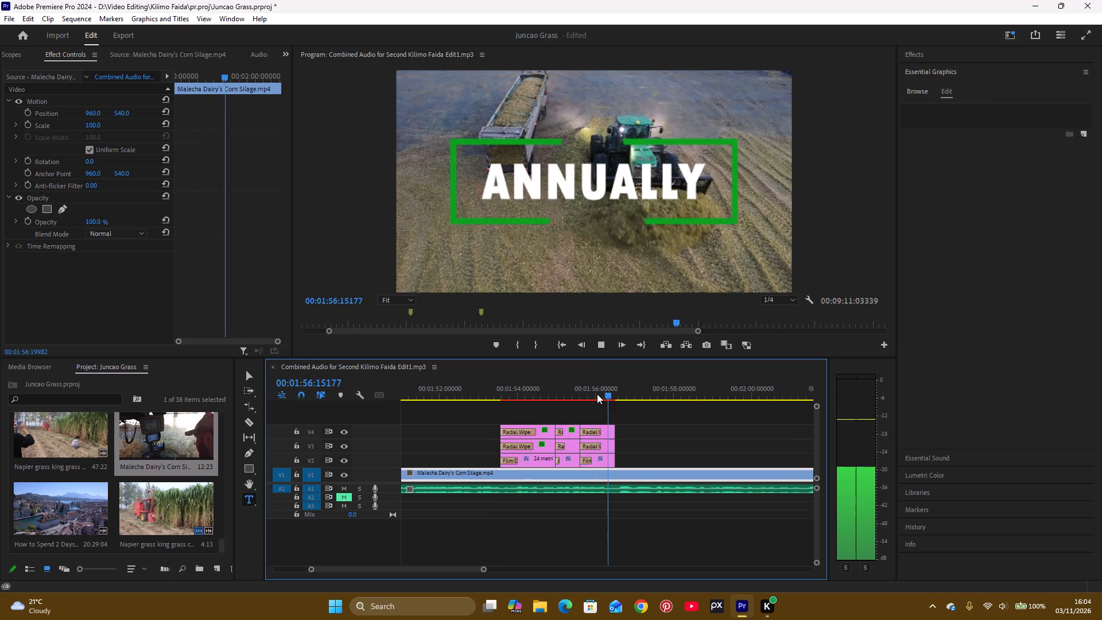
key("space")
left_click(455, 396)
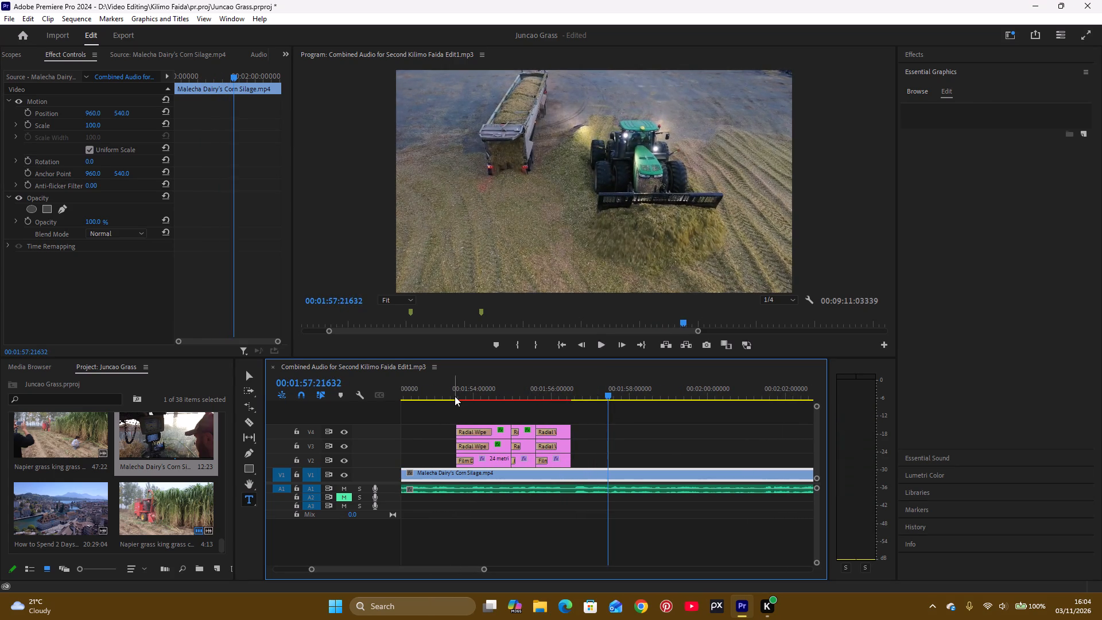
key("space")
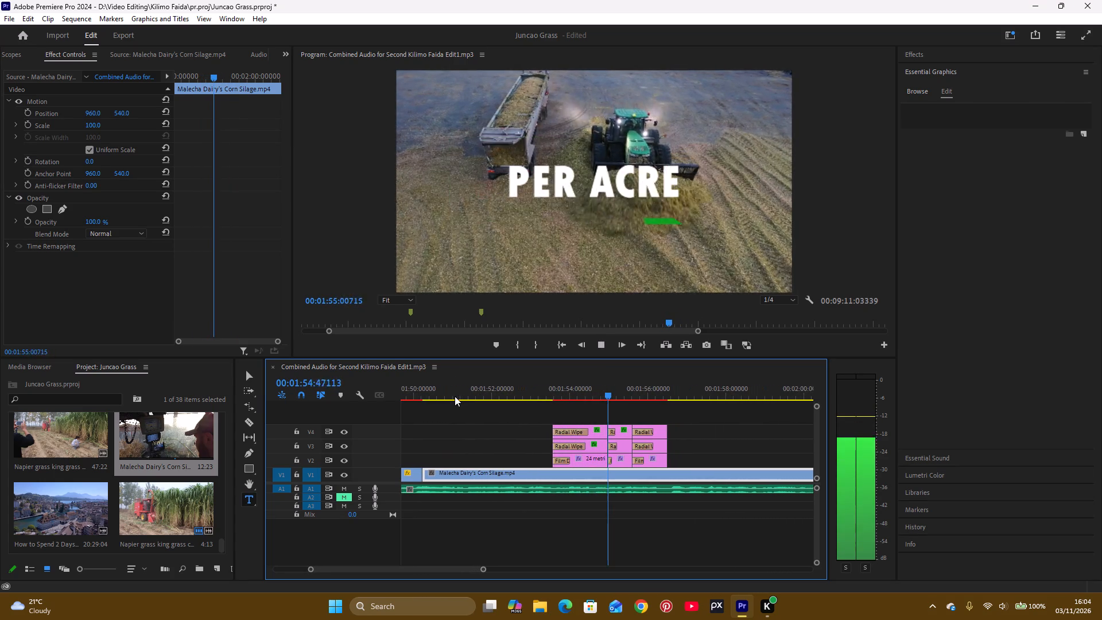
key("space")
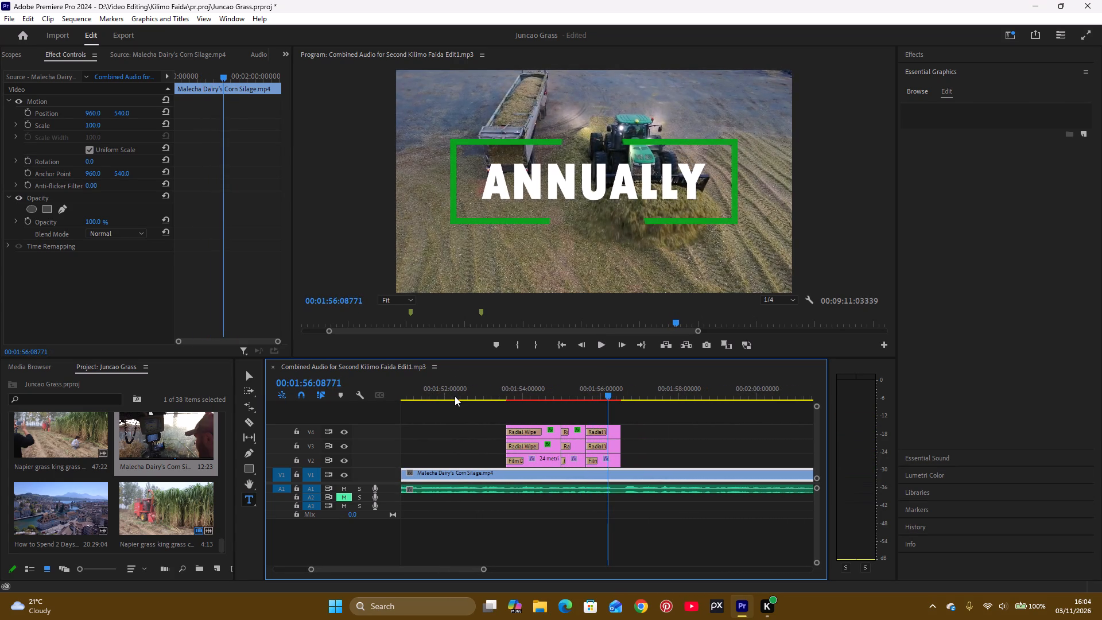
key("space")
key("space")
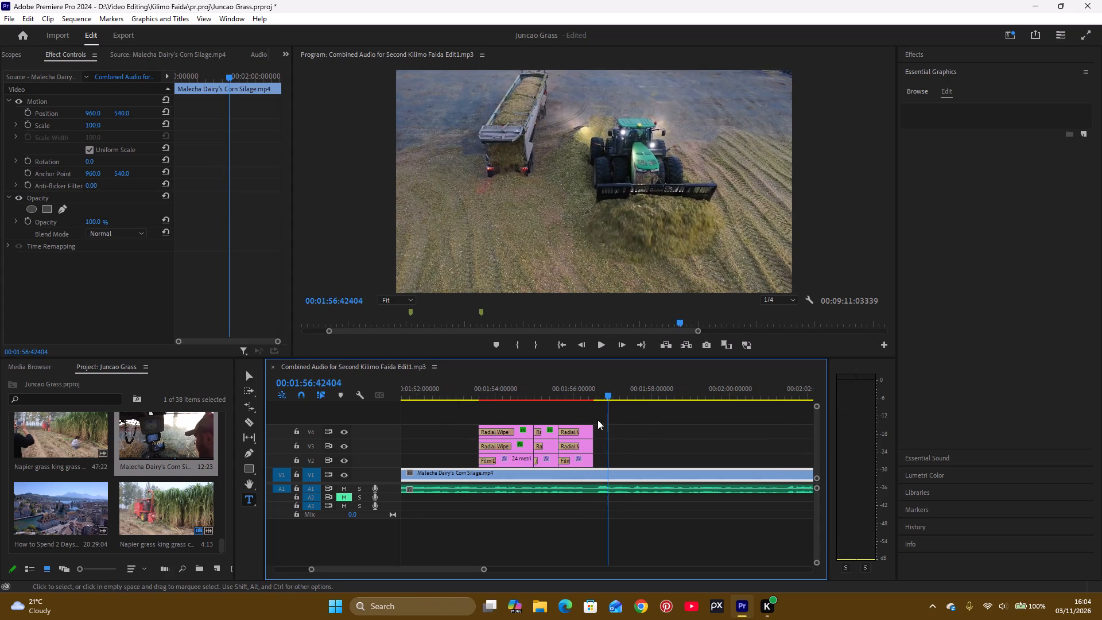
Nest all title and frame graphics on V2, V3 and V4 into one sequence with the default name, and play it back.
left_click_drag(645, 425, 492, 459)
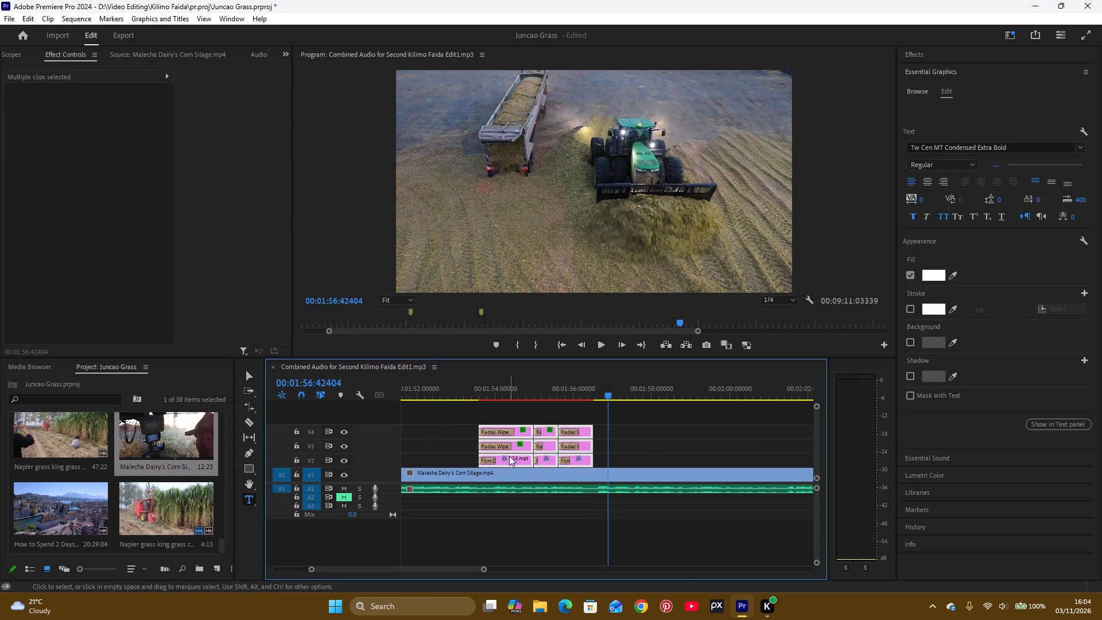
right_click(511, 454)
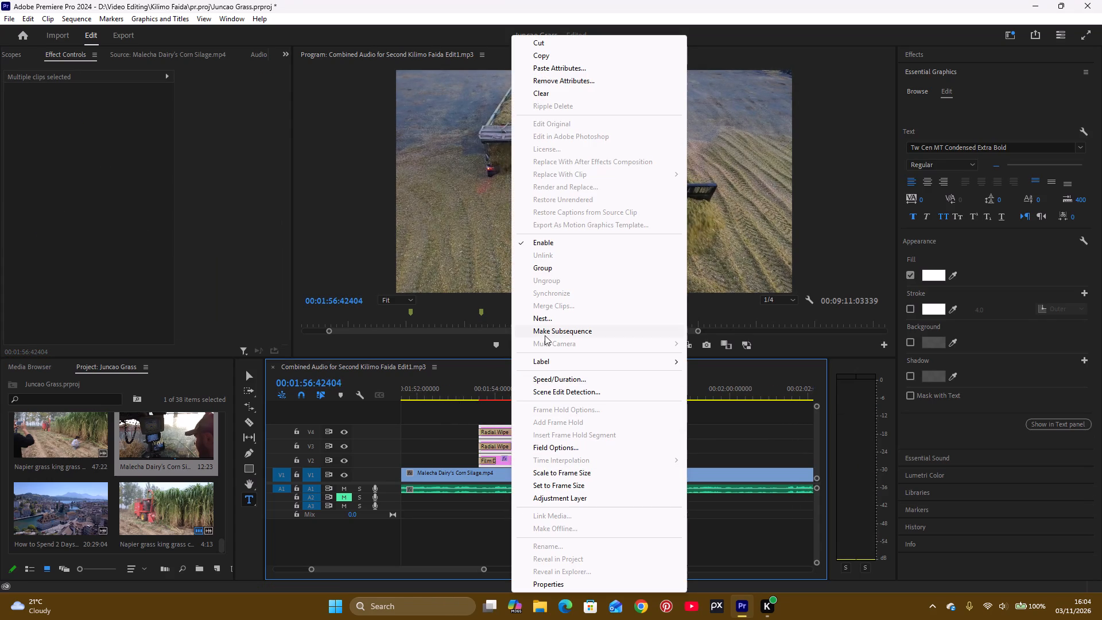
left_click(546, 318)
left_click(534, 312)
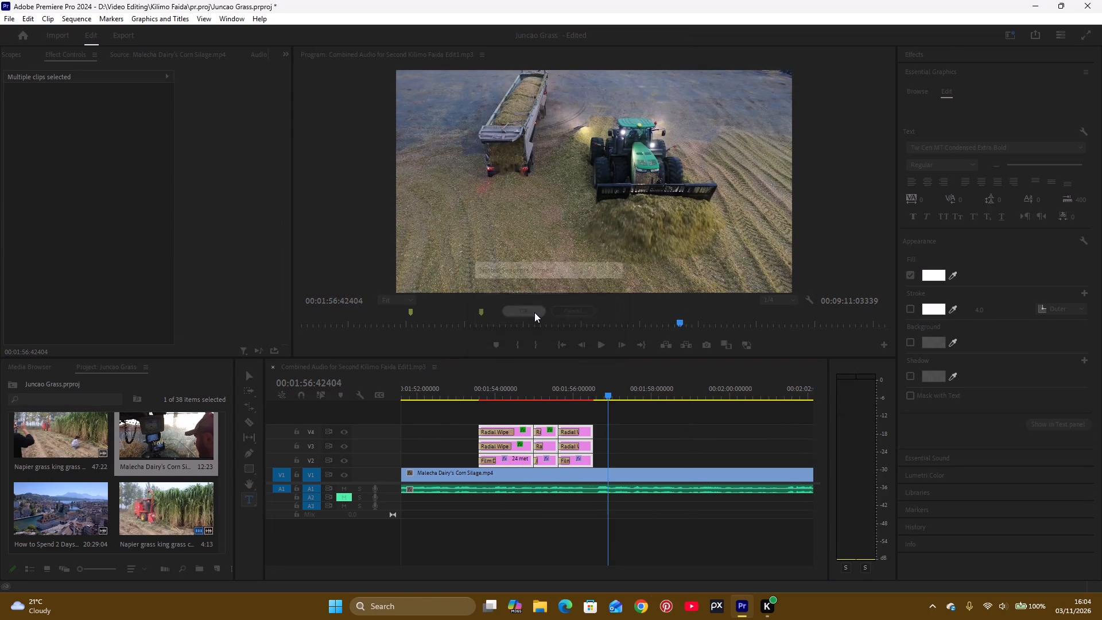
left_click(475, 390)
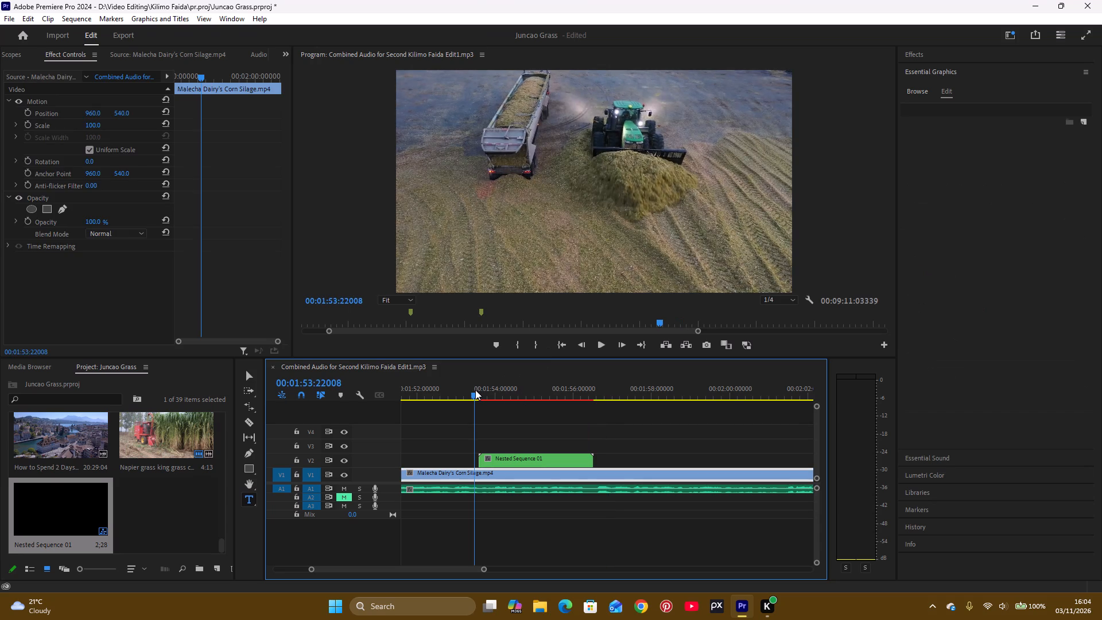
key("space")
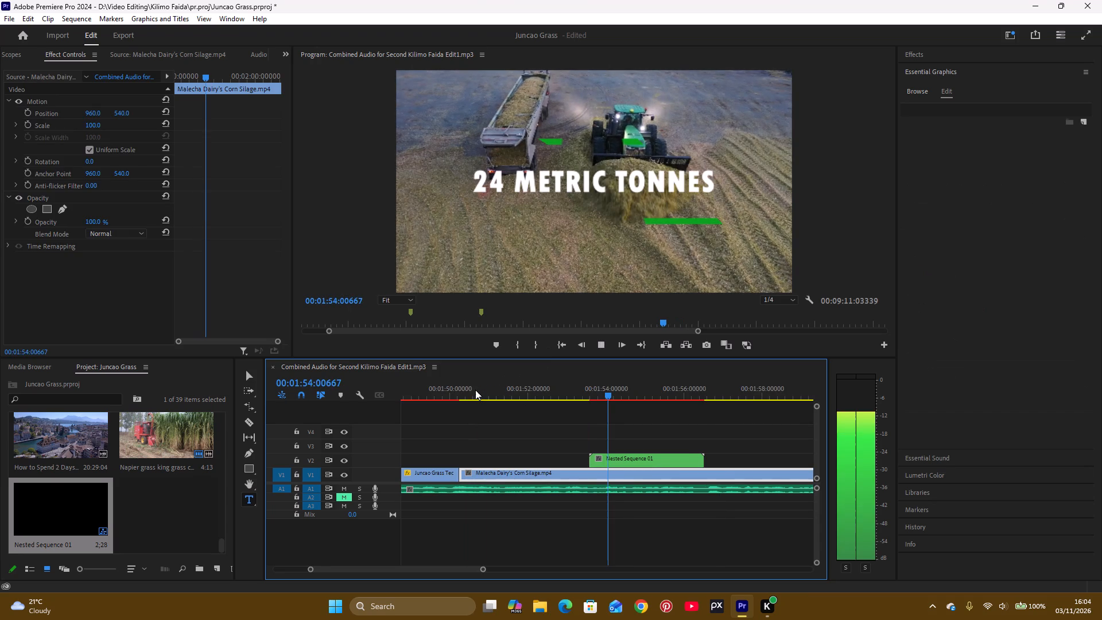
key("space")
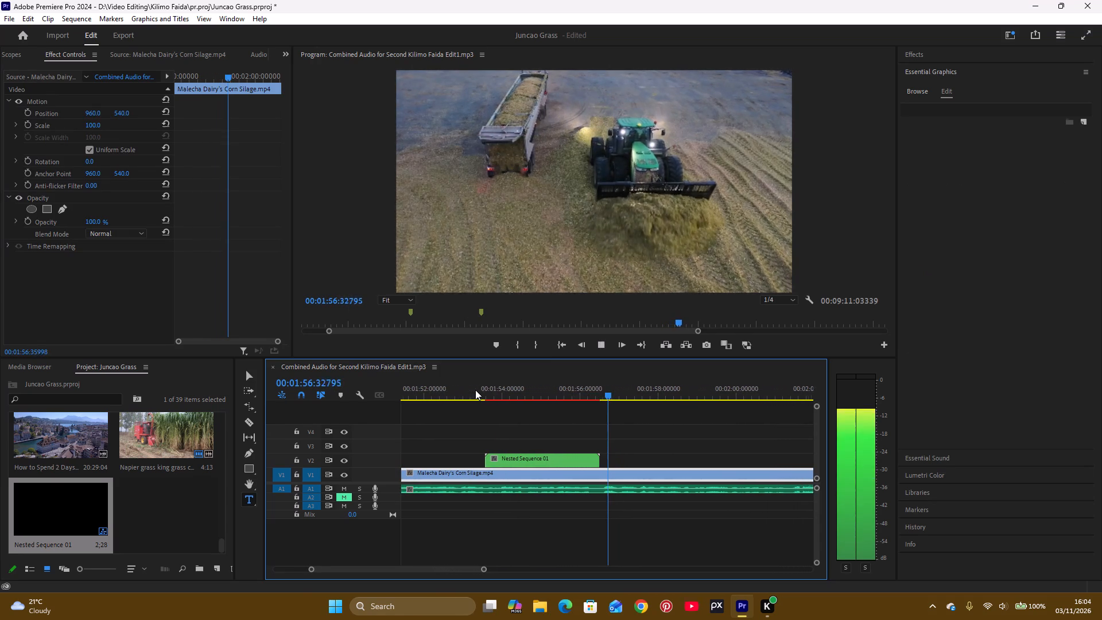
Split the Malecha Dairy's Corn Silage clip on V1 at the nested title sequence's end and start.
key("c")
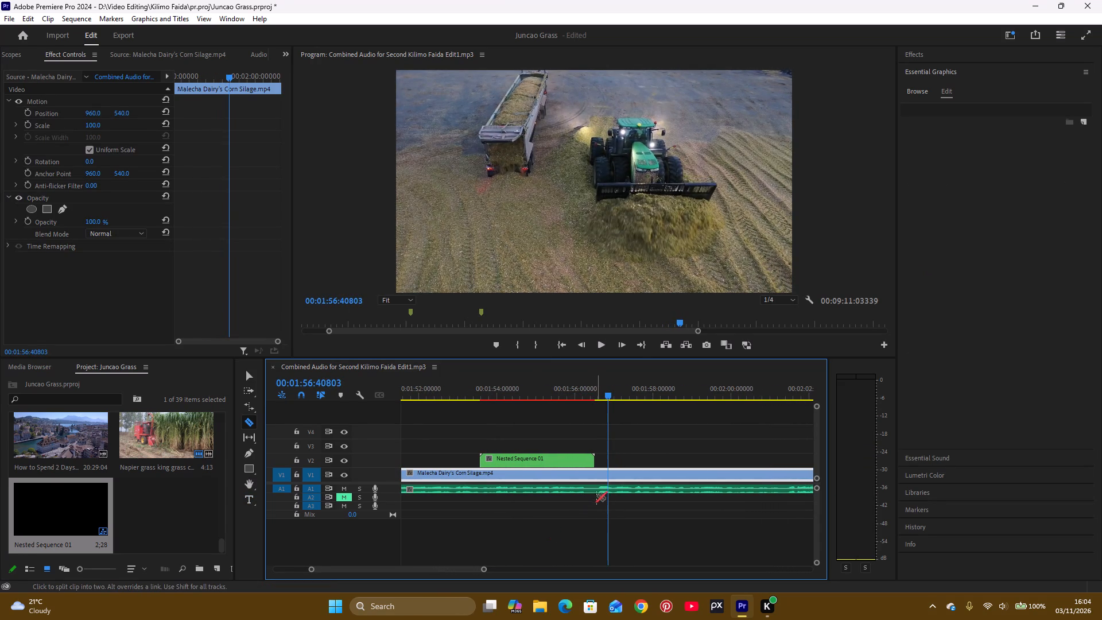
left_click(594, 476)
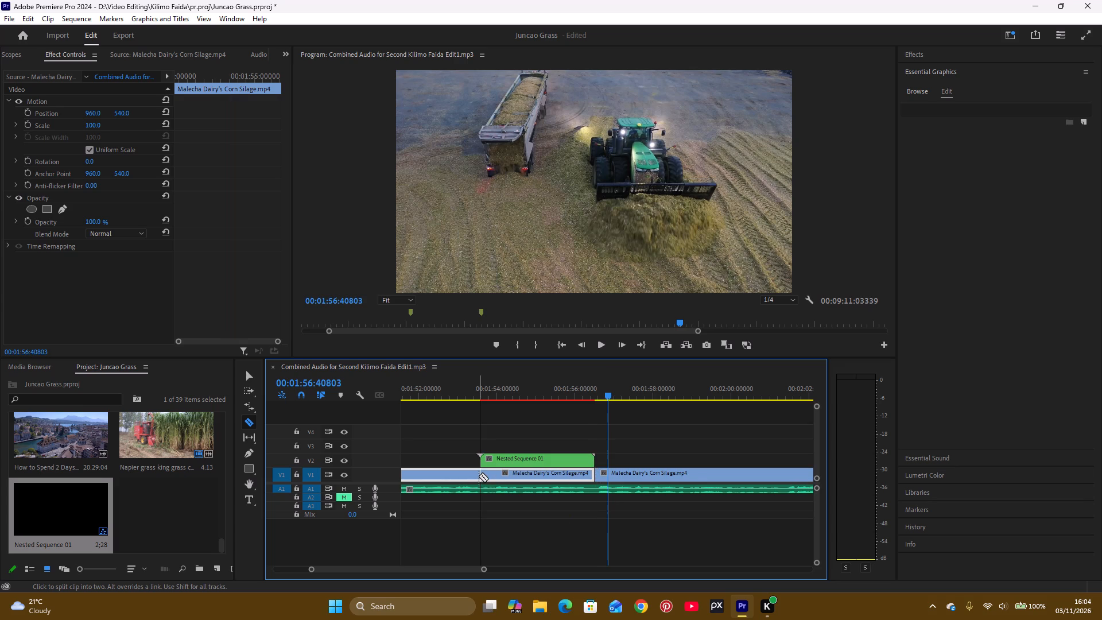
left_click(479, 476)
key("v")
Reduce the opacity of the V1 silage section beneath the nested titles to 50% and play back the darkened passage.
left_click(534, 474)
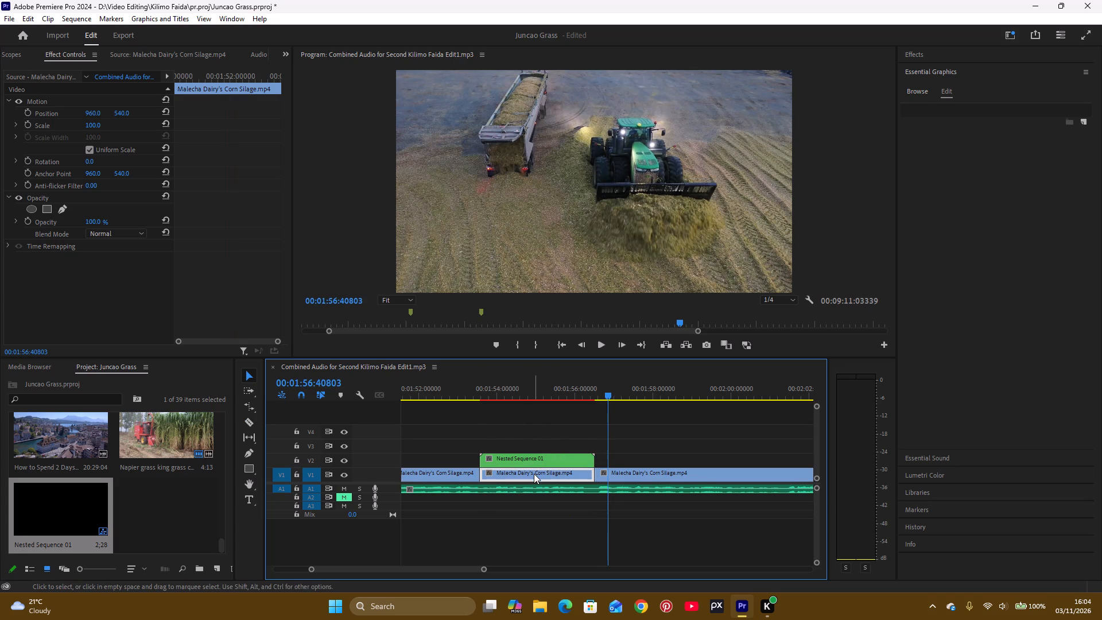
left_click_drag(102, 224, 91, 227)
left_click(549, 390)
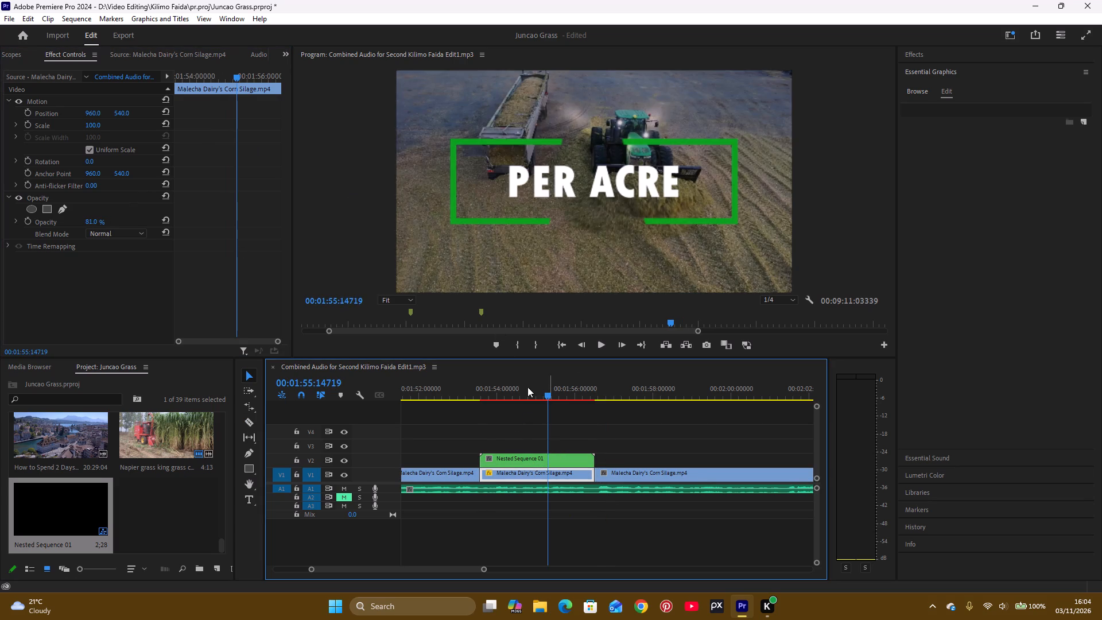
left_click_drag(95, 221, 78, 228)
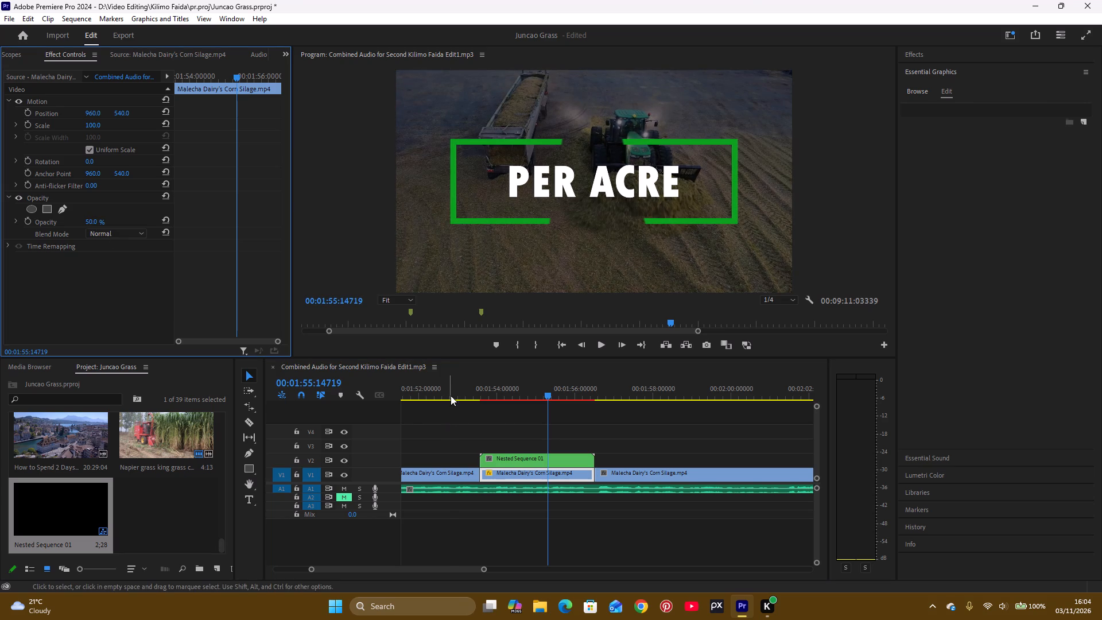
left_click(451, 392)
key("space")
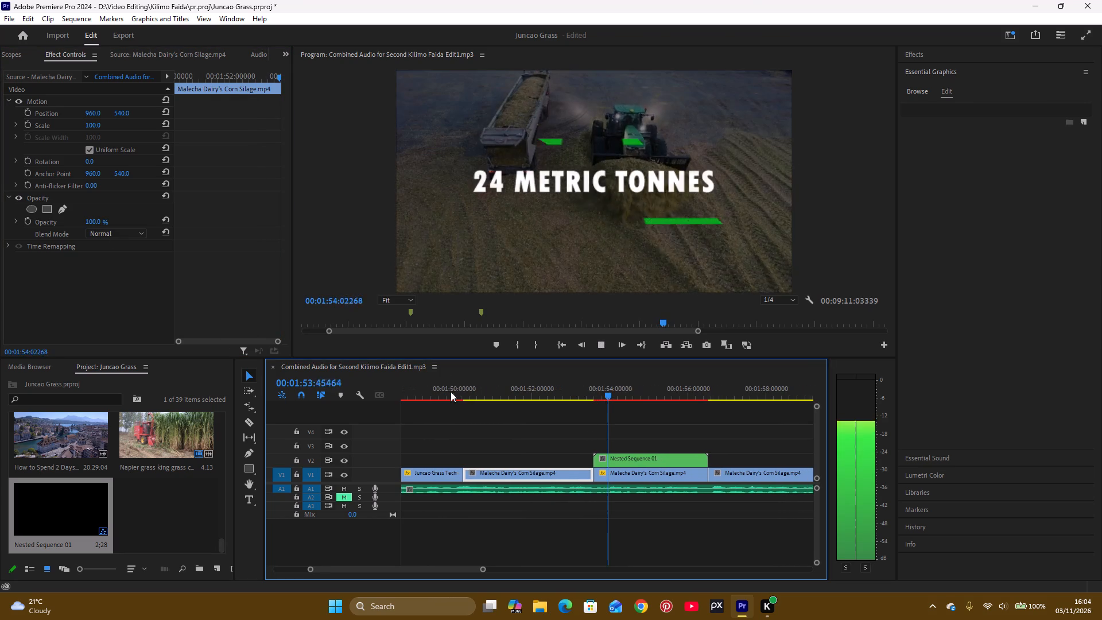
key("space")
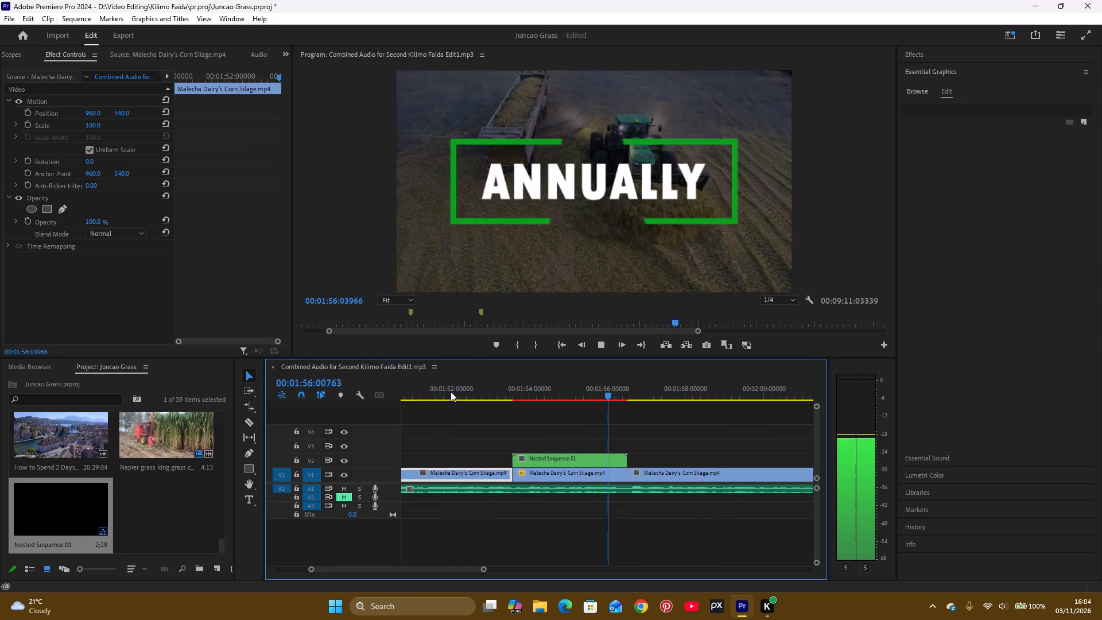
key("space")
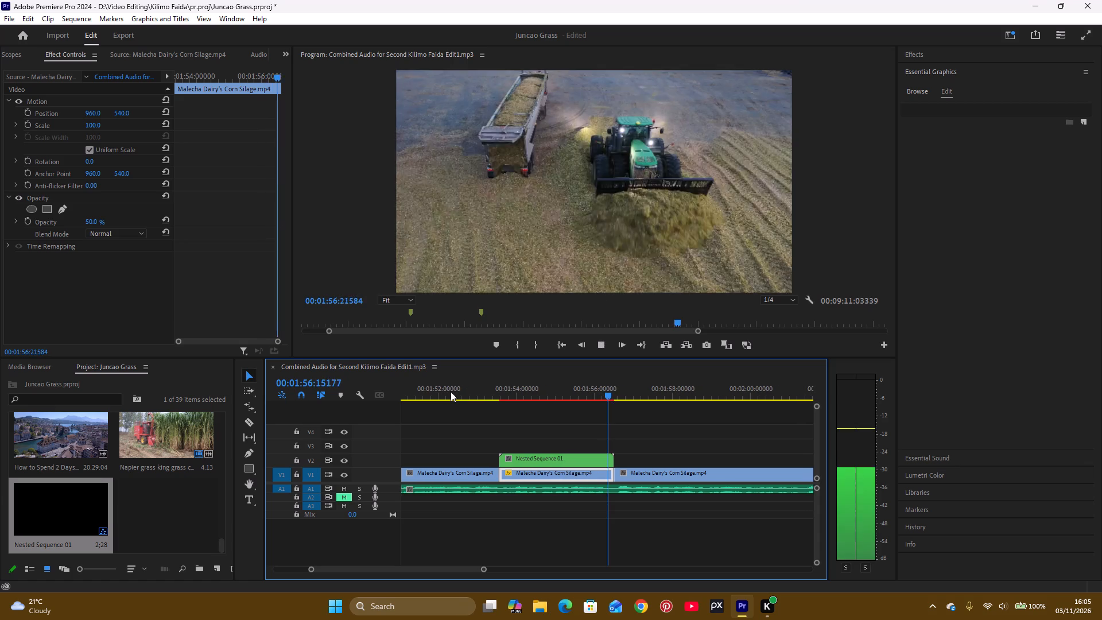
key("space")
Add a sequence marker at 00:01:54:19623 and resume playback from there.
left_click(519, 385)
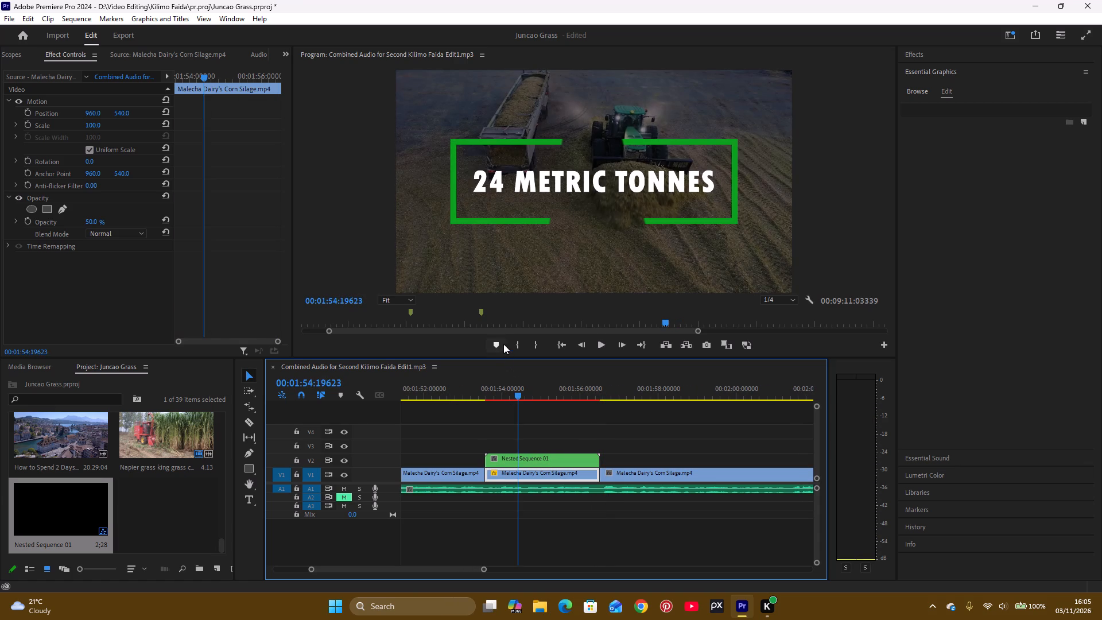
left_click(503, 344)
key("space")
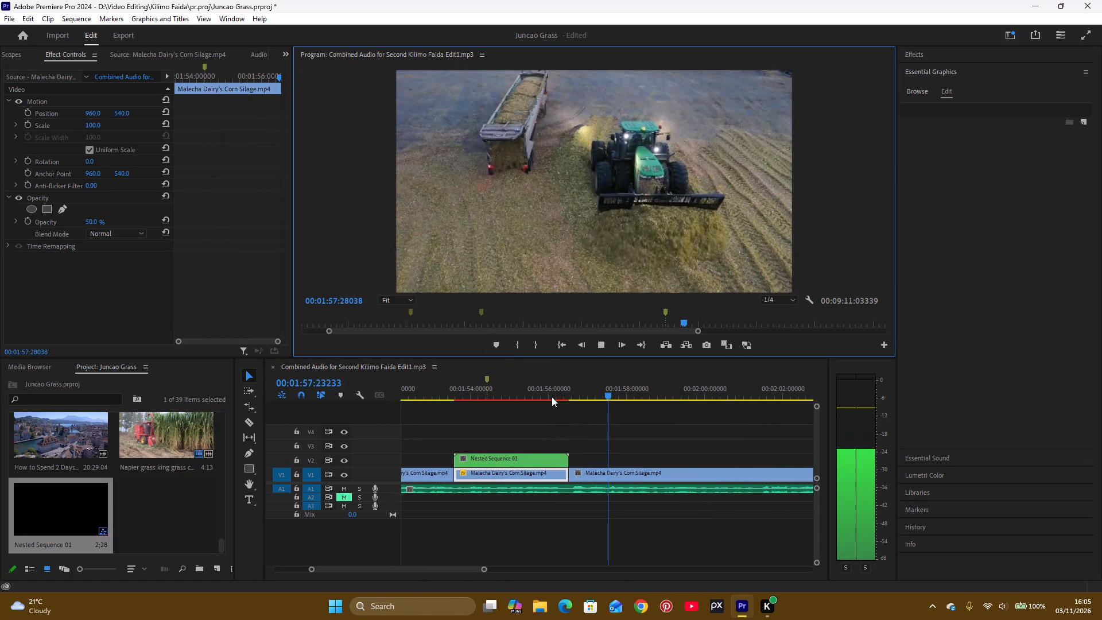
Play back the "ANNUALLY" title passage and the Malecha Dairy's Corn Silage footage that follows it on V1.
key("space")
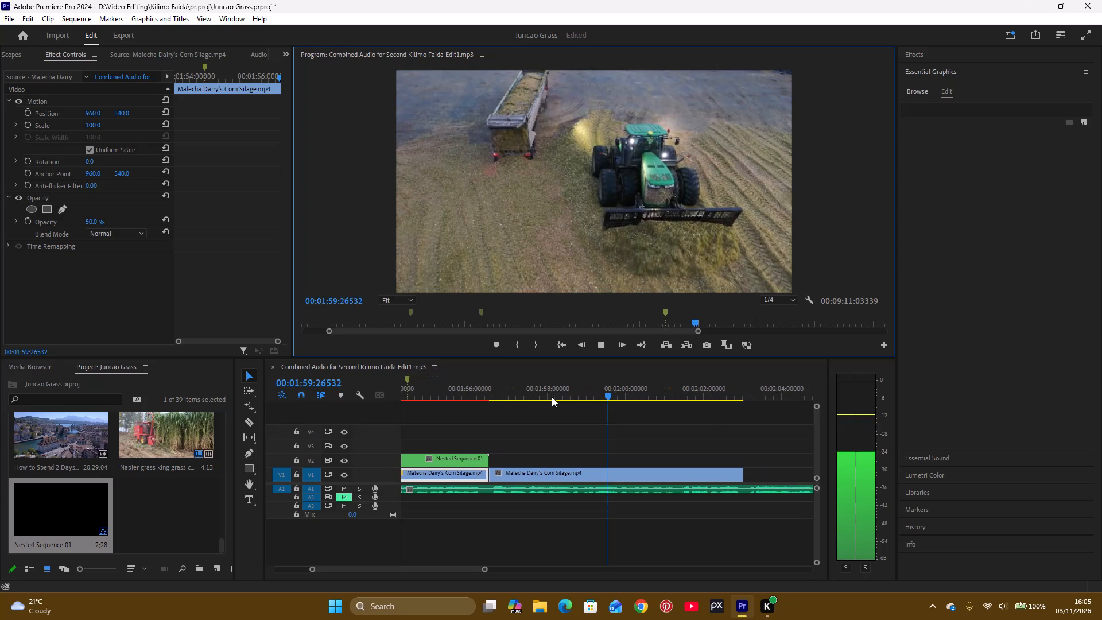
left_click(498, 387)
key("space")
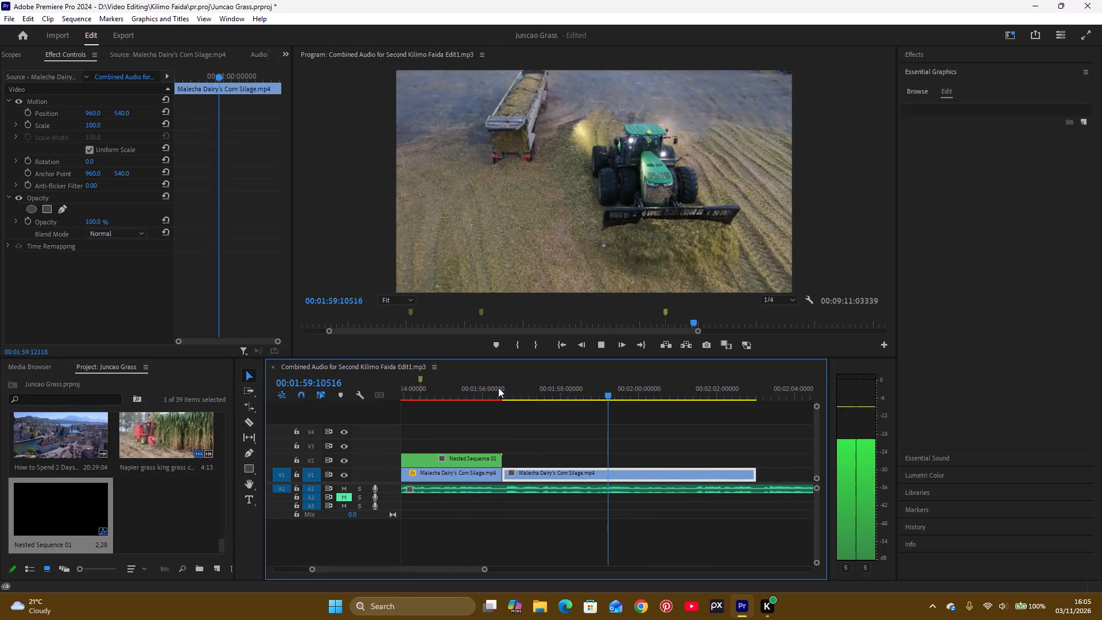
key("space")
left_click(492, 393)
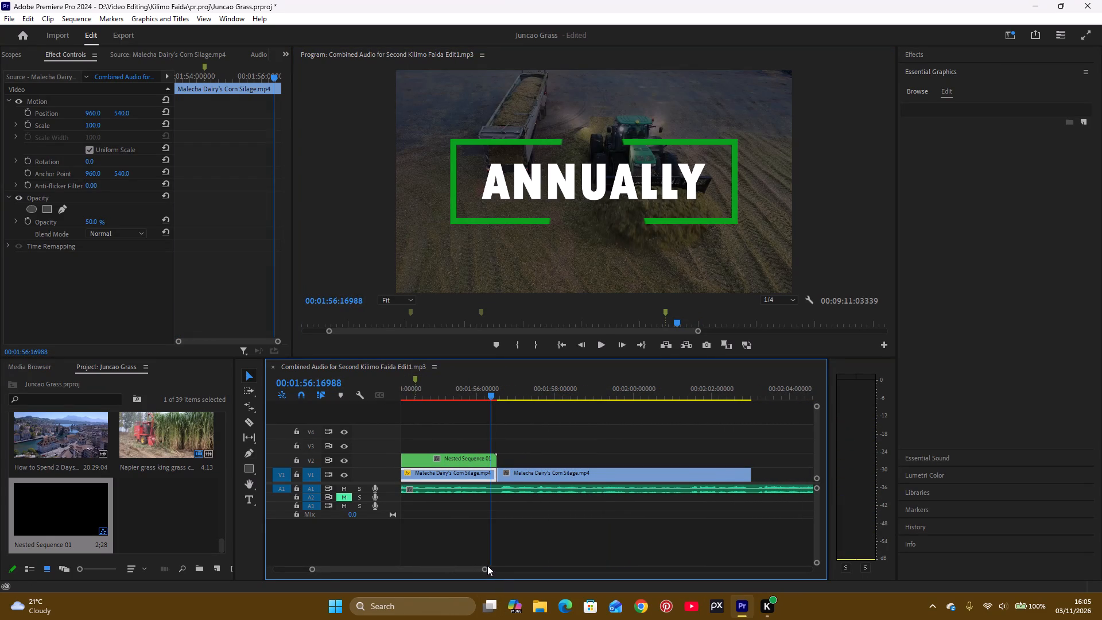
left_click_drag(486, 565, 497, 567)
left_click_drag(484, 571, 514, 572)
left_click(543, 392)
key("space")
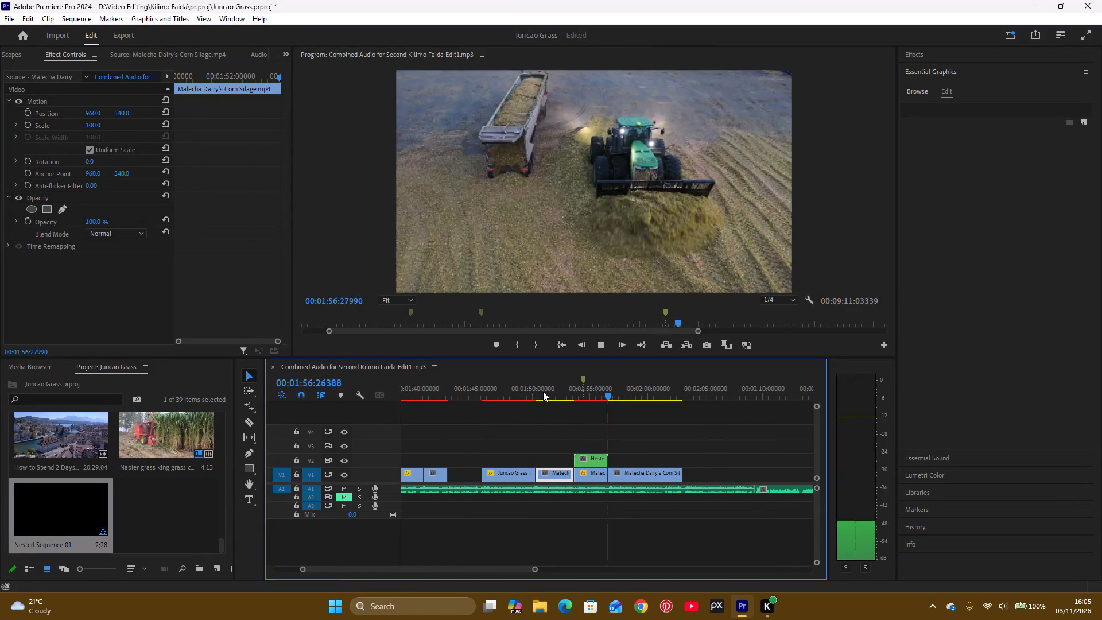
key("space")
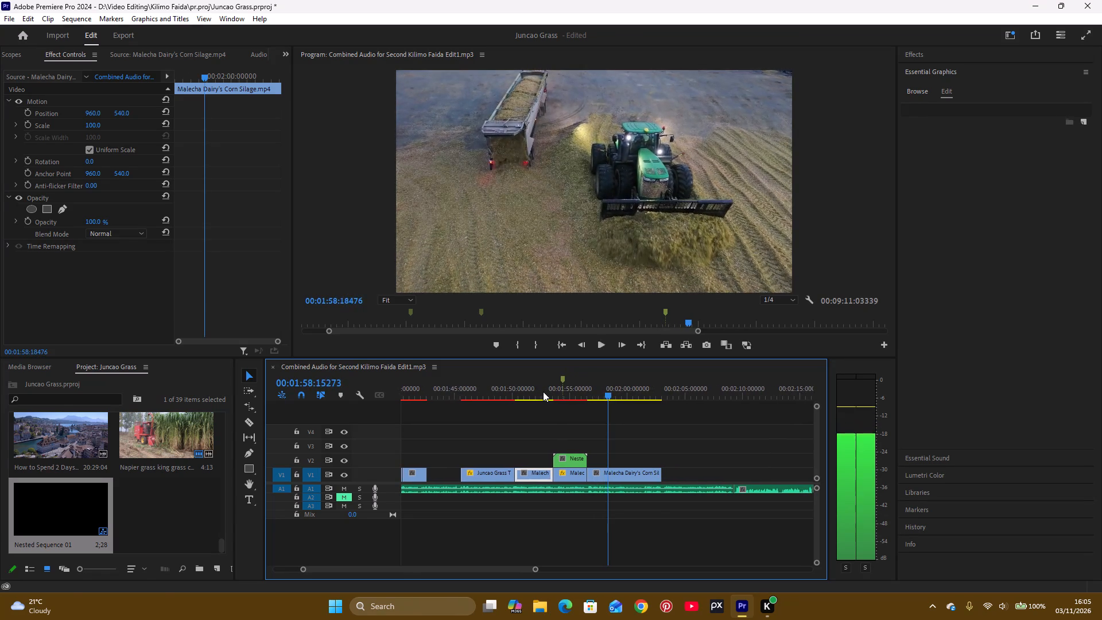
key("space")
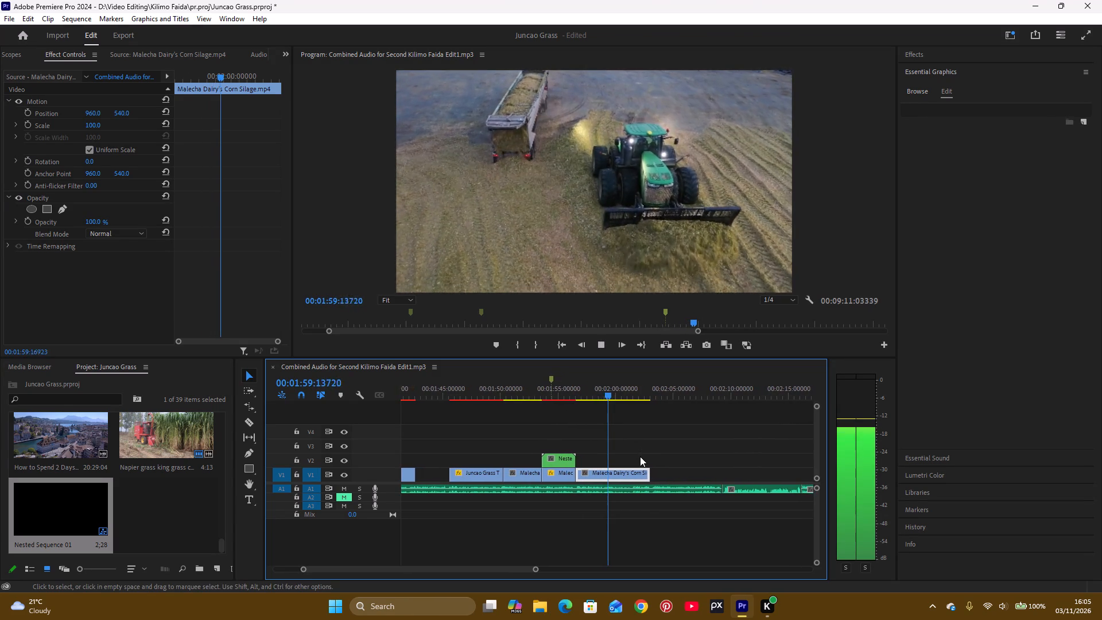
Trim the end of the last Malecha Dairy's Corn Silage clip on V1 back to 00:02:01:17019.
key("space")
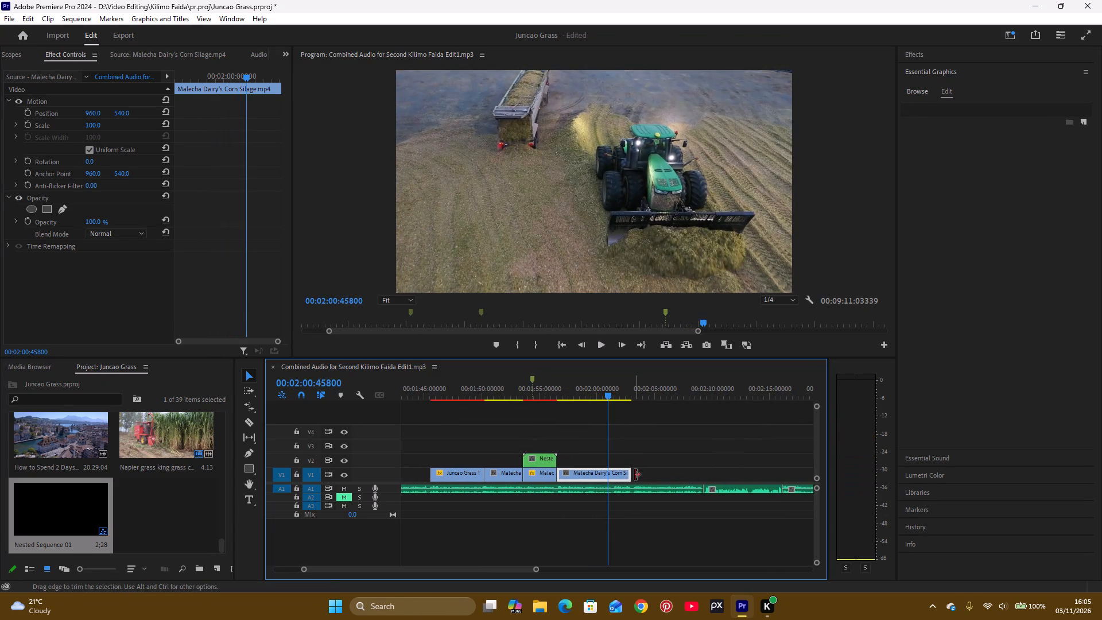
key("space")
key("space")
left_click_drag(623, 475, 622, 475)
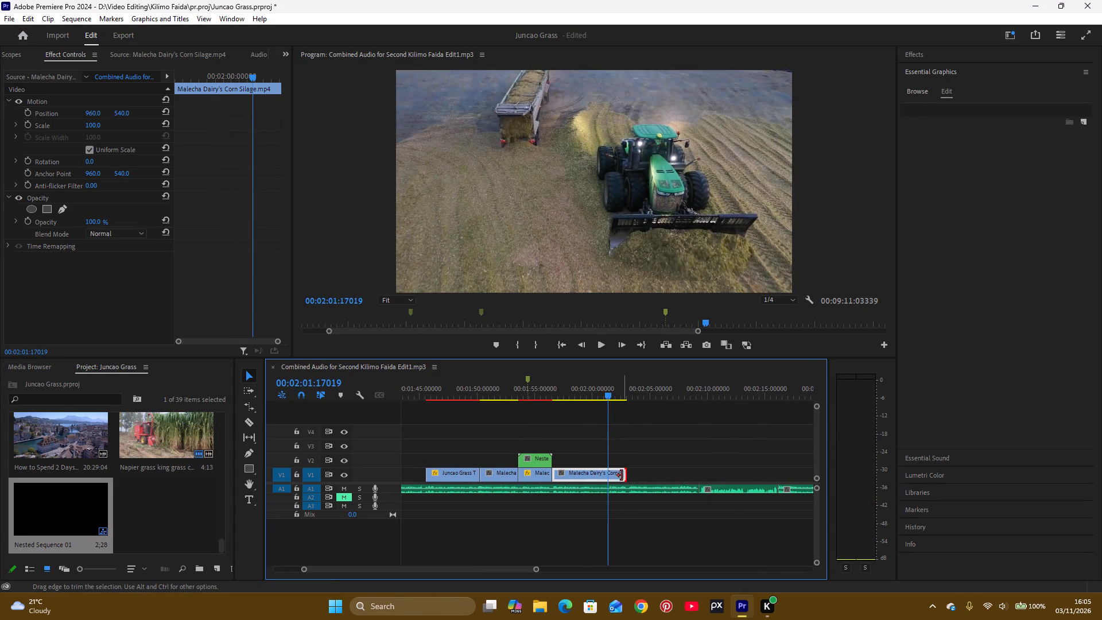
left_click_drag(622, 475, 603, 485)
Play the narration past the trimmed silage clip and look through the project's footage for a suitable next clip.
key("space")
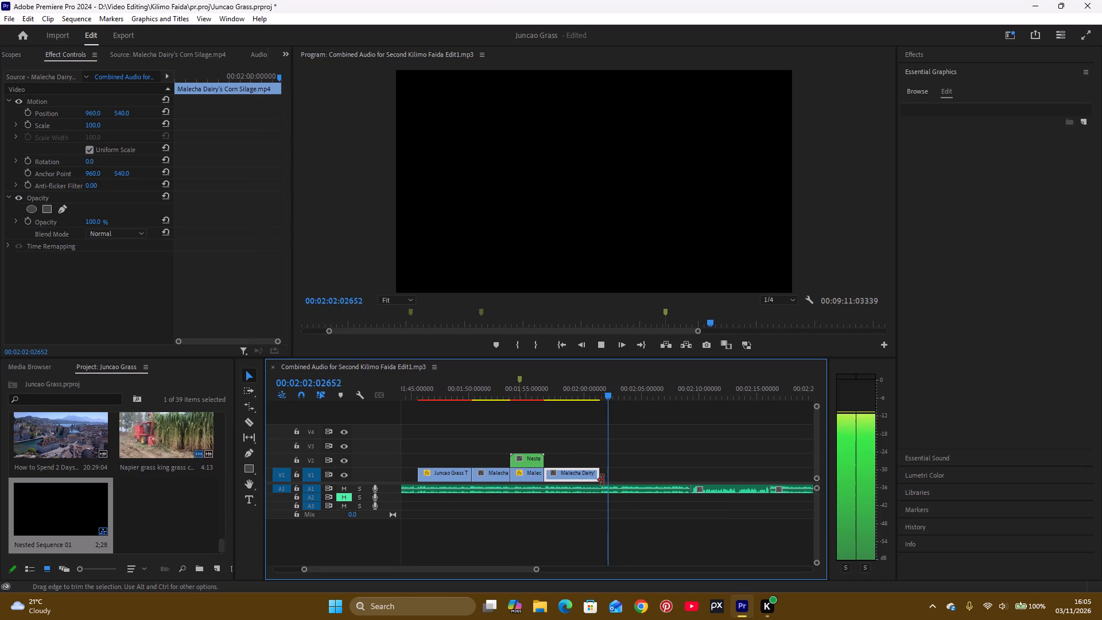
key("space")
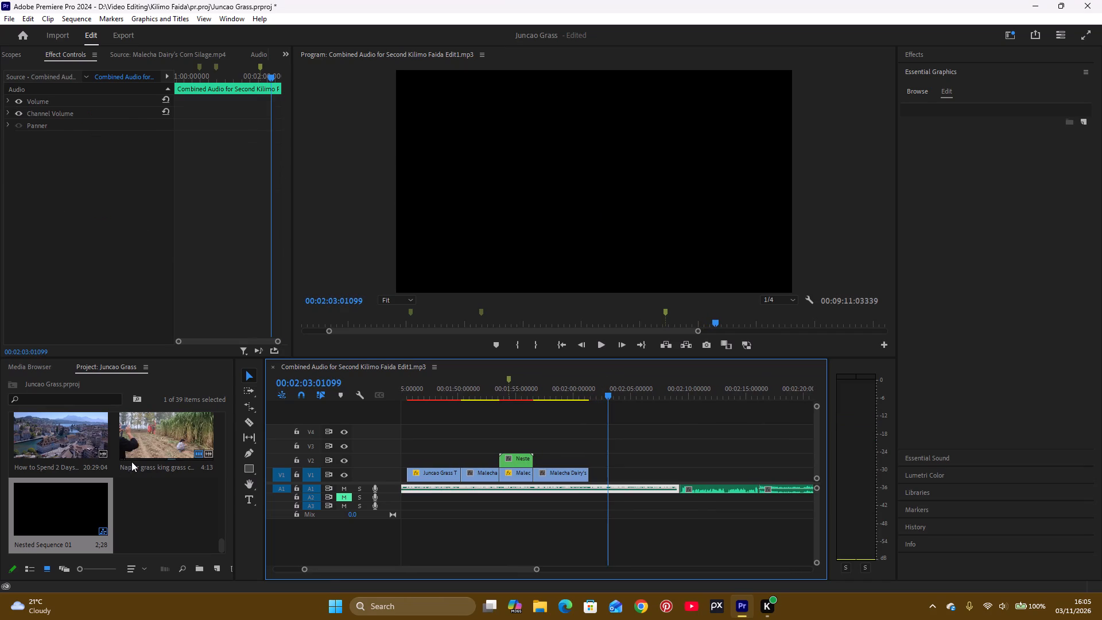
scroll(115, 462, "up", 1)
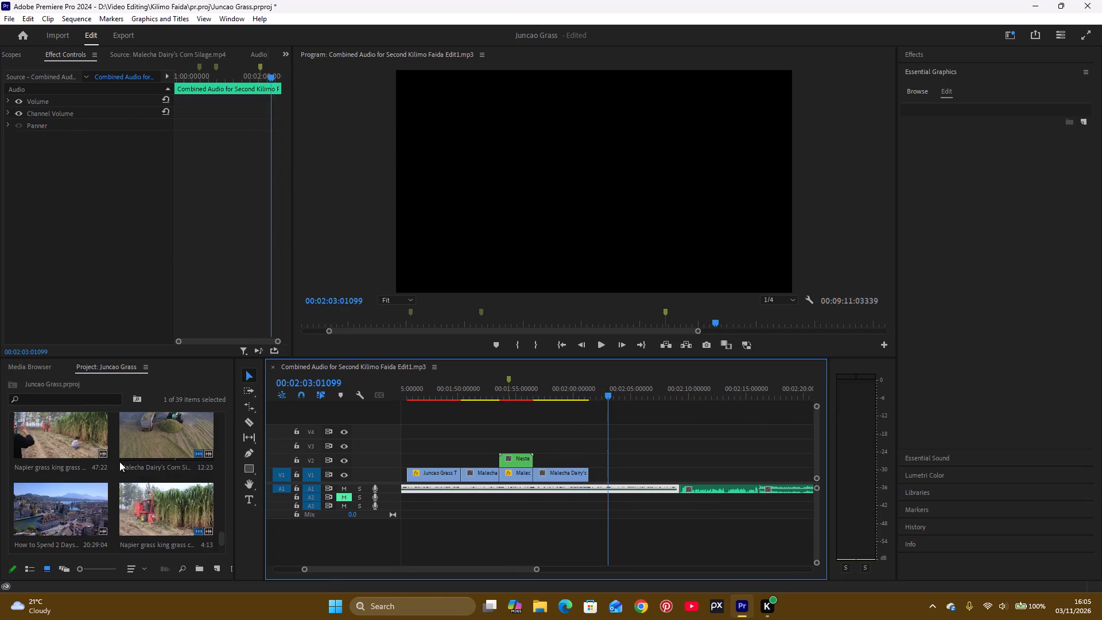
key("space")
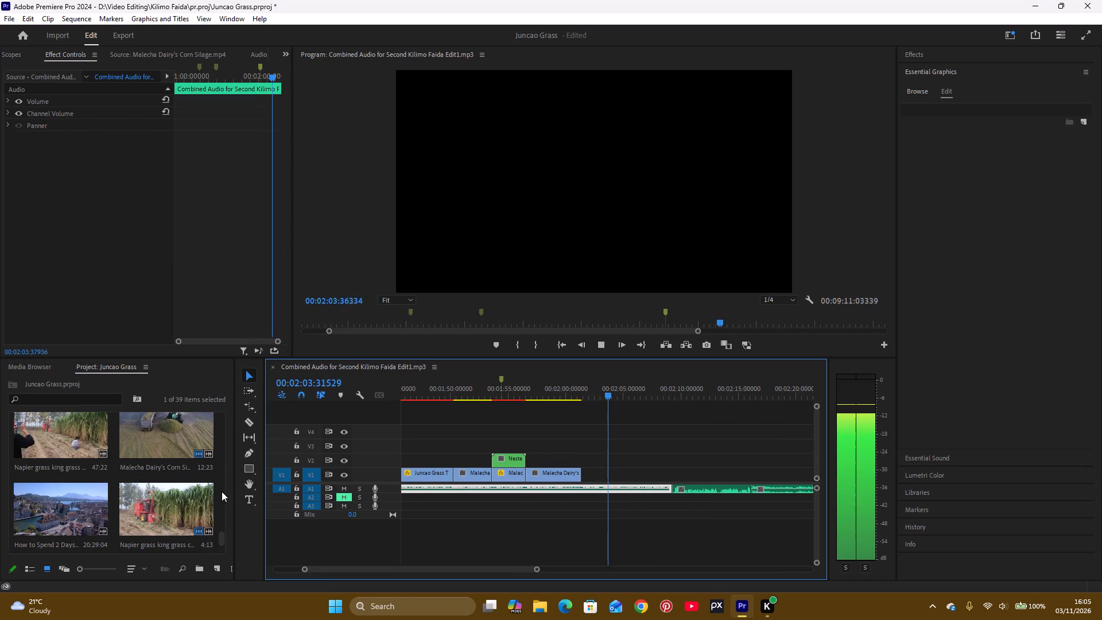
key("space")
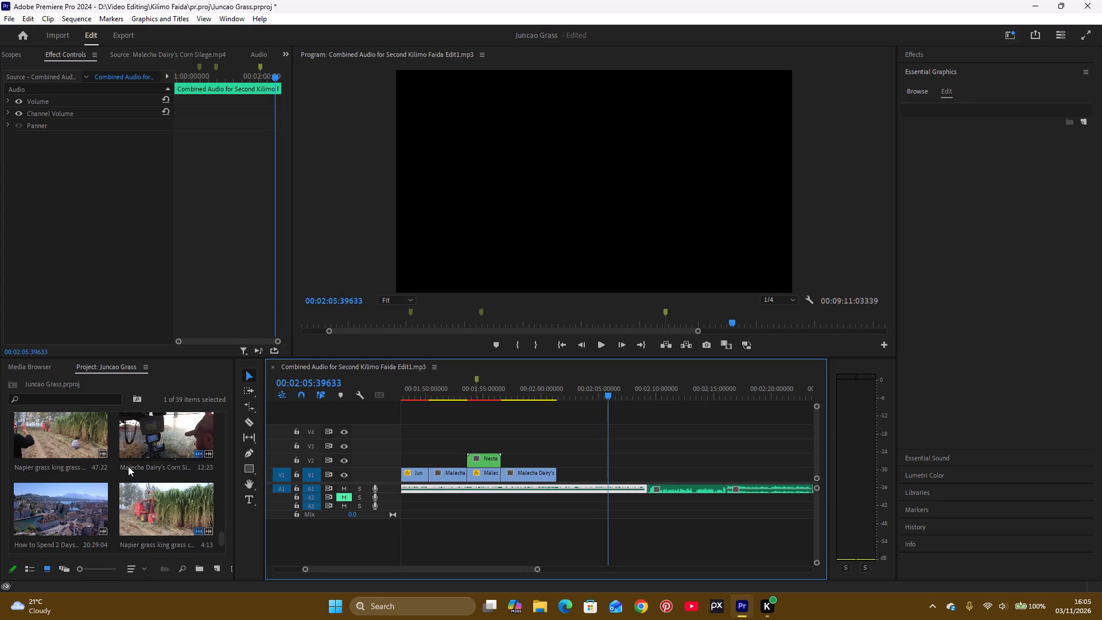
scroll(129, 466, "up", 1)
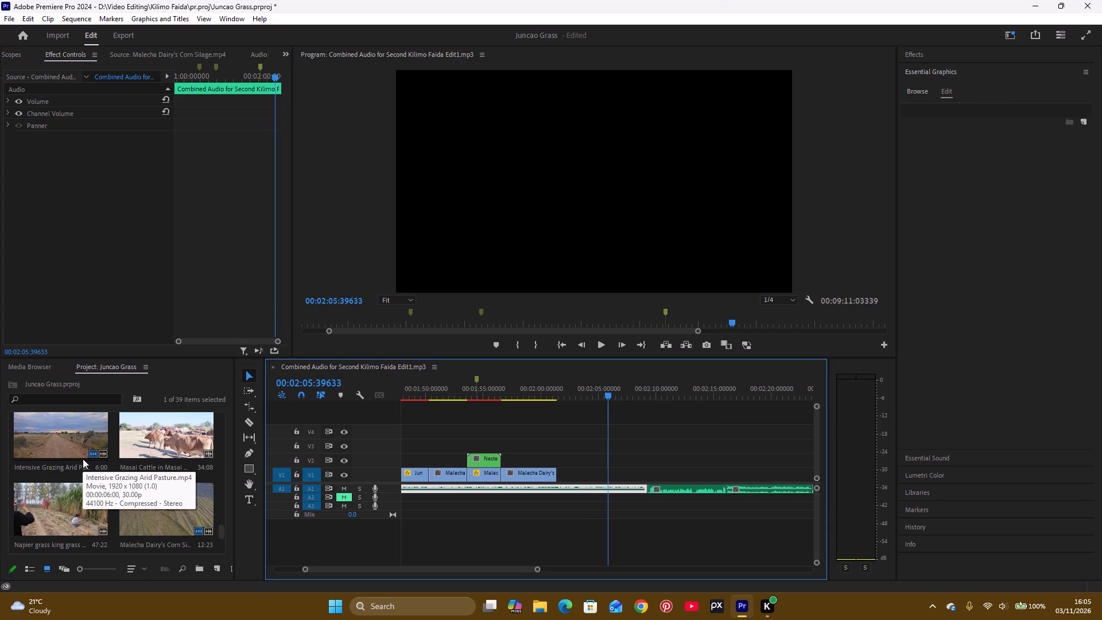
scroll(135, 452, "up", 1)
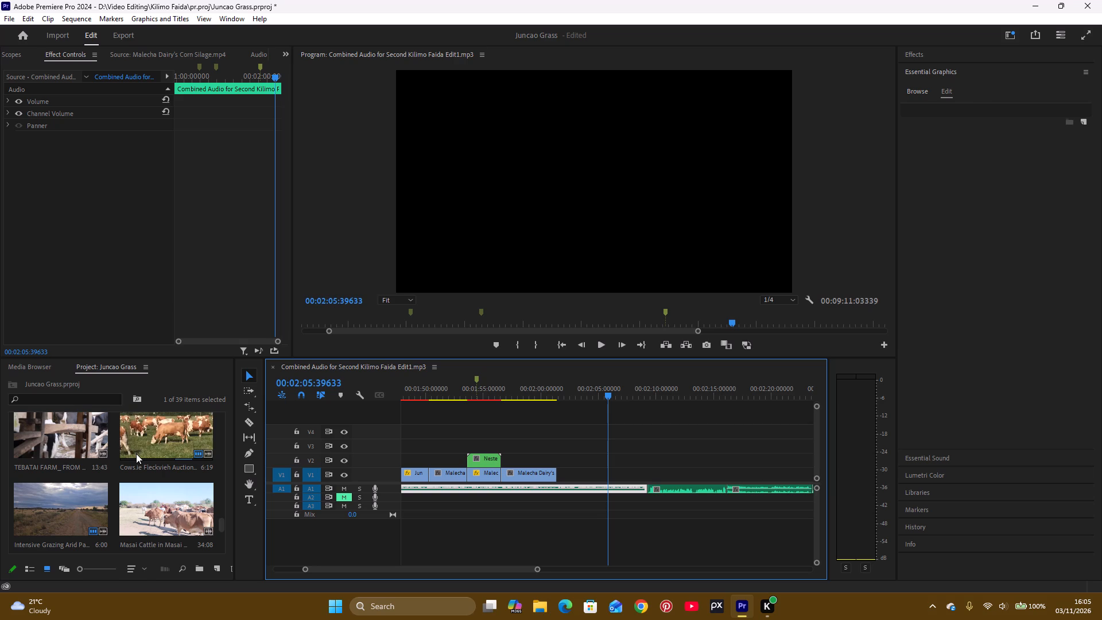
scroll(135, 458, "up", 2)
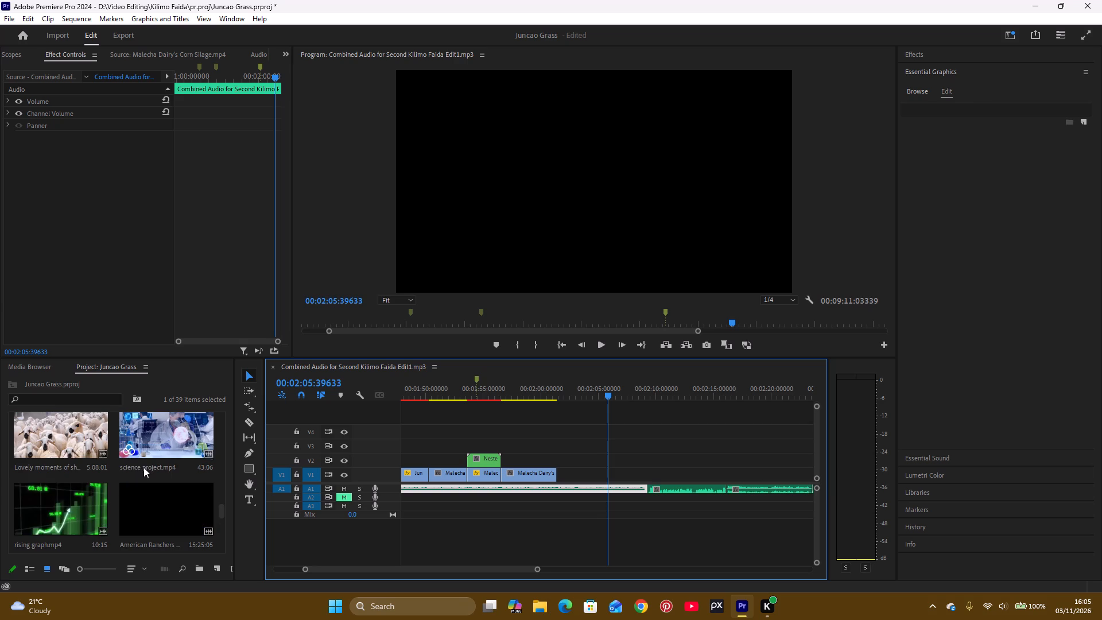
Open the American Ranchers Raise 30,1 Million Beef Cattle source clip and scan it for usable cattle footage.
double_click(149, 495)
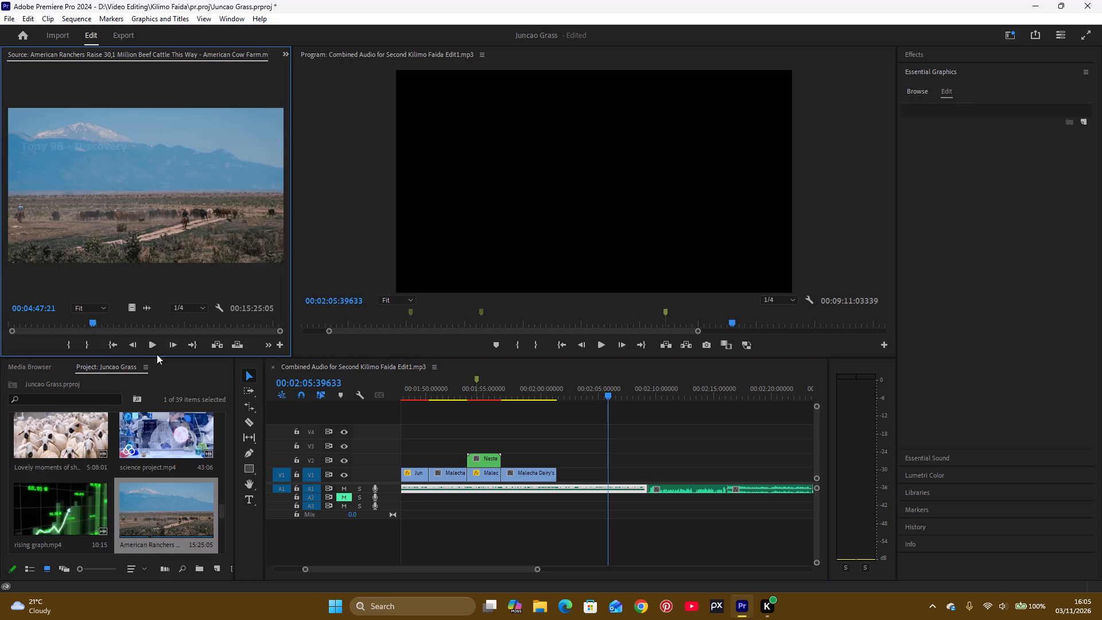
left_click_drag(93, 324, 151, 324)
left_click_drag(151, 324, 181, 334)
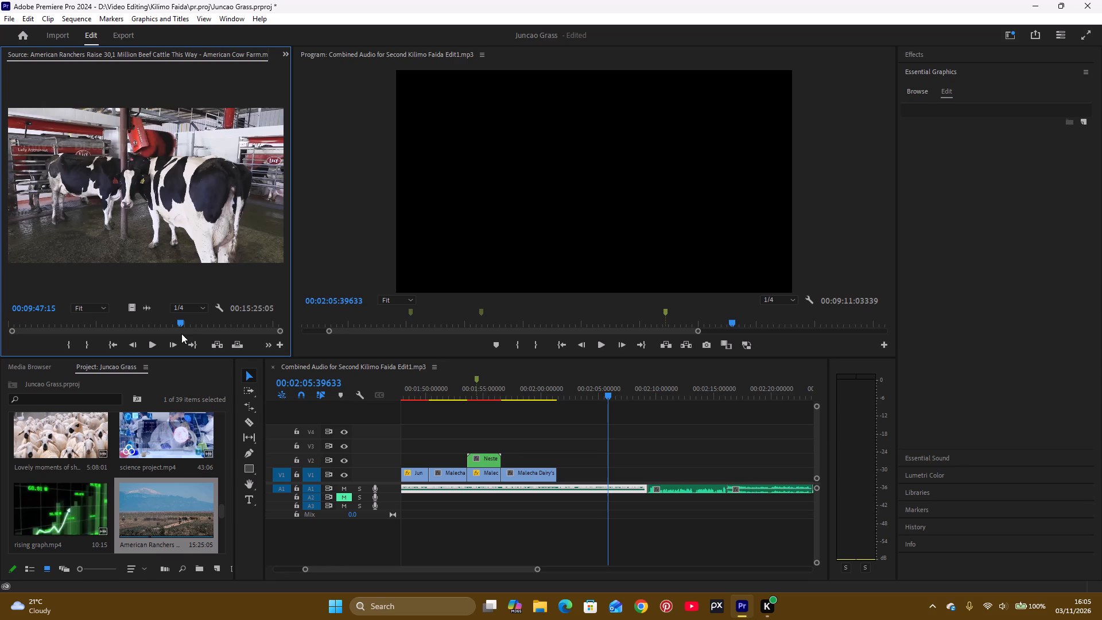
left_click_drag(181, 334, 184, 334)
left_click_drag(184, 334, 164, 332)
left_click(168, 320)
key("space")
left_click_drag(168, 320, 151, 323)
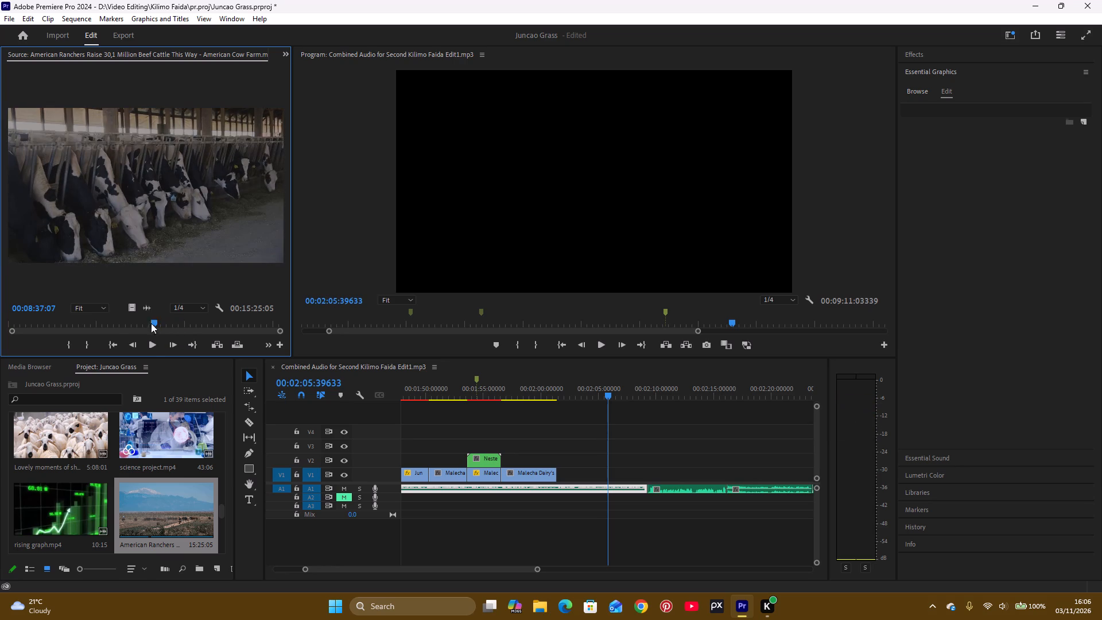
left_click_drag(151, 323, 9, 323)
key("space")
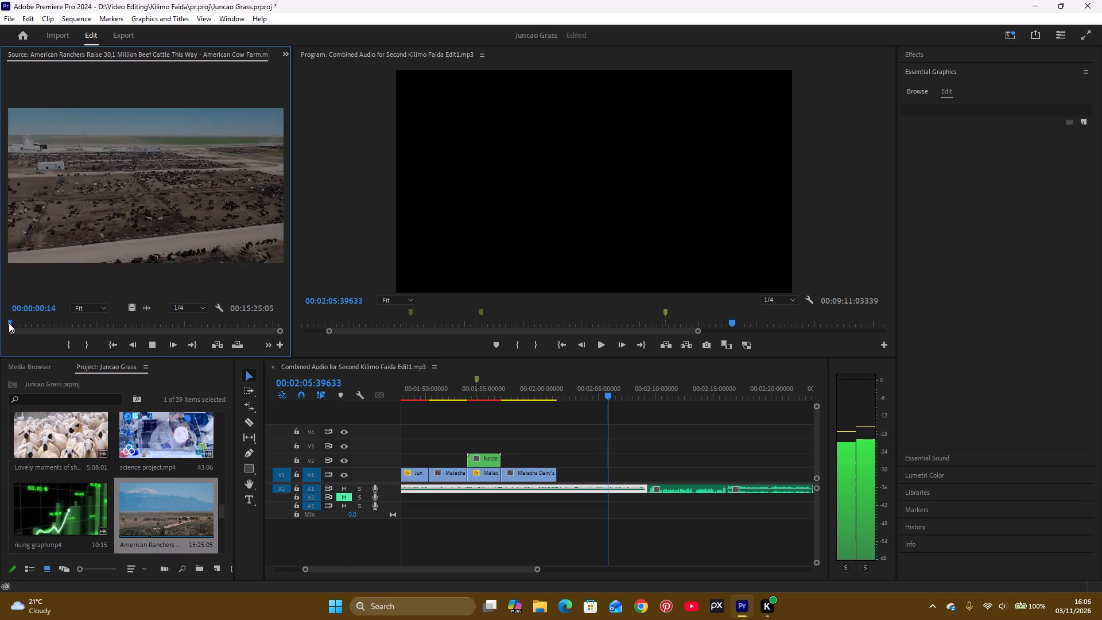
key("space")
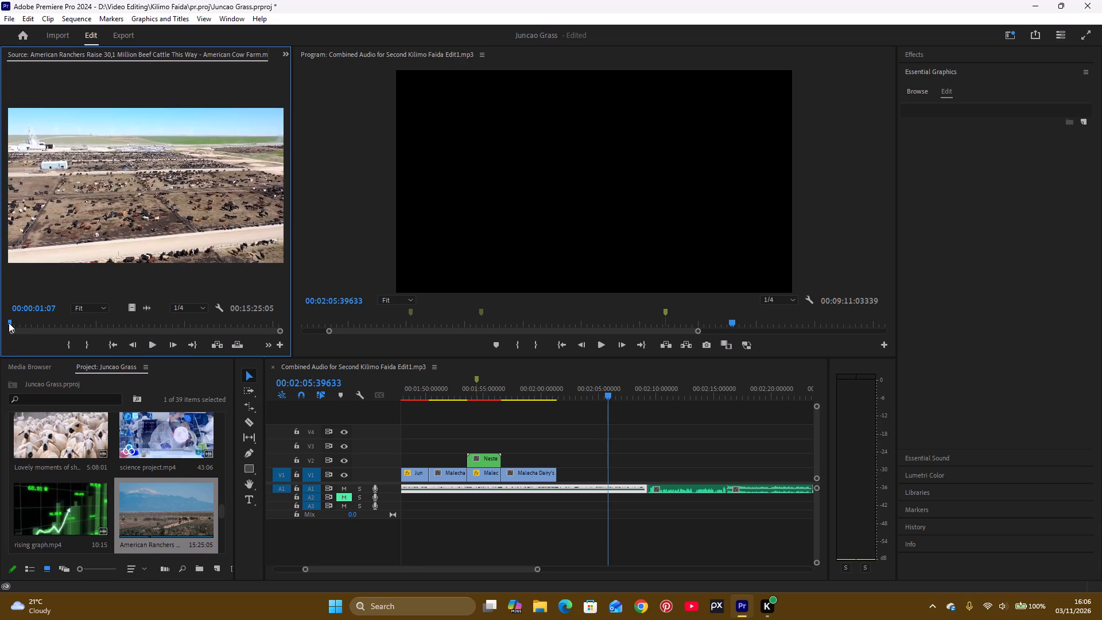
Mark the American Ranchers source clip with an In point at 00:00:00:00 and an Out point at 00:00:06:16.
left_click_drag(13, 321, 0, 325)
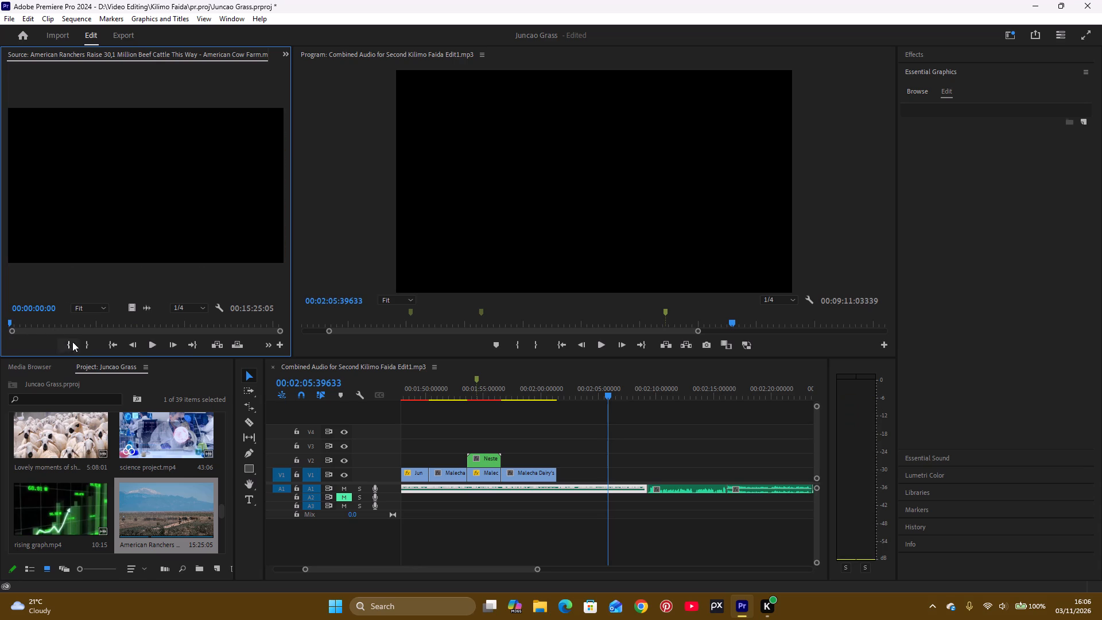
left_click(73, 343)
key("space")
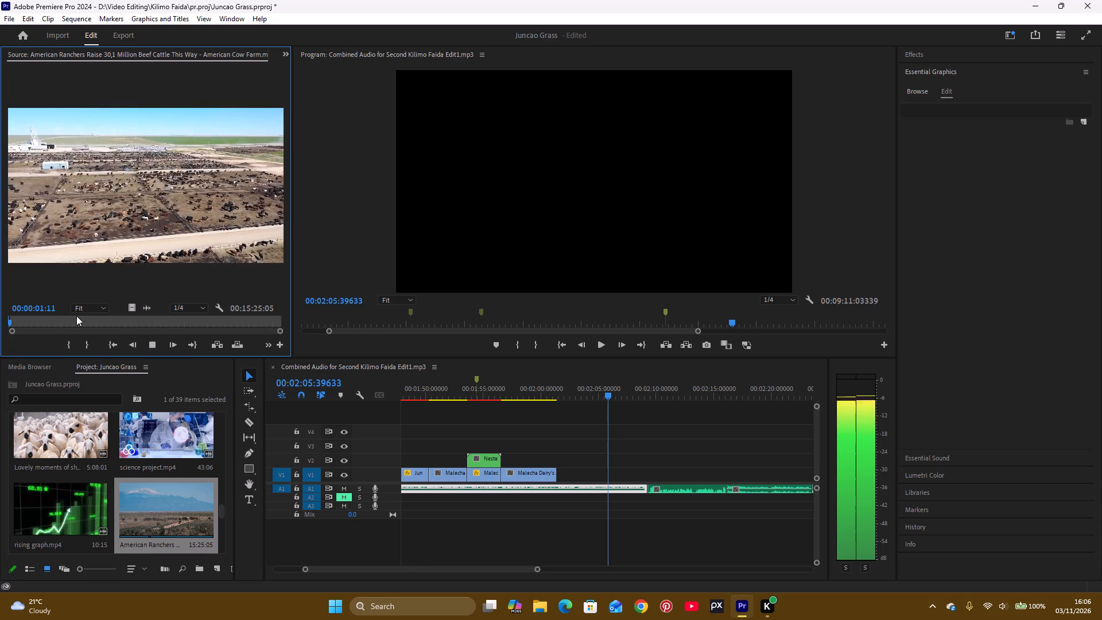
key("space")
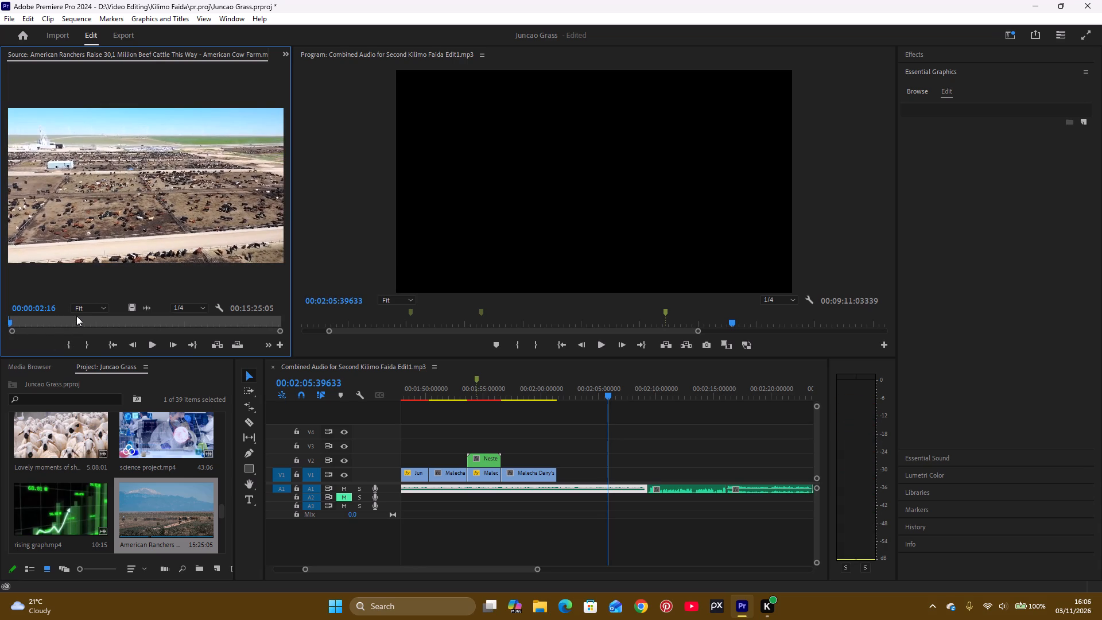
key("space")
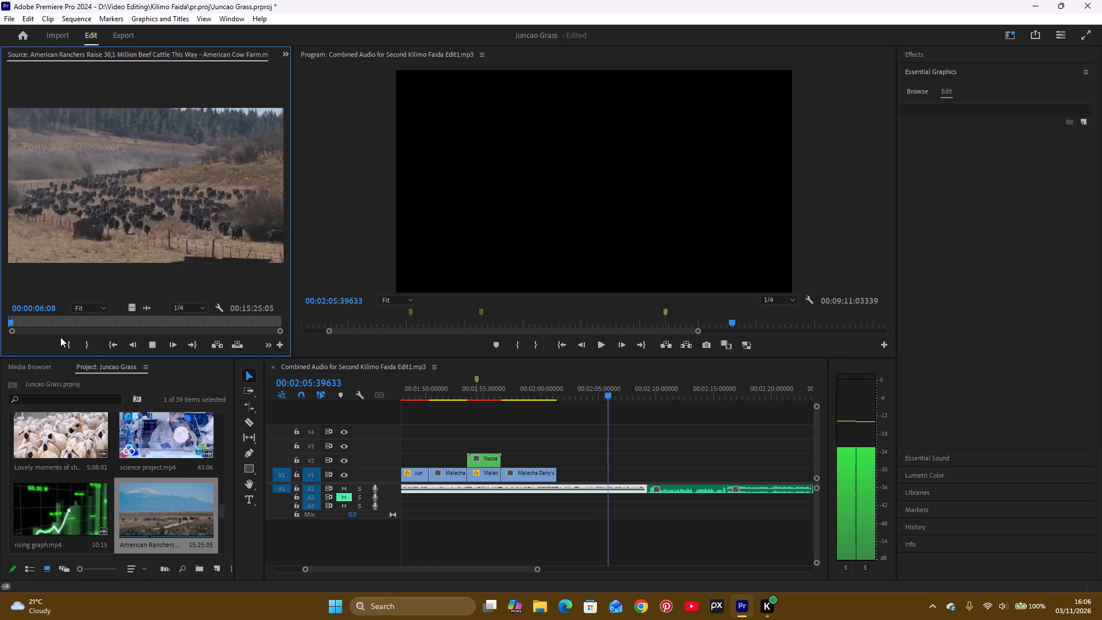
key("space")
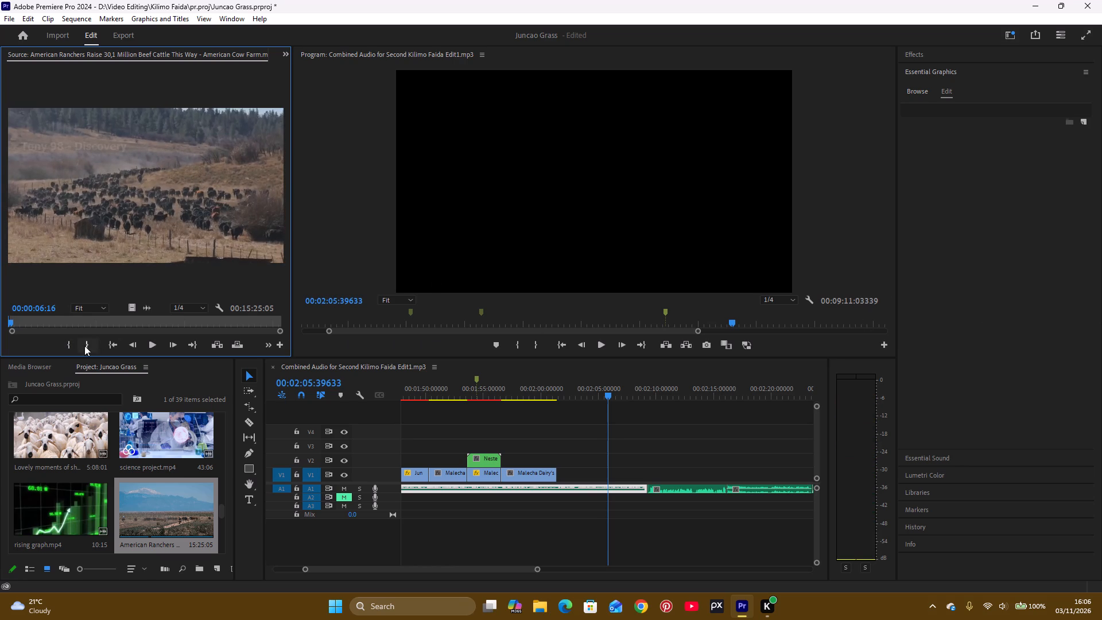
left_click(84, 346)
Place only the video of the marked American Ranchers section on V1 directly after the silage clip and play back the join.
left_click_drag(130, 308, 492, 414)
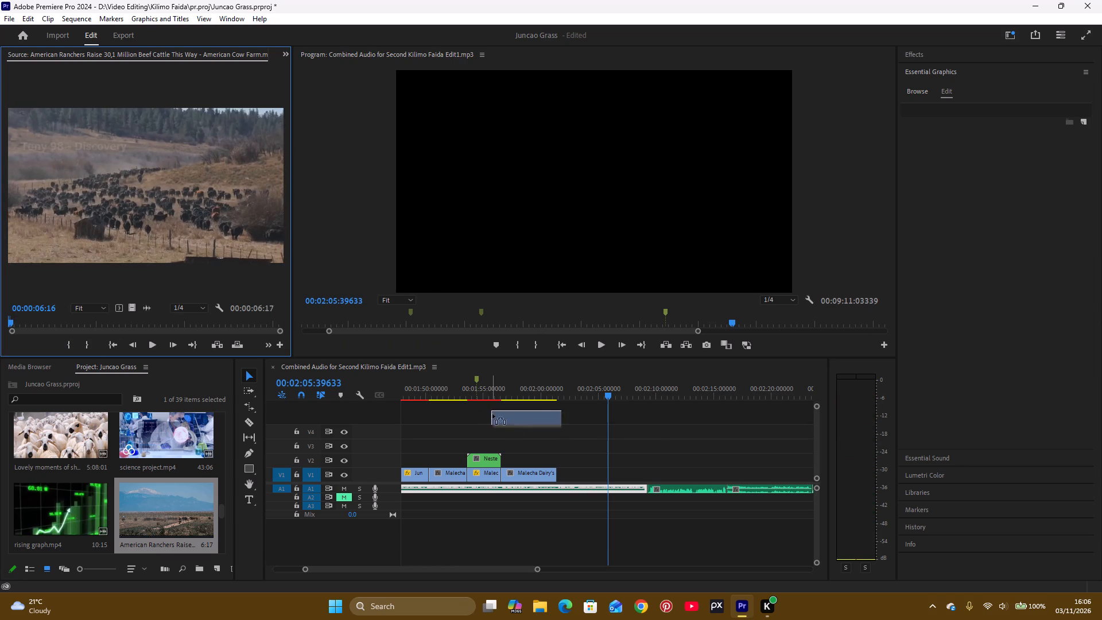
left_click_drag(492, 414, 558, 482)
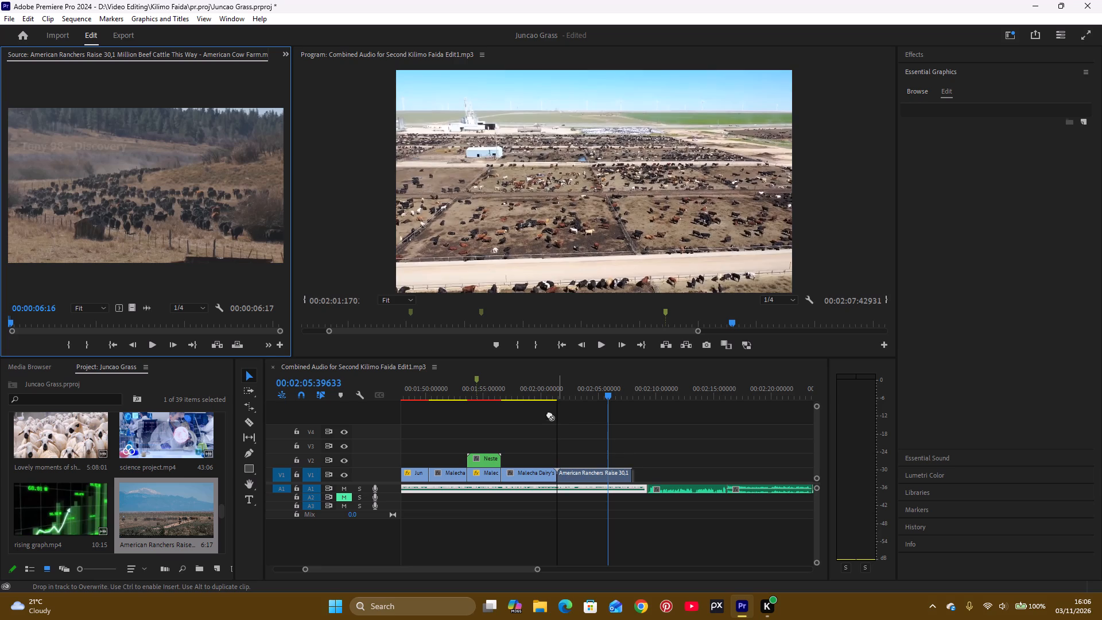
left_click(552, 386)
key("space")
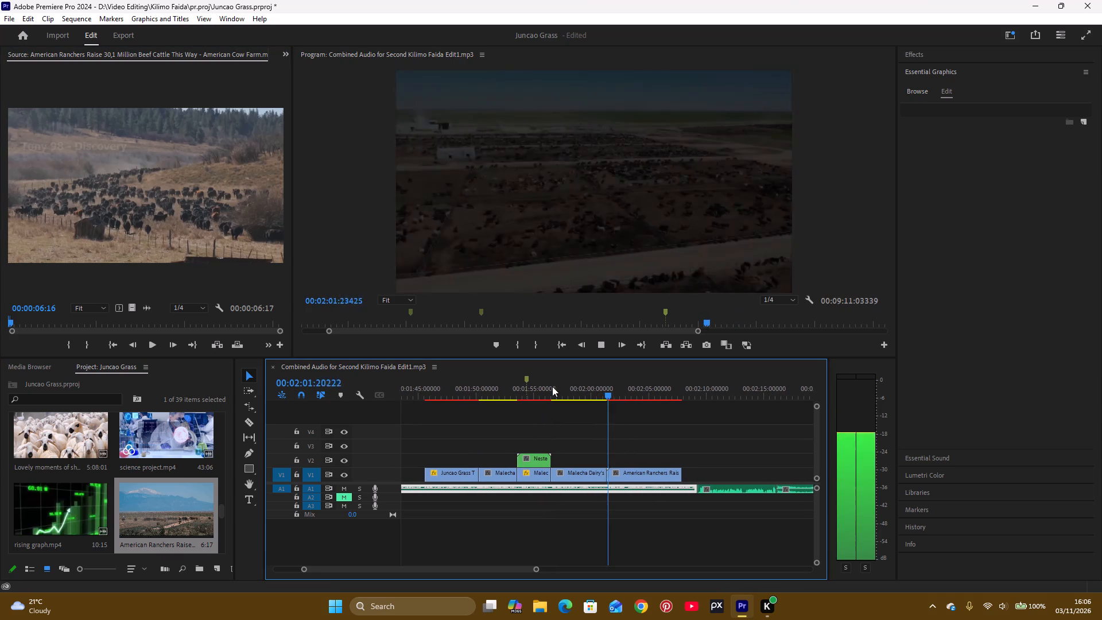
key("space")
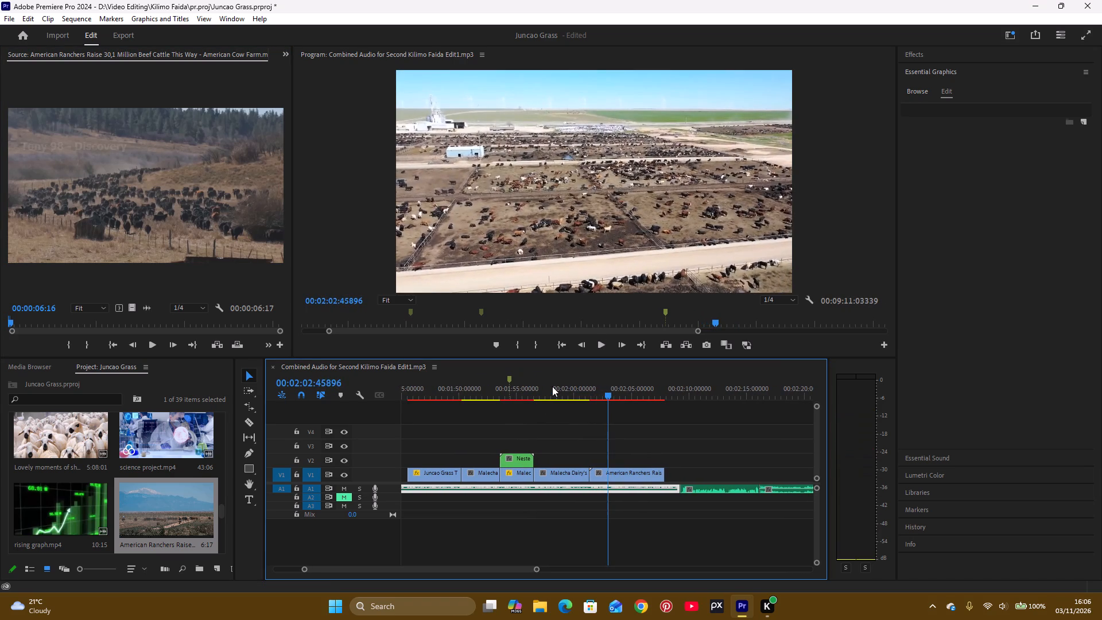
left_click(584, 391)
key("space")
key("space")
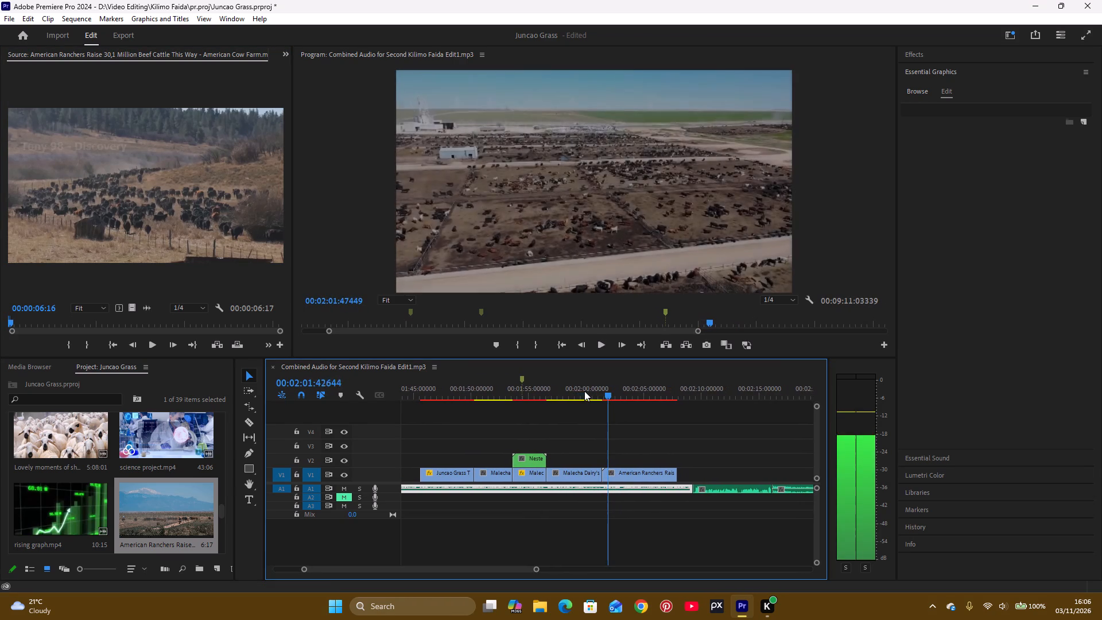
Add a Film Dissolve between the silage and American Ranchers clips on V1 and align it Center at Cut.
left_click(922, 95)
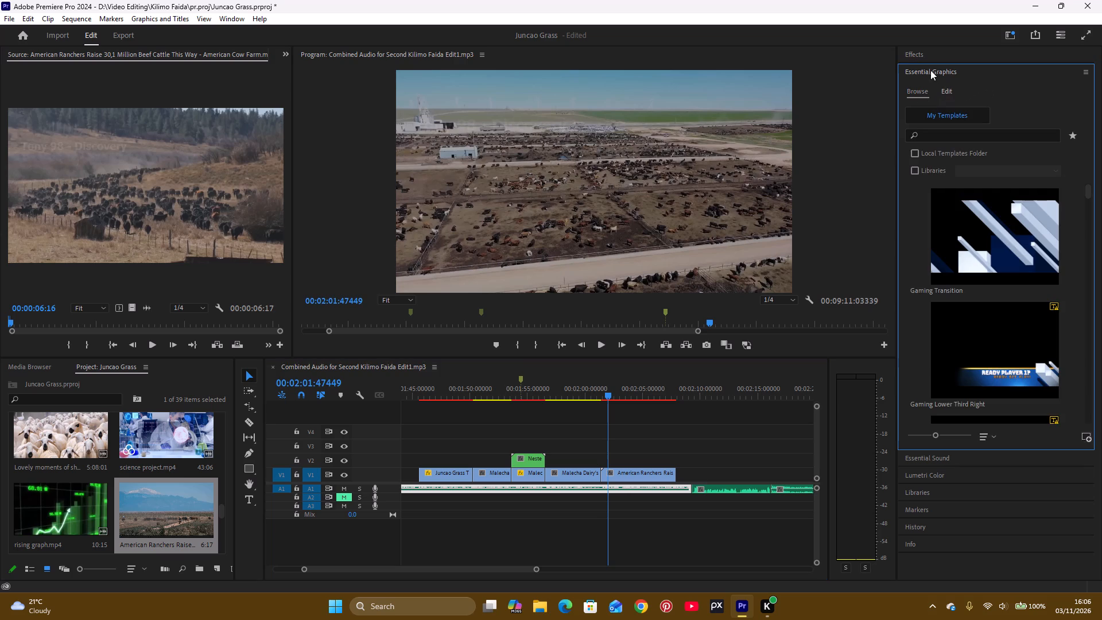
left_click(926, 61)
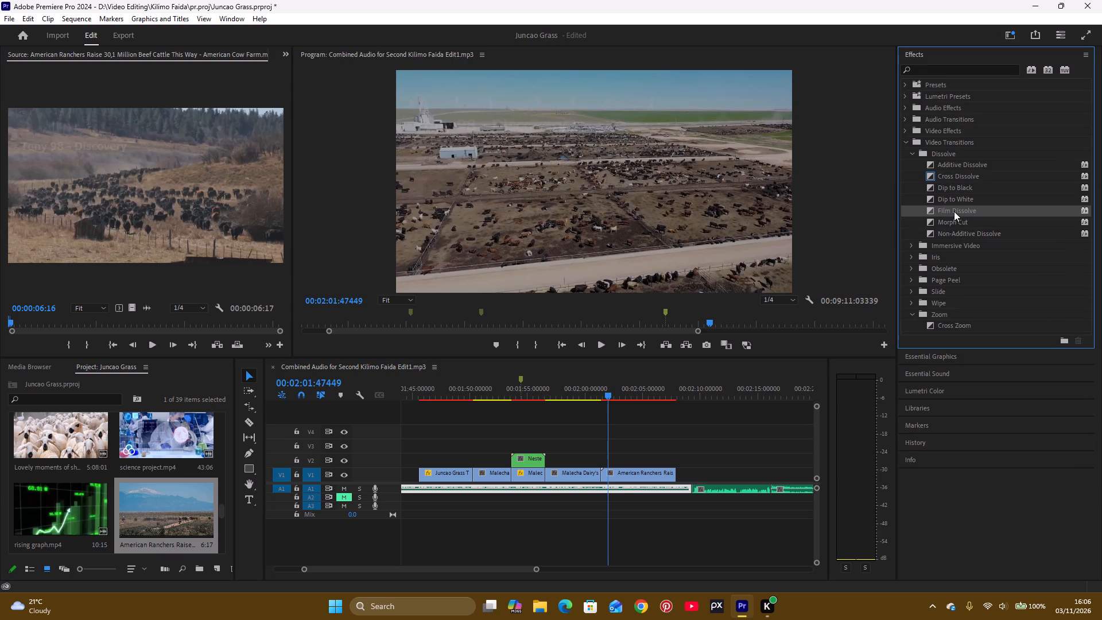
left_click_drag(954, 211, 600, 472)
left_click_drag(600, 472, 599, 473)
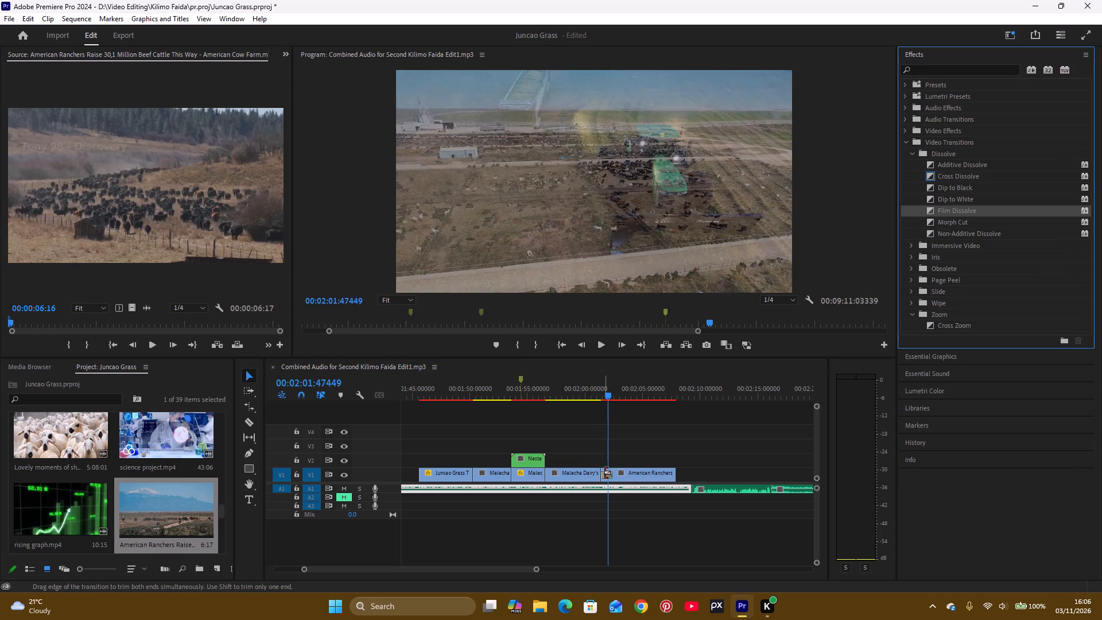
left_click(605, 475)
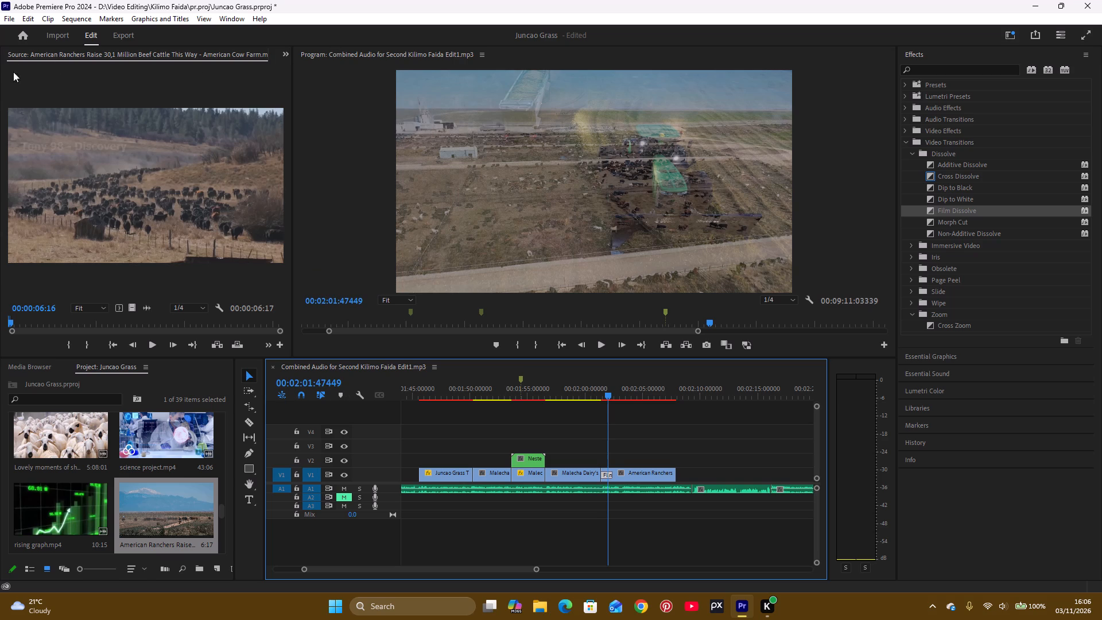
scroll(28, 57, "up", 1)
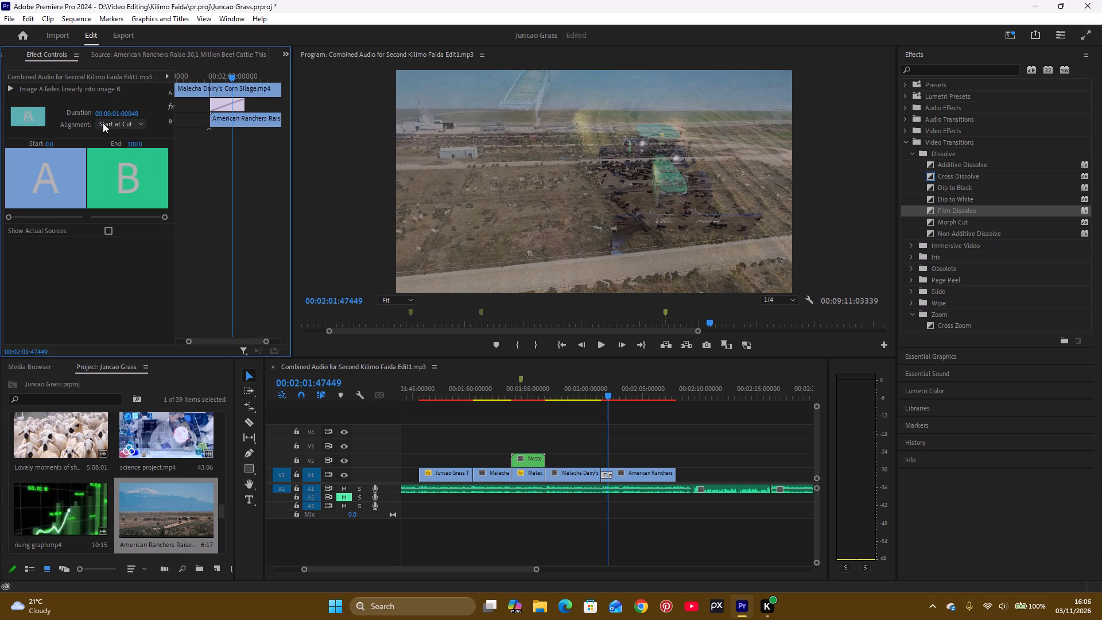
left_click(103, 123)
left_click(118, 161)
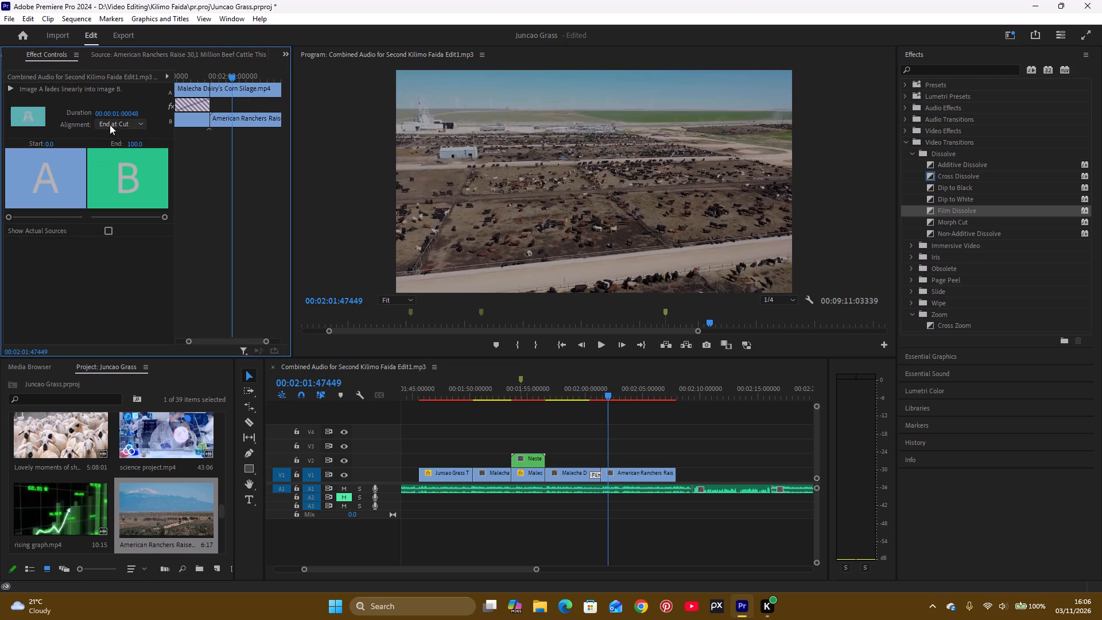
left_click(110, 125)
left_click(121, 138)
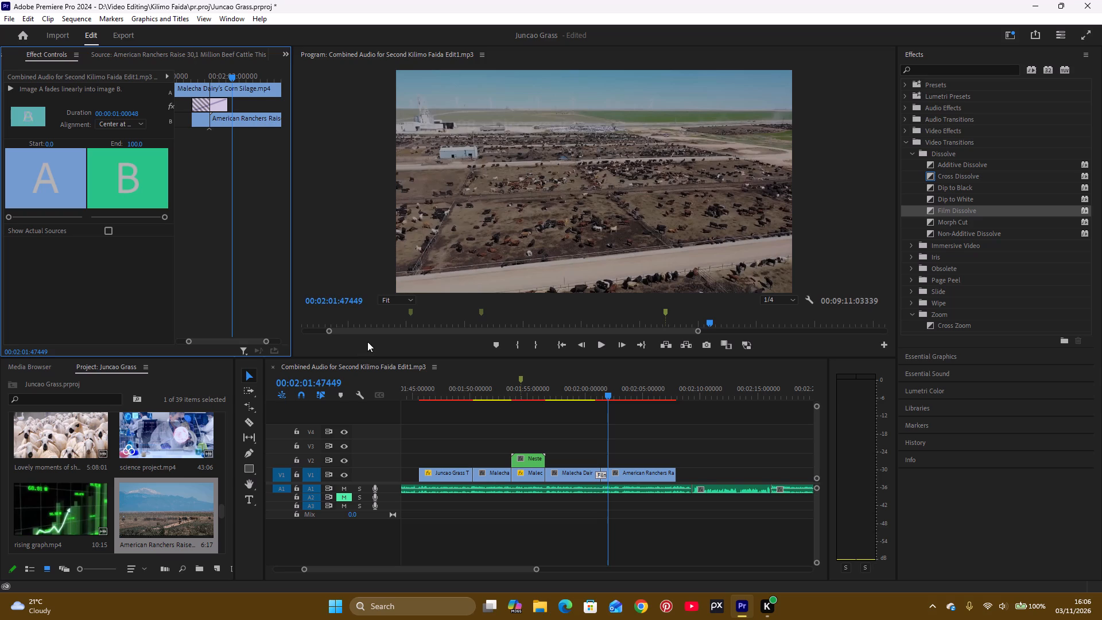
Play back the Film Dissolve between the silage and American Ranchers clips and continue through the narration.
left_click(596, 397)
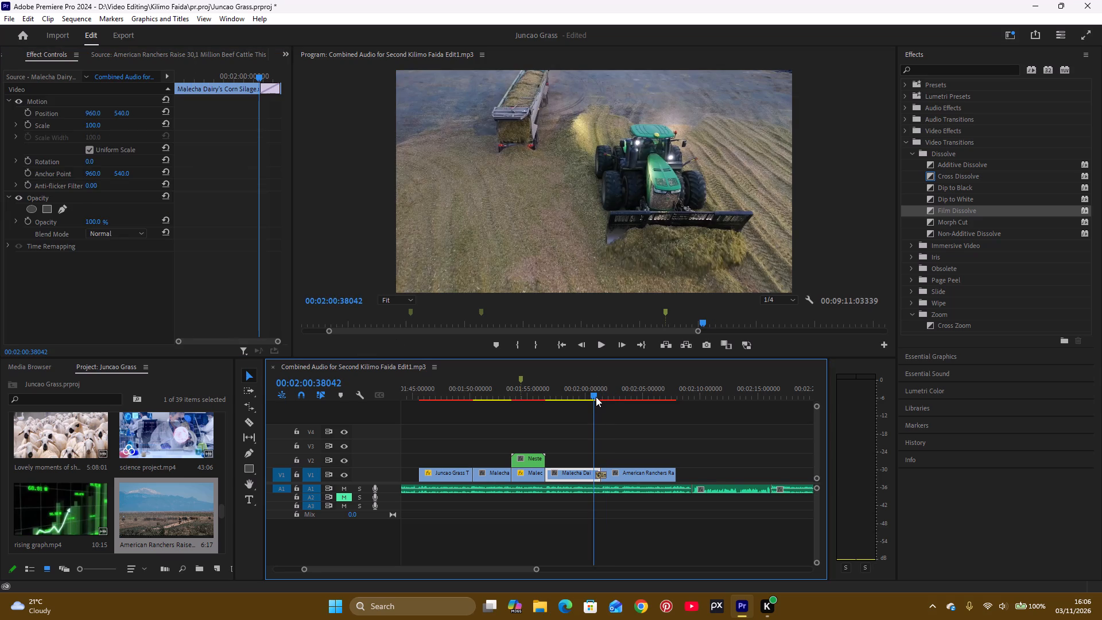
key("space")
key("space")
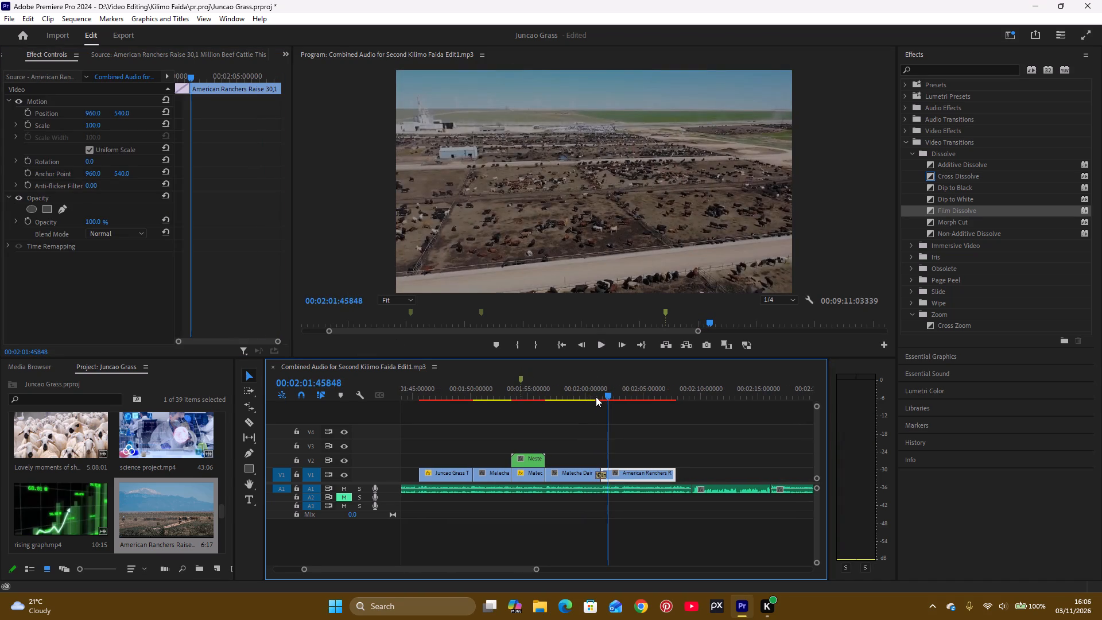
key("space")
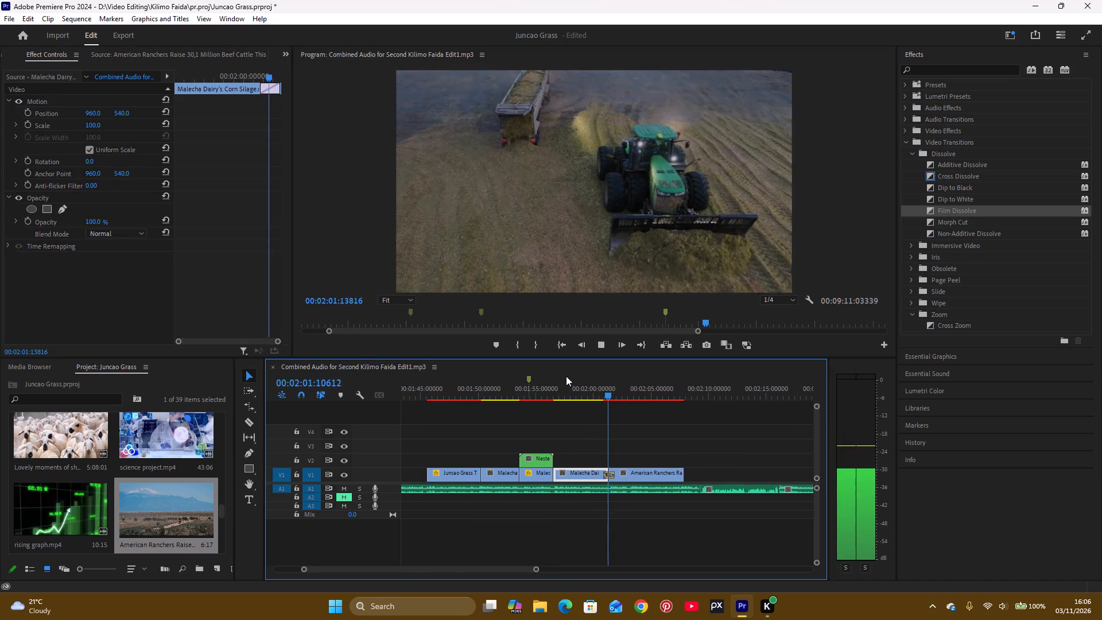
key("space")
left_click(573, 389)
key("space")
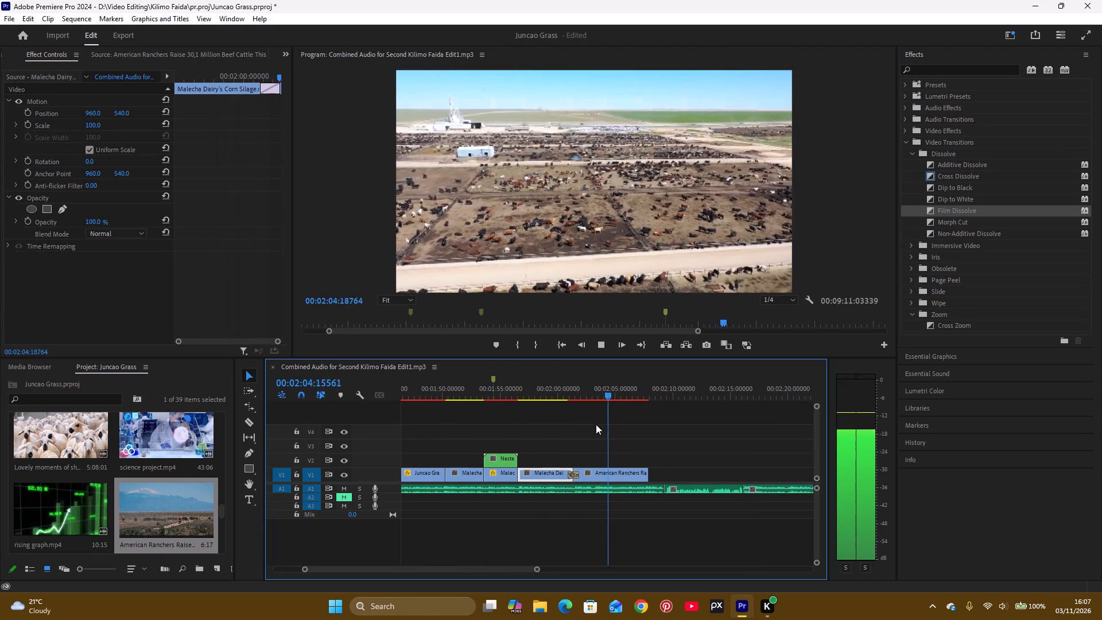
Trim the American Ranchers clip's end on V1 back to 00:02:07:23713, making its duration 00:00:06:04, and play the narration past it.
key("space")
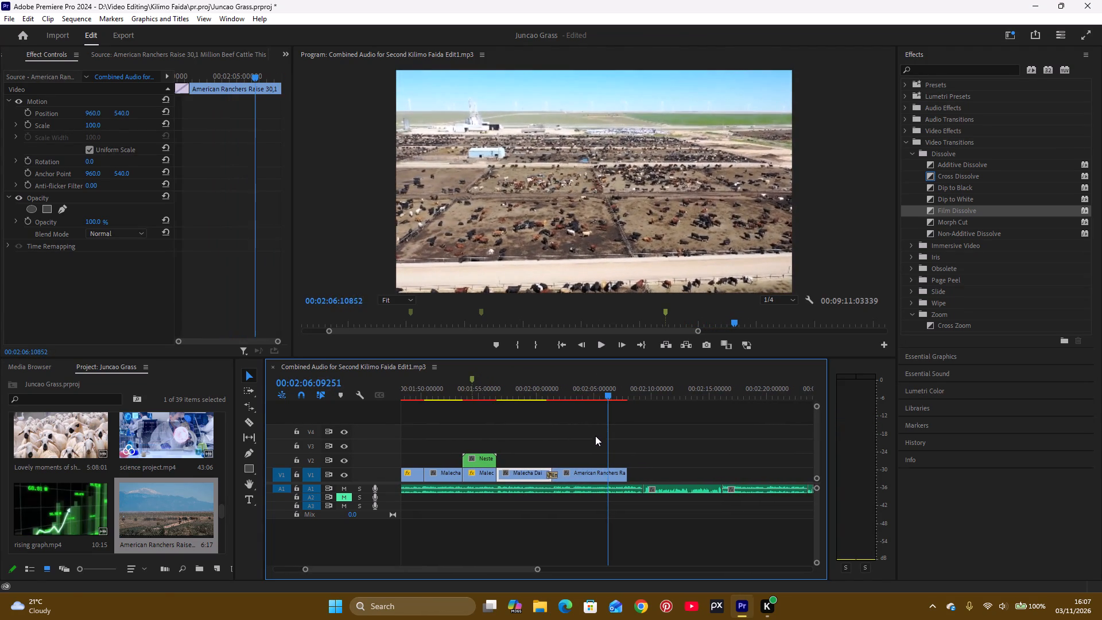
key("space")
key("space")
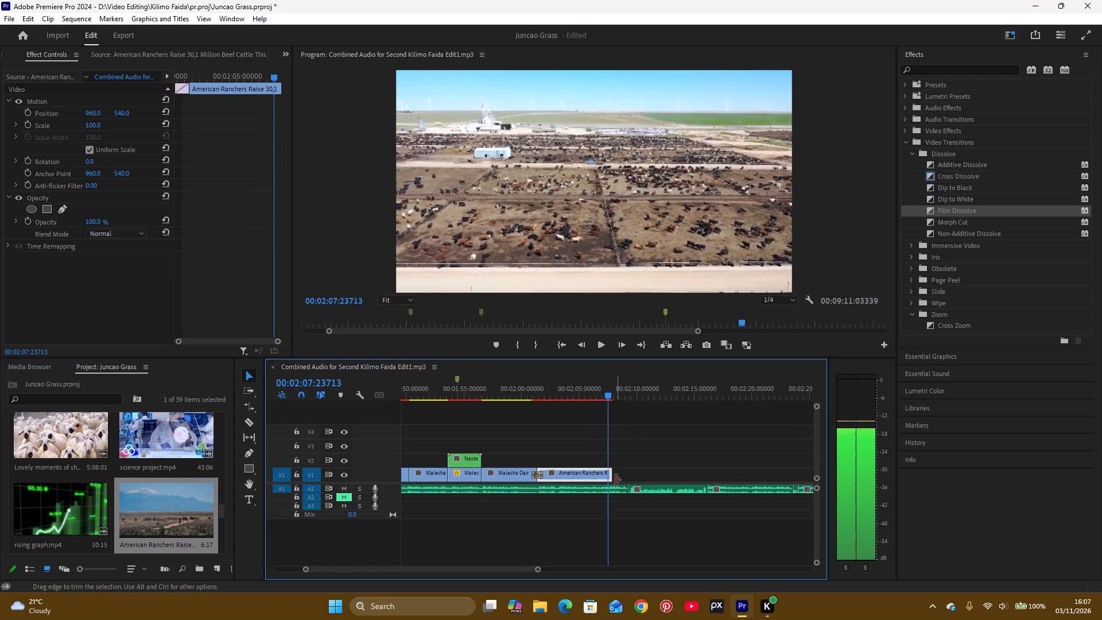
left_click(612, 476)
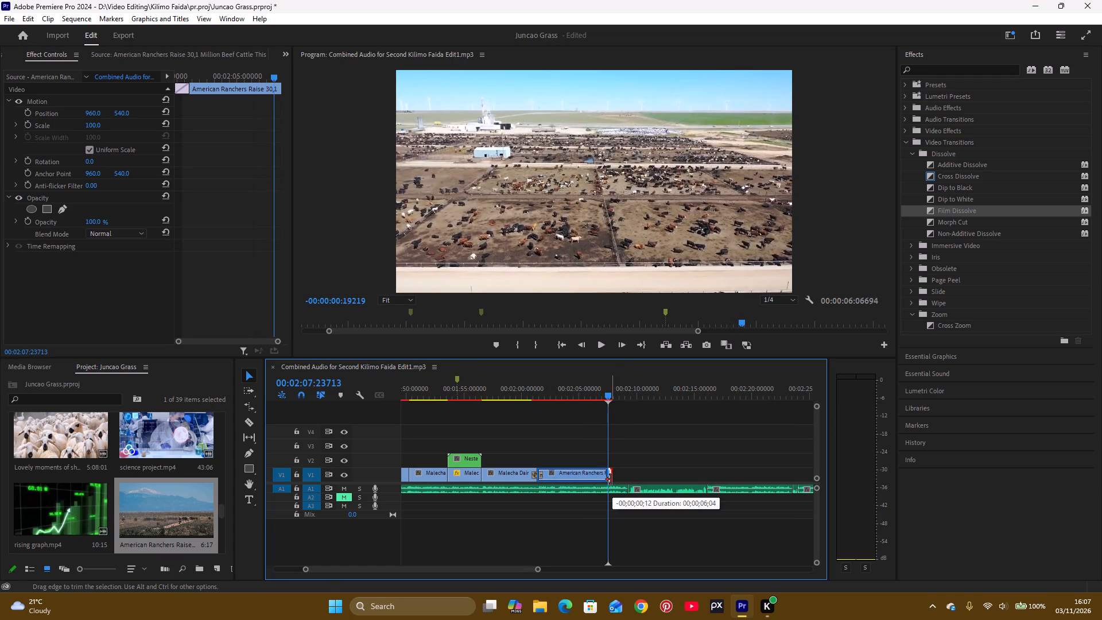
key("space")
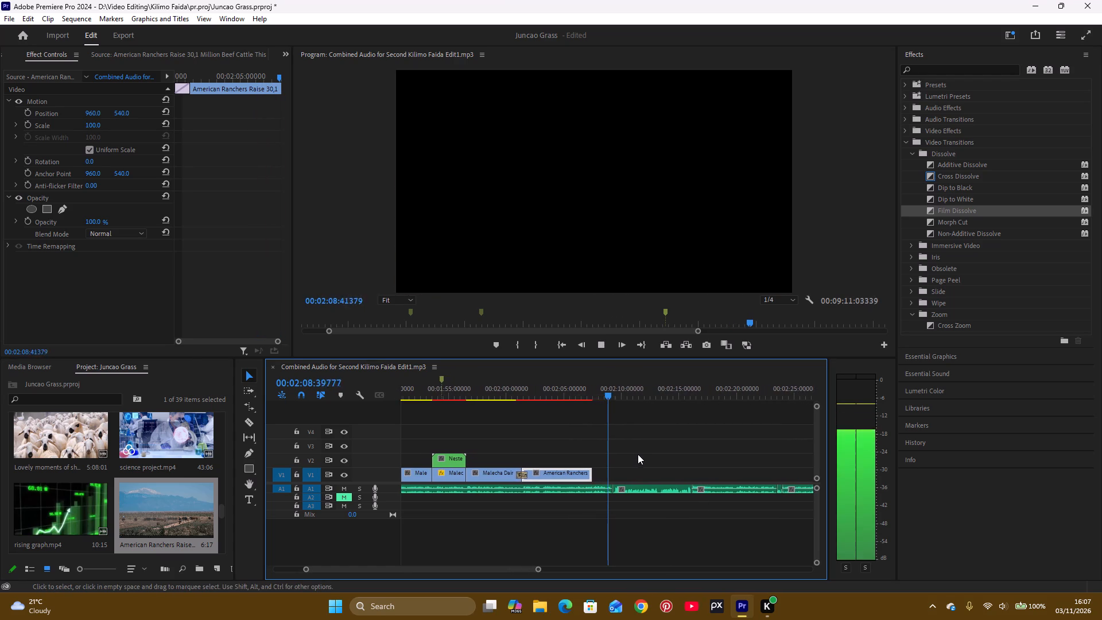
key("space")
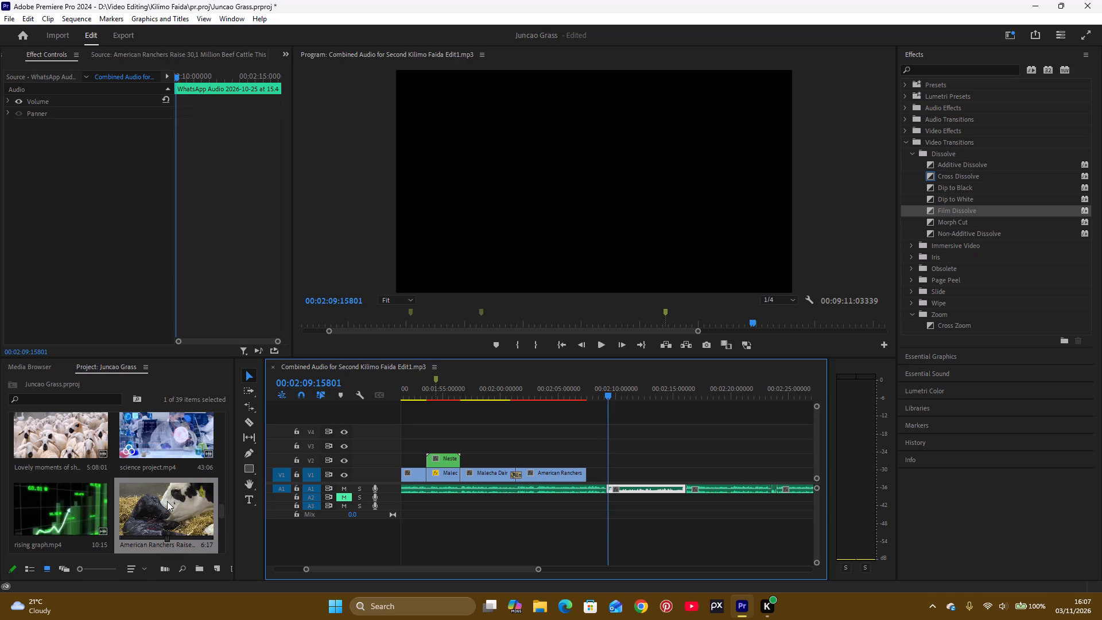
Scrub the American Ranchers source video from its opening to about 00:01:41:15, looking for footage to follow the trimmed clip.
left_click(160, 52)
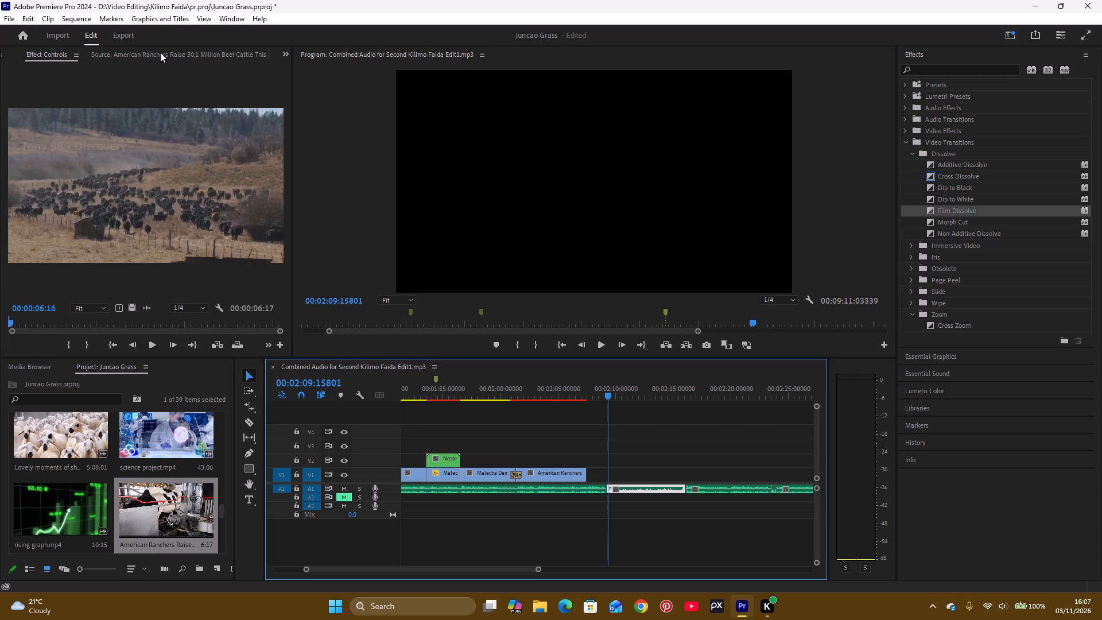
left_click_drag(17, 322, 21, 322)
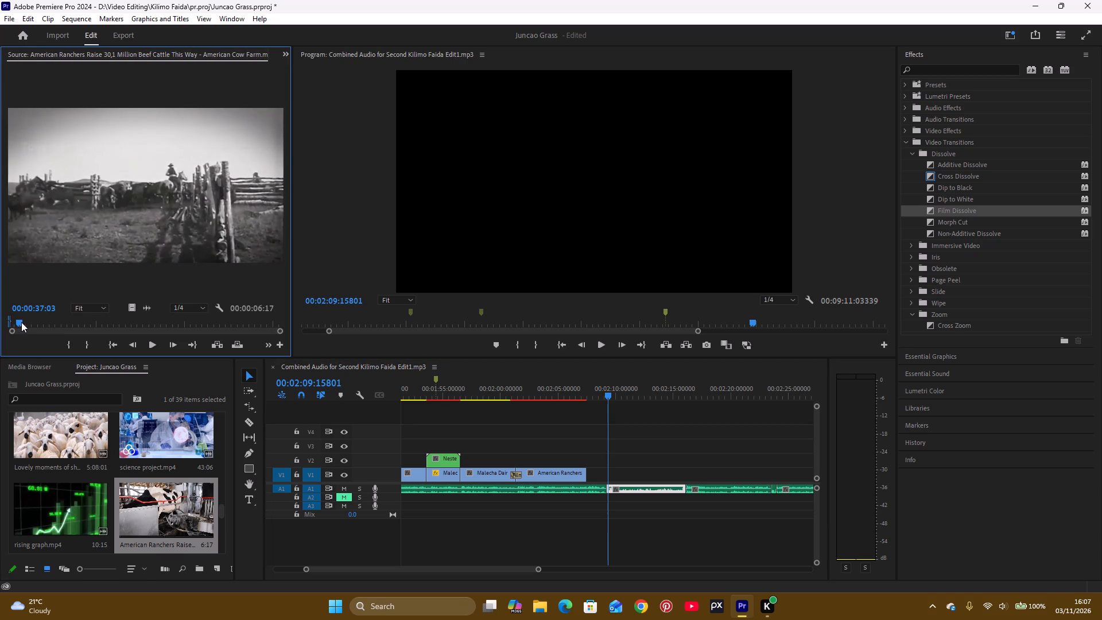
left_click_drag(21, 322, 27, 321)
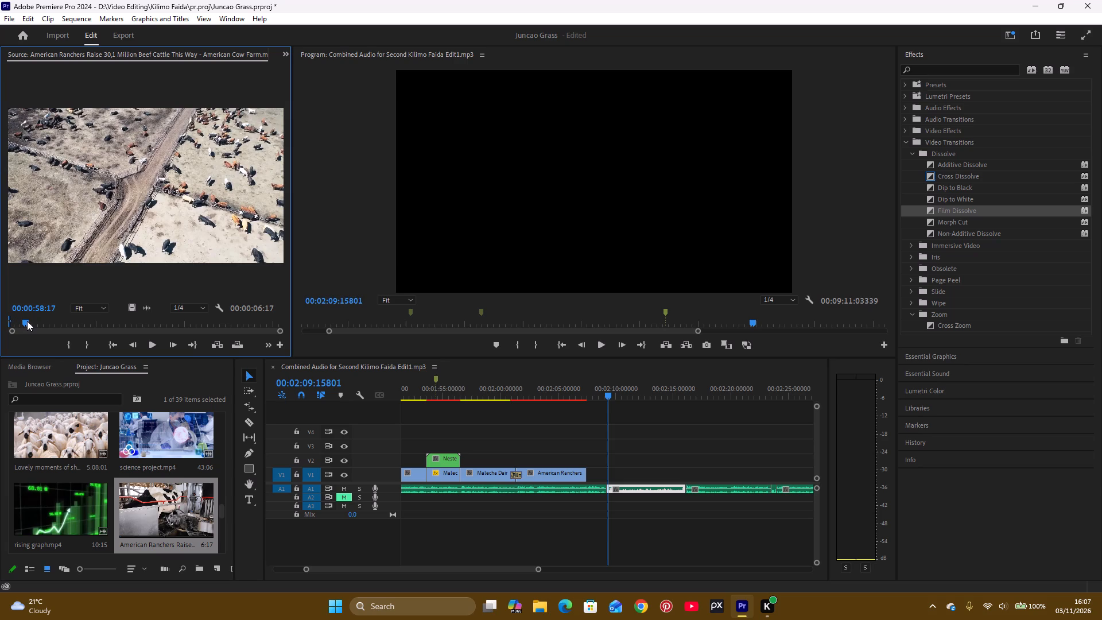
left_click_drag(27, 321, 31, 321)
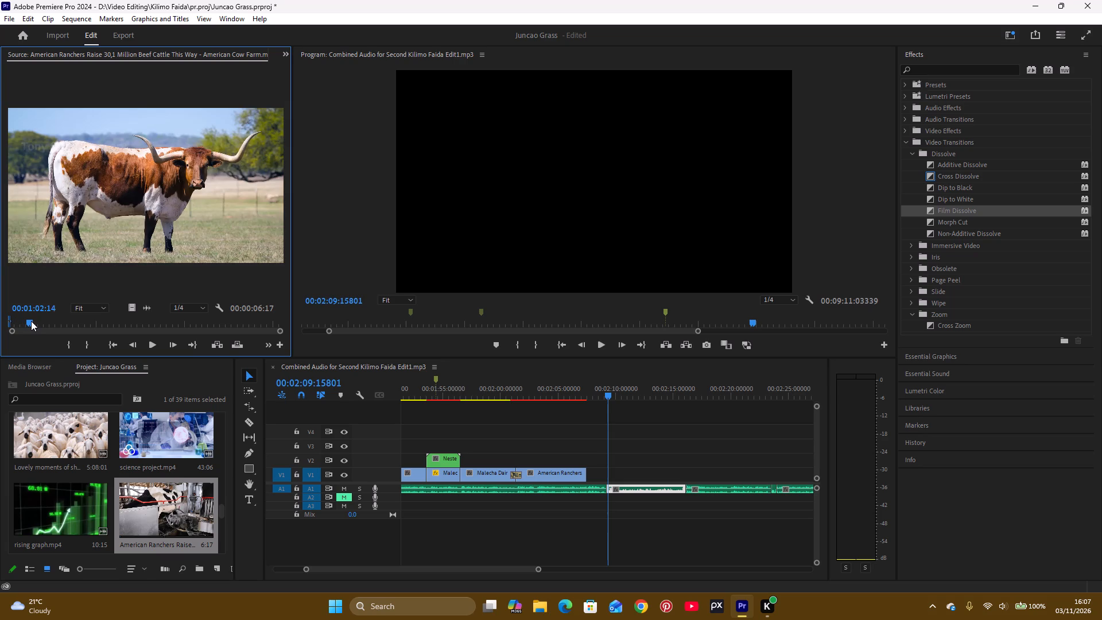
left_click_drag(31, 321, 40, 317)
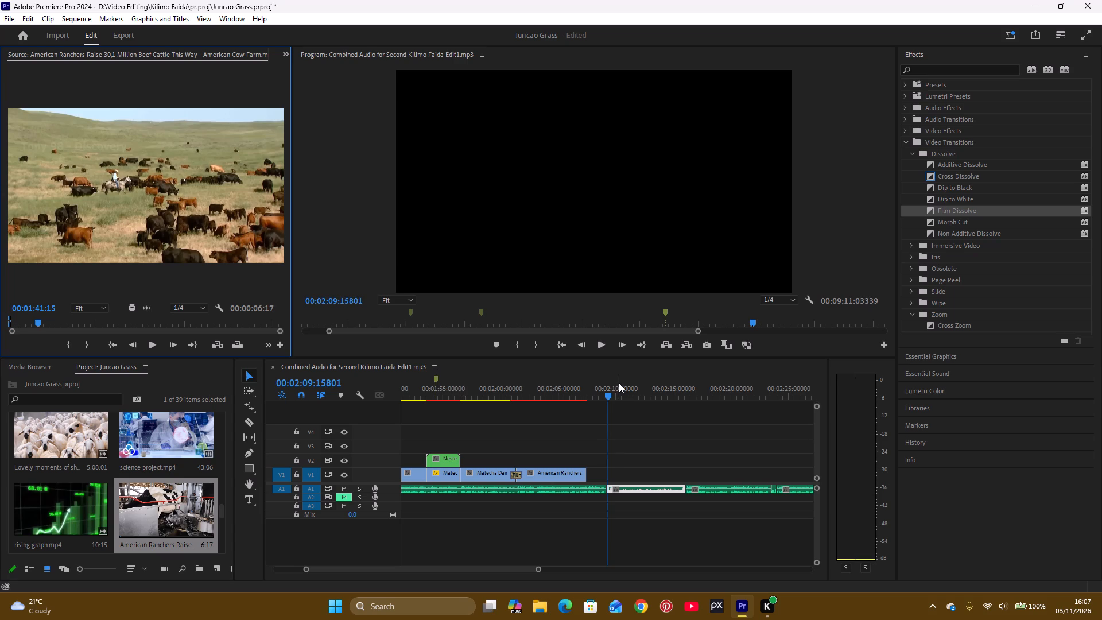
Mark the American Ranchers source with an In point at 00:01:42:05 and an Out point at 00:01:46:01, covering the grazing herd.
key("space")
key("space")
left_click(603, 347)
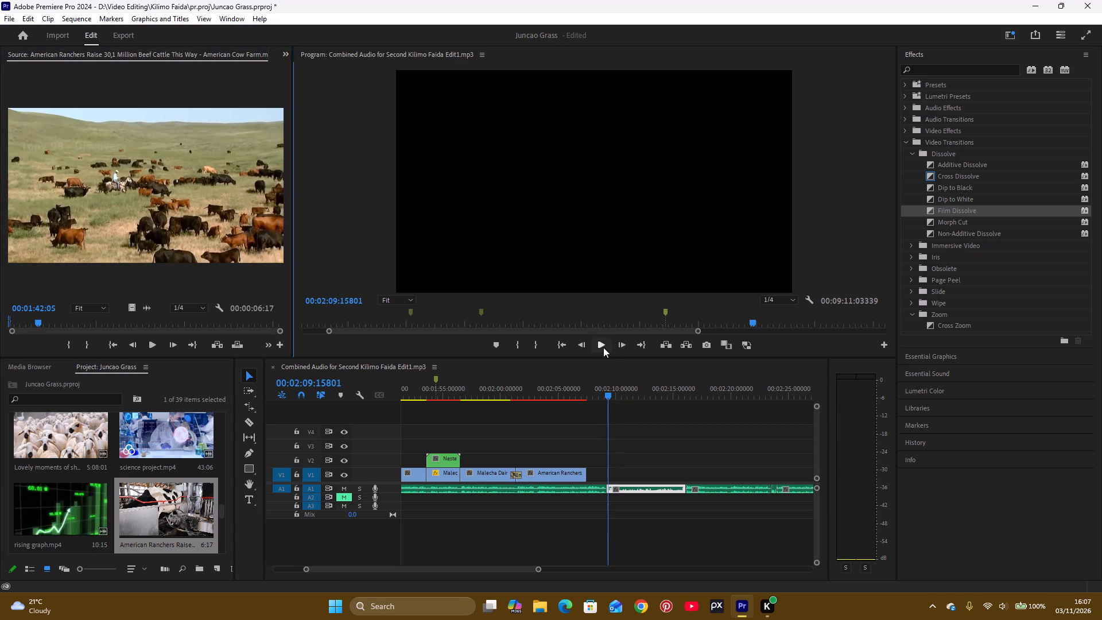
key("space")
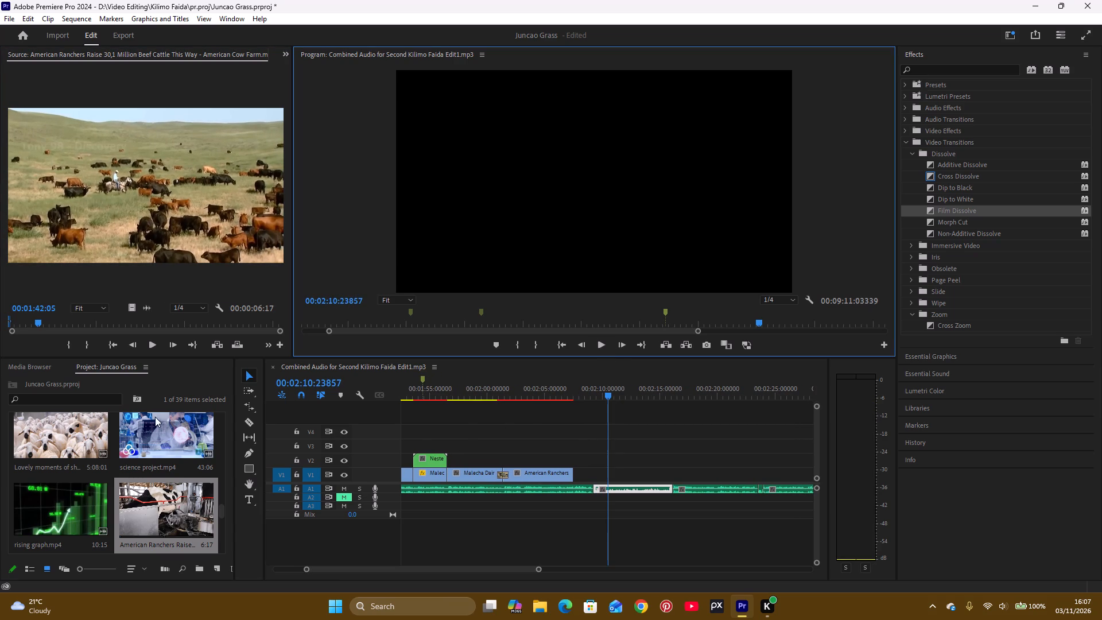
left_click(70, 346)
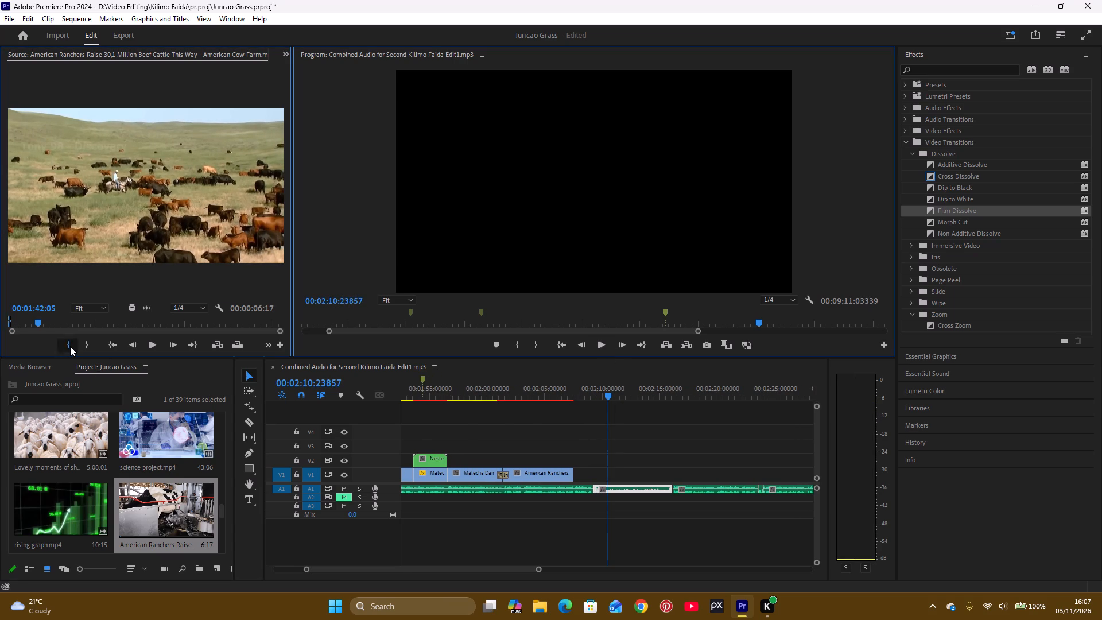
key("space")
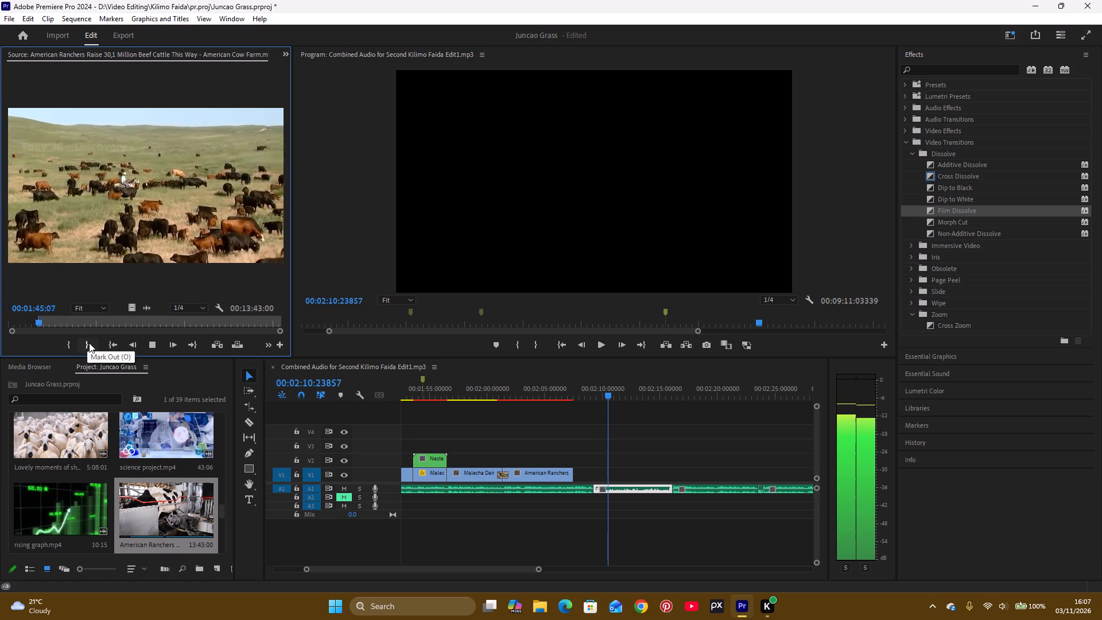
key("space")
left_click(89, 343)
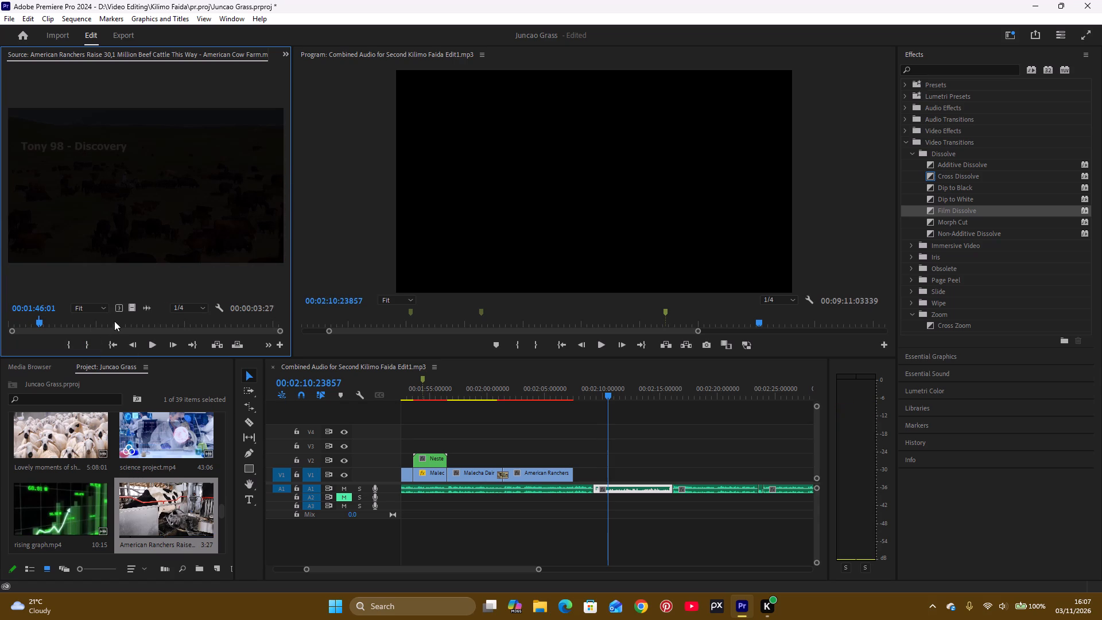
Place only the video of the marked herd section on V1 directly after the first American Ranchers clip and play back the join.
left_click_drag(133, 312, 584, 458)
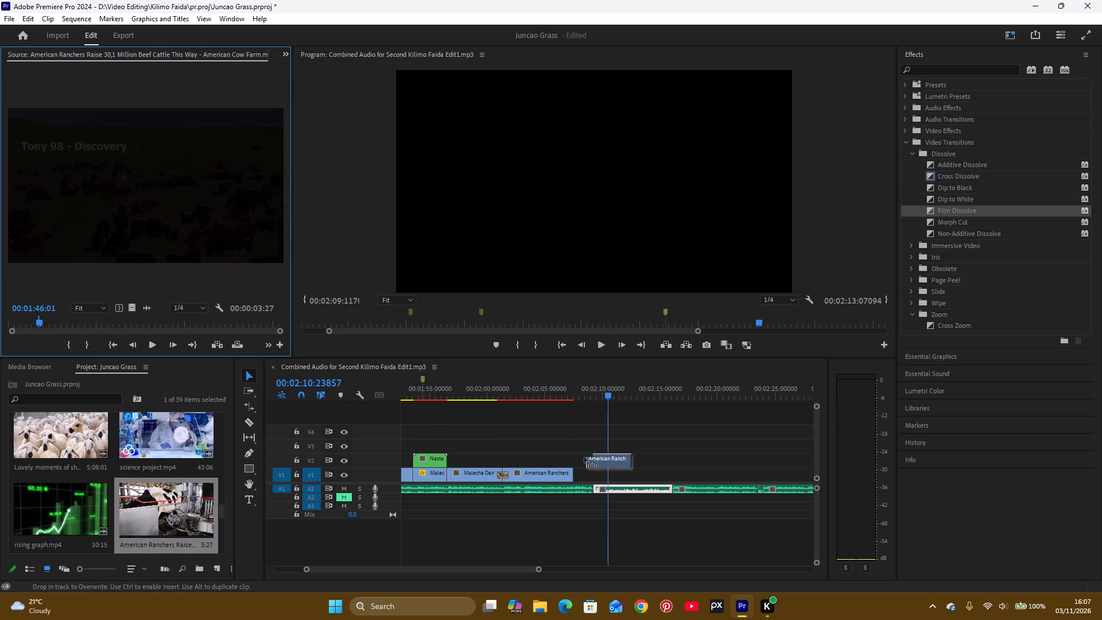
left_click_drag(584, 458, 575, 477)
left_click(570, 389)
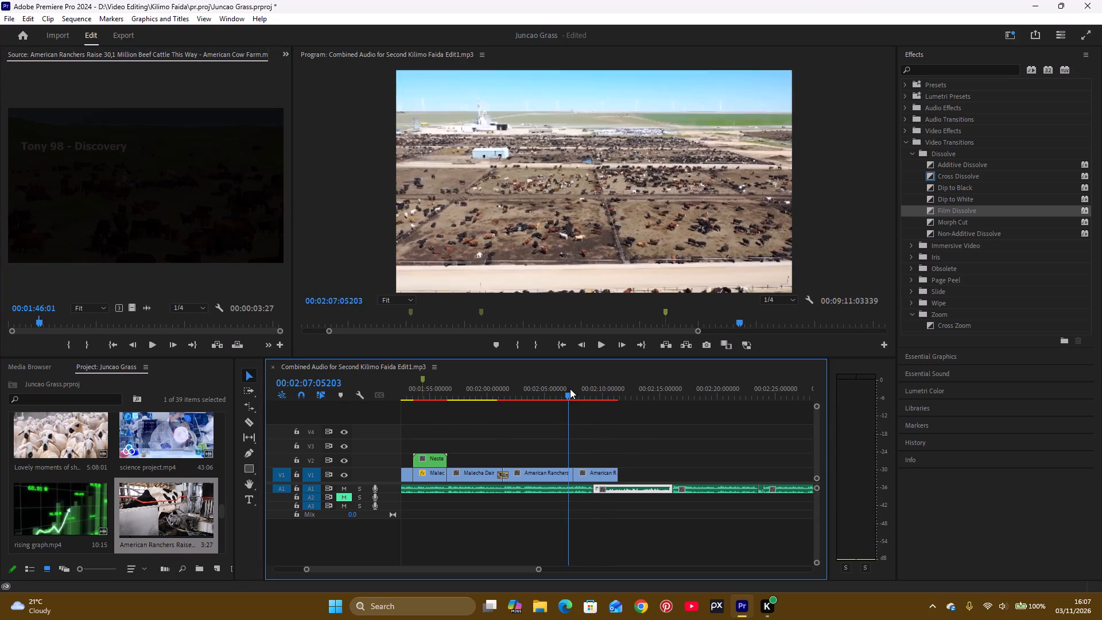
key("space")
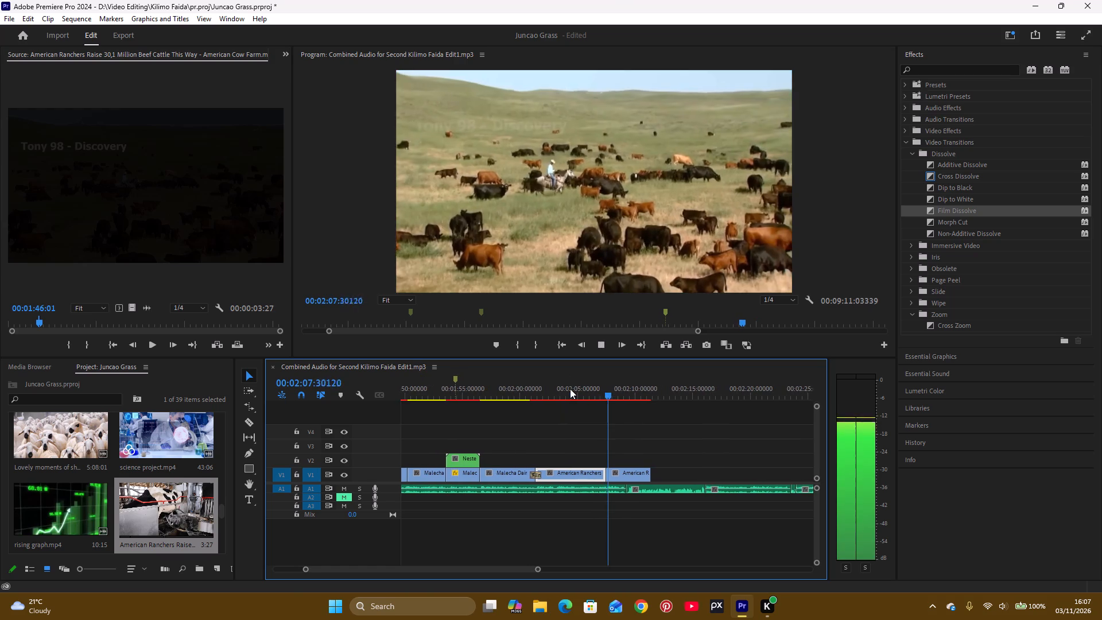
key("space")
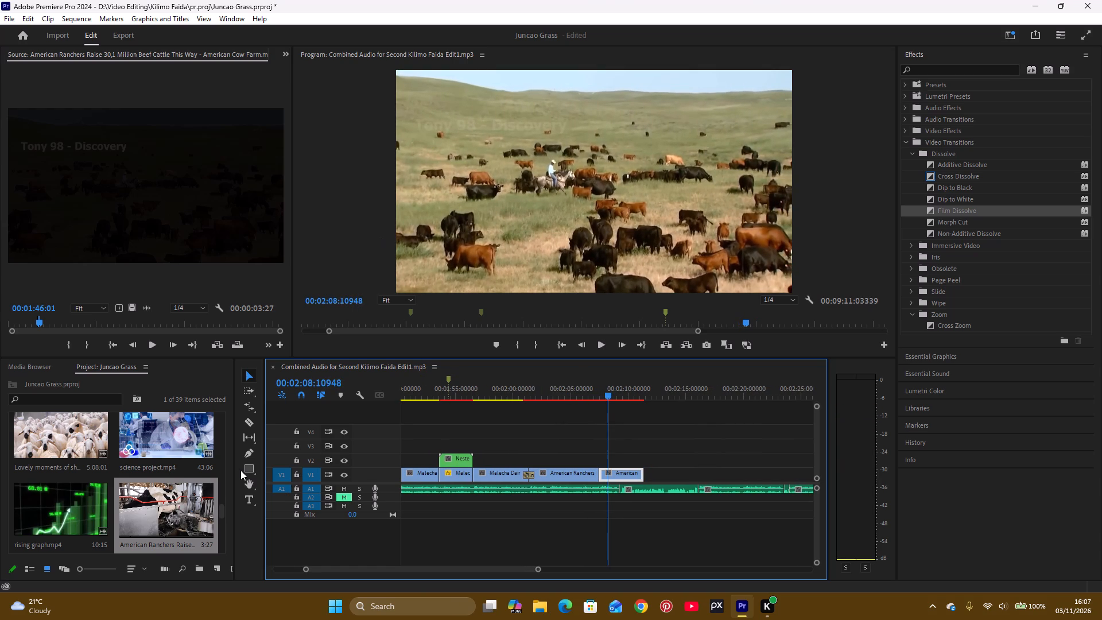
Find the blur effects and apply Gaussian Blur to the second American Ranchers clip on V1.
scroll(214, 57, "up", 1)
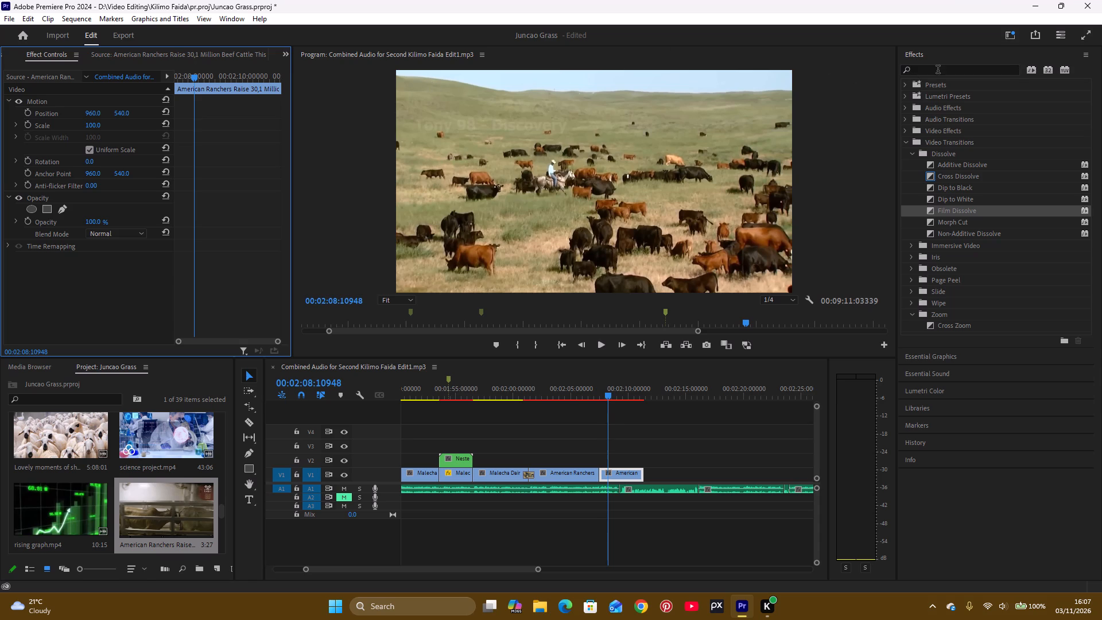
left_click(938, 71)
type("blu")
key("r")
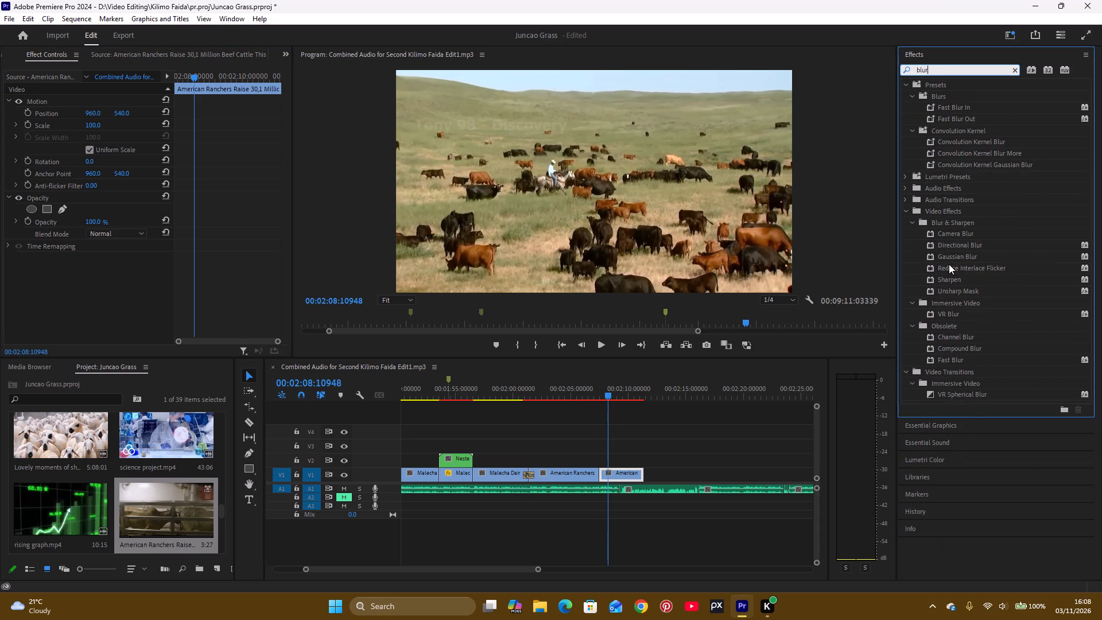
left_click_drag(952, 251, 606, 472)
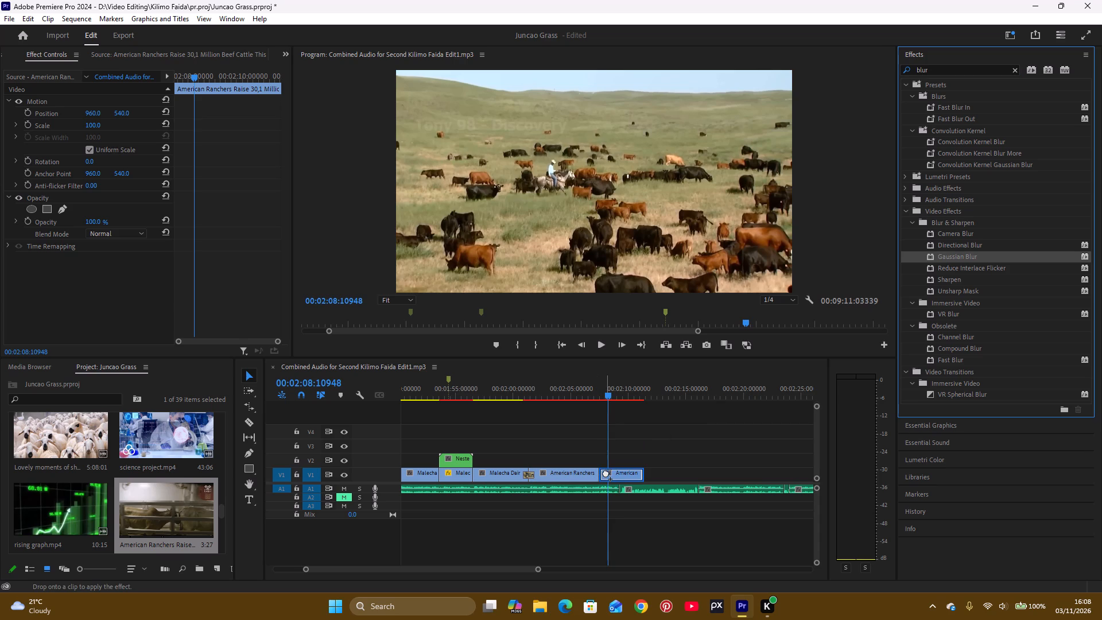
left_click_drag(606, 472, 607, 472)
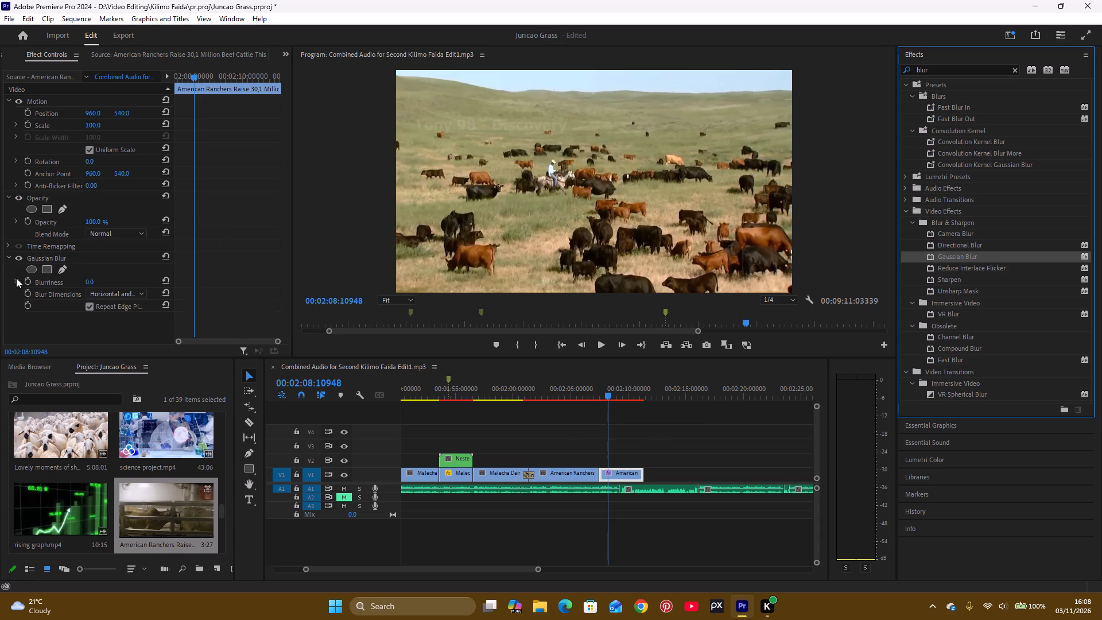
Add a four-point mask to the Gaussian Blur and reshape it into a narrow band over the faint text in the picture's upper-left area.
left_click(48, 270)
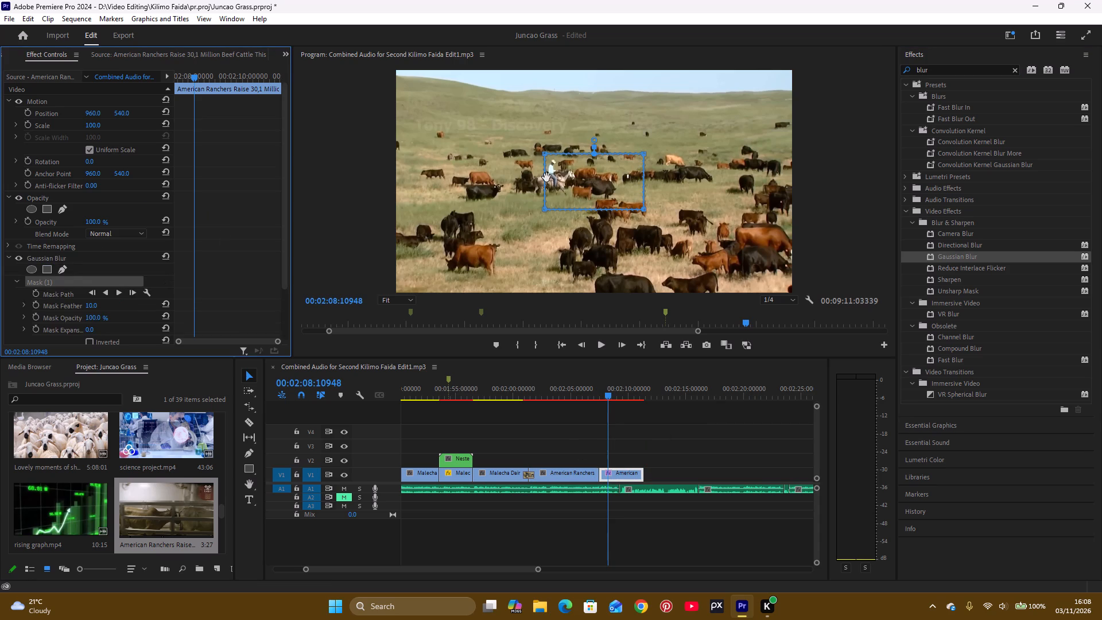
left_click_drag(559, 173, 437, 130)
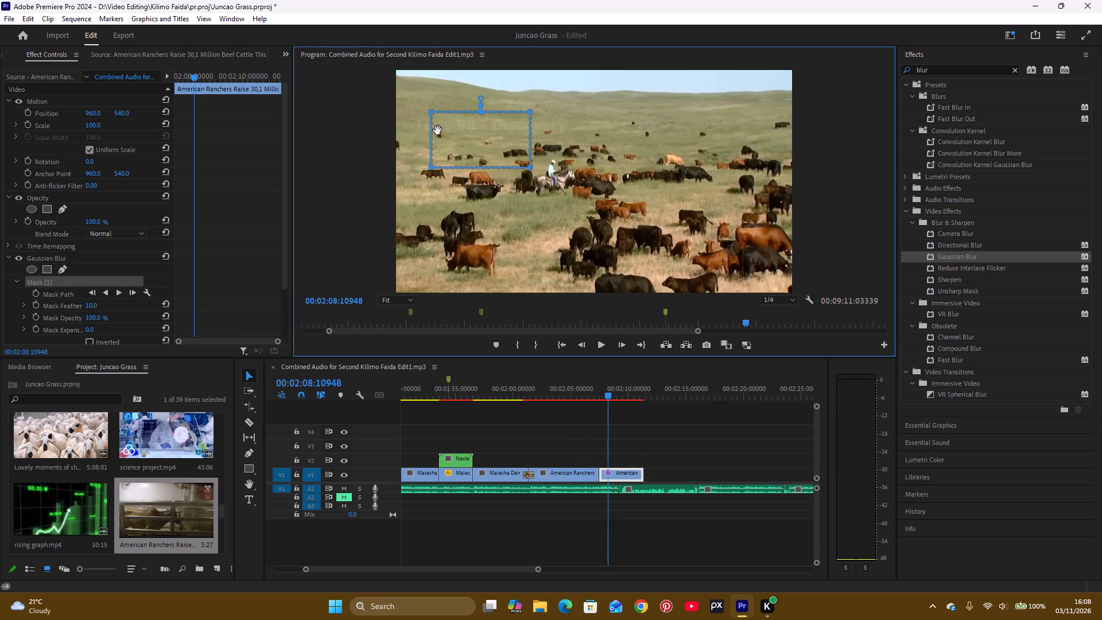
left_click_drag(437, 130, 426, 127)
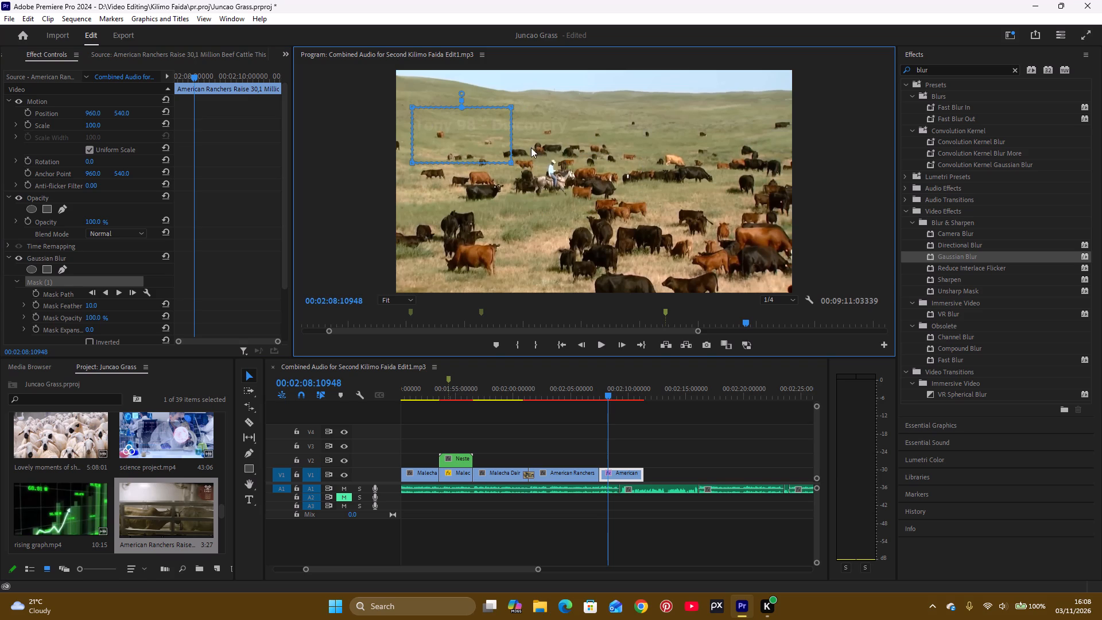
left_click_drag(510, 162, 563, 139)
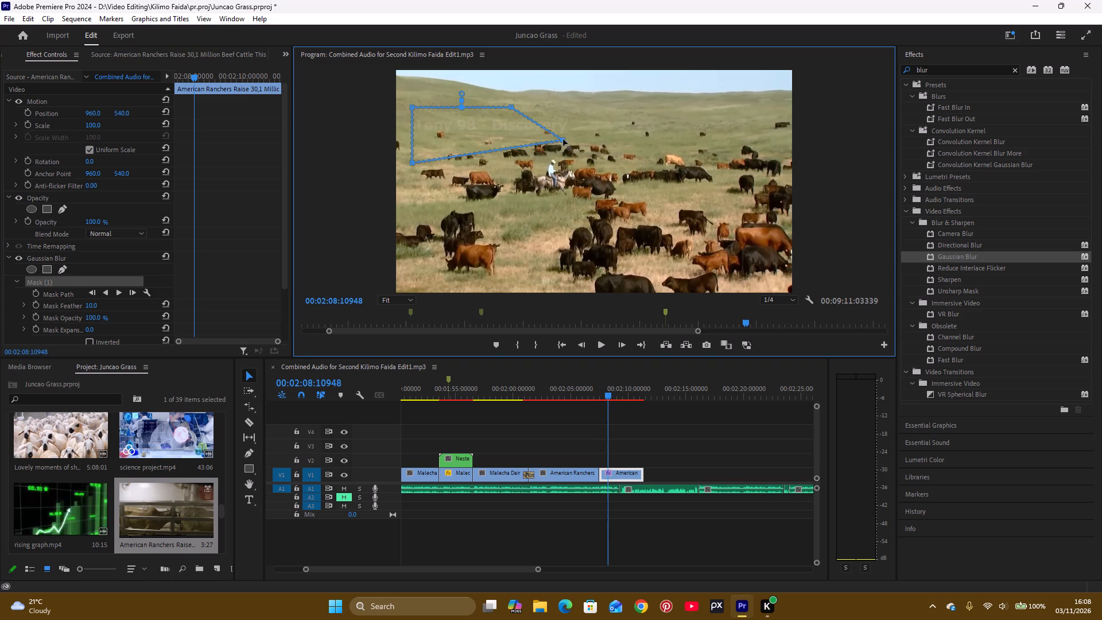
left_click_drag(563, 139, 567, 135)
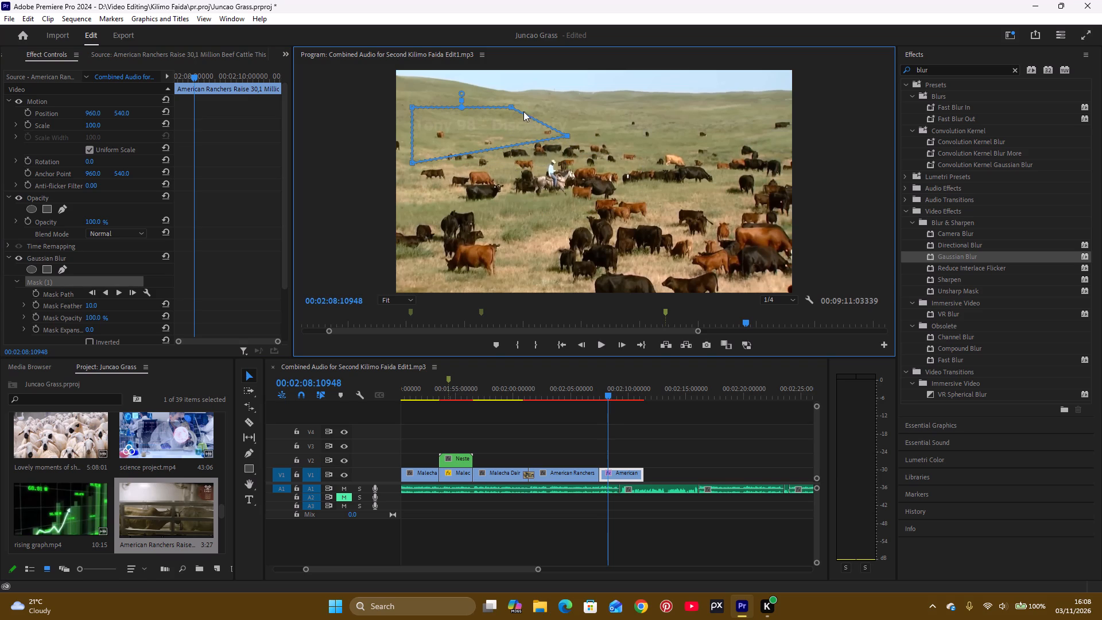
left_click_drag(511, 107, 568, 119)
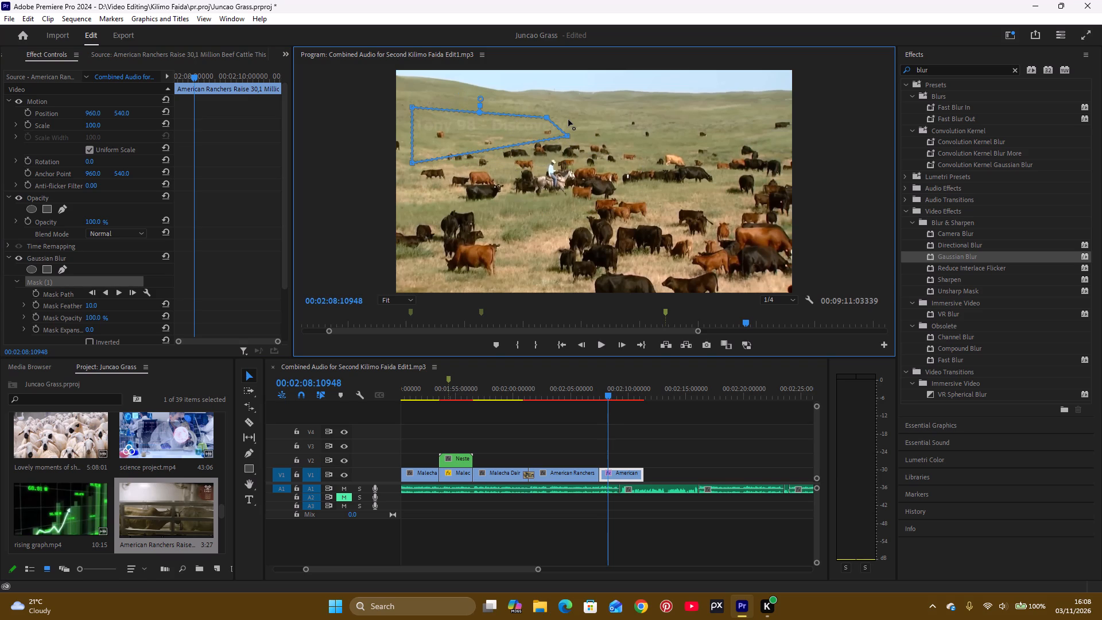
left_click_drag(568, 119, 572, 122)
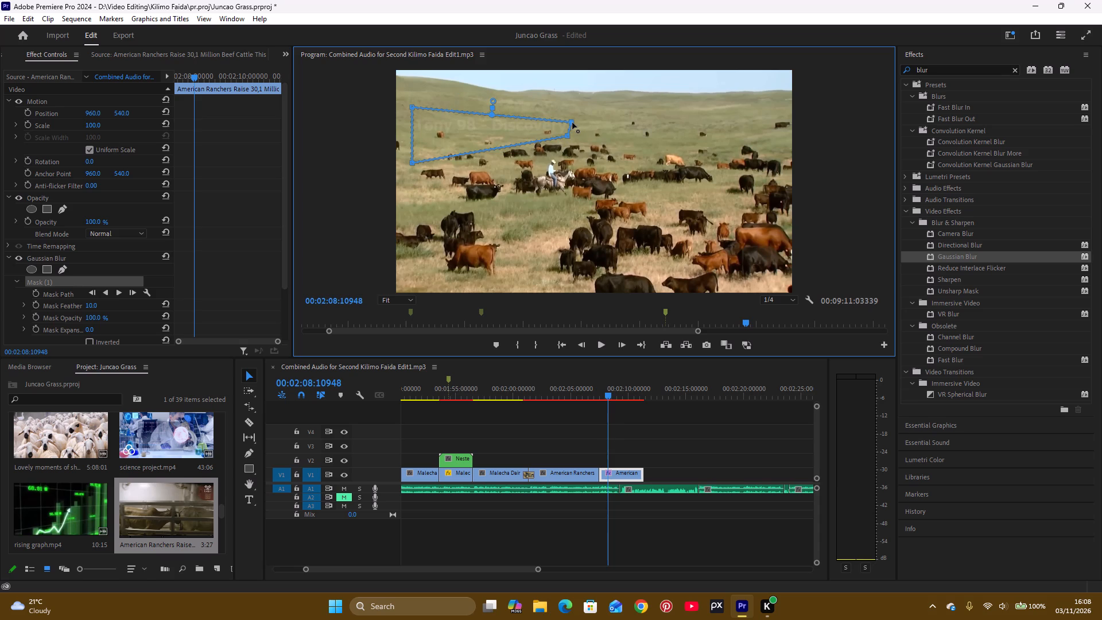
left_click_drag(572, 122, 572, 119)
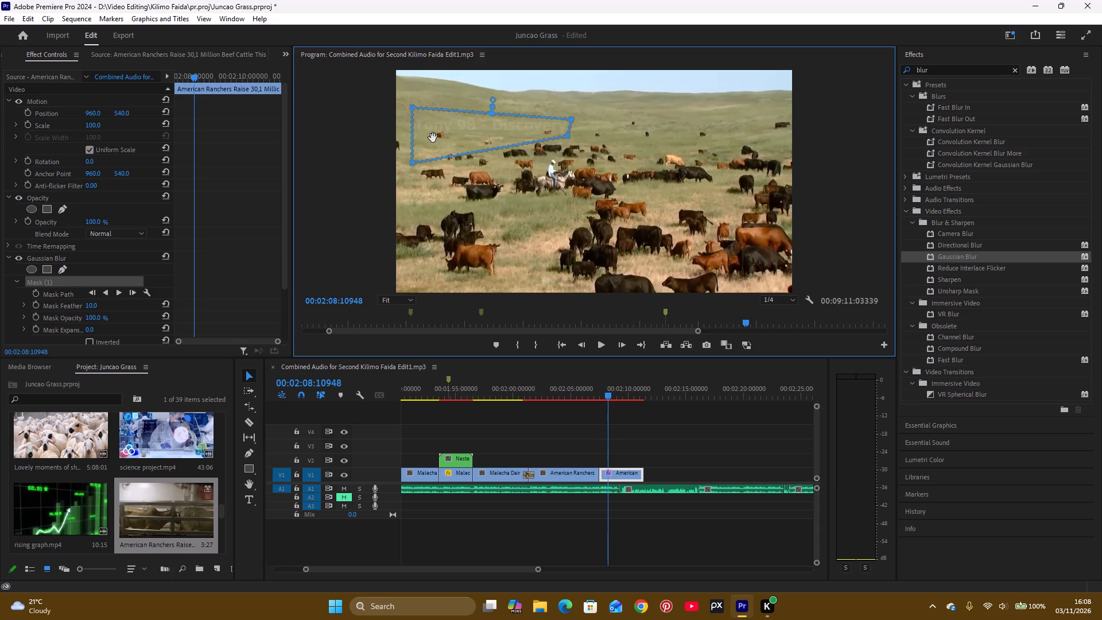
left_click_drag(413, 106, 413, 111)
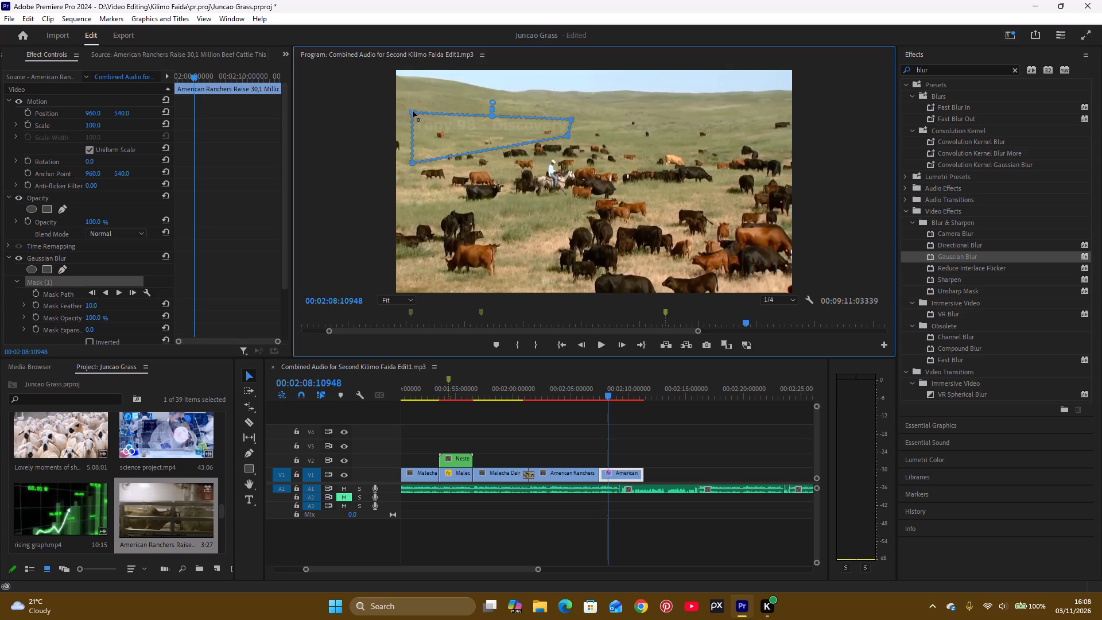
left_click_drag(413, 111, 413, 112)
left_click_drag(414, 163, 413, 132)
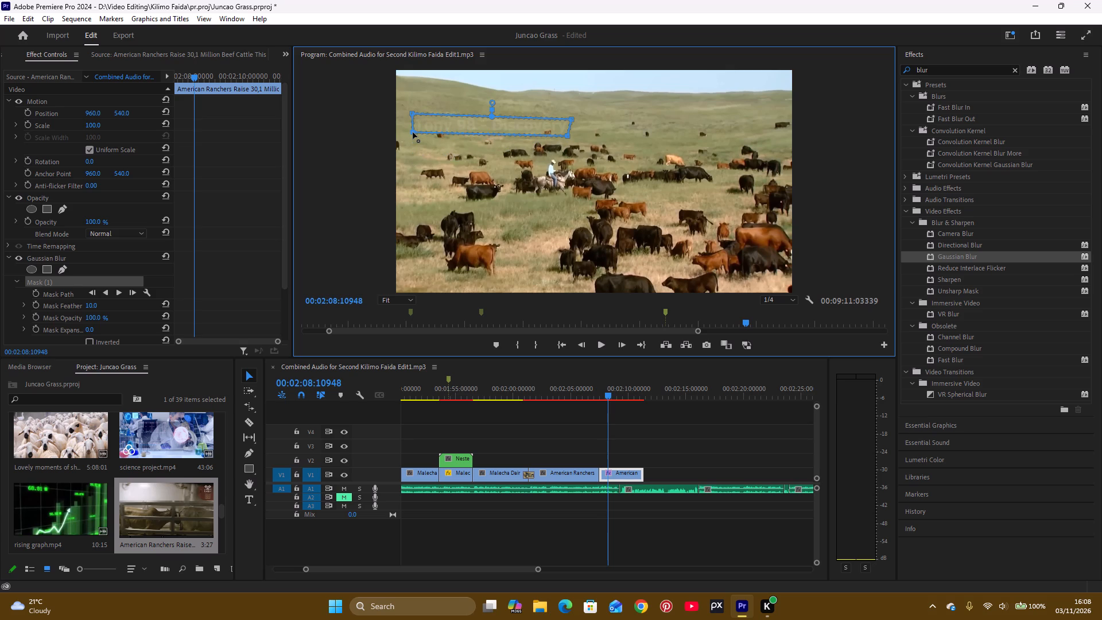
Set the masked Gaussian Blur to Vertical dimensions with a blurriness of 88 and play back the herd clip.
left_click_drag(413, 132, 413, 134)
left_click(412, 133)
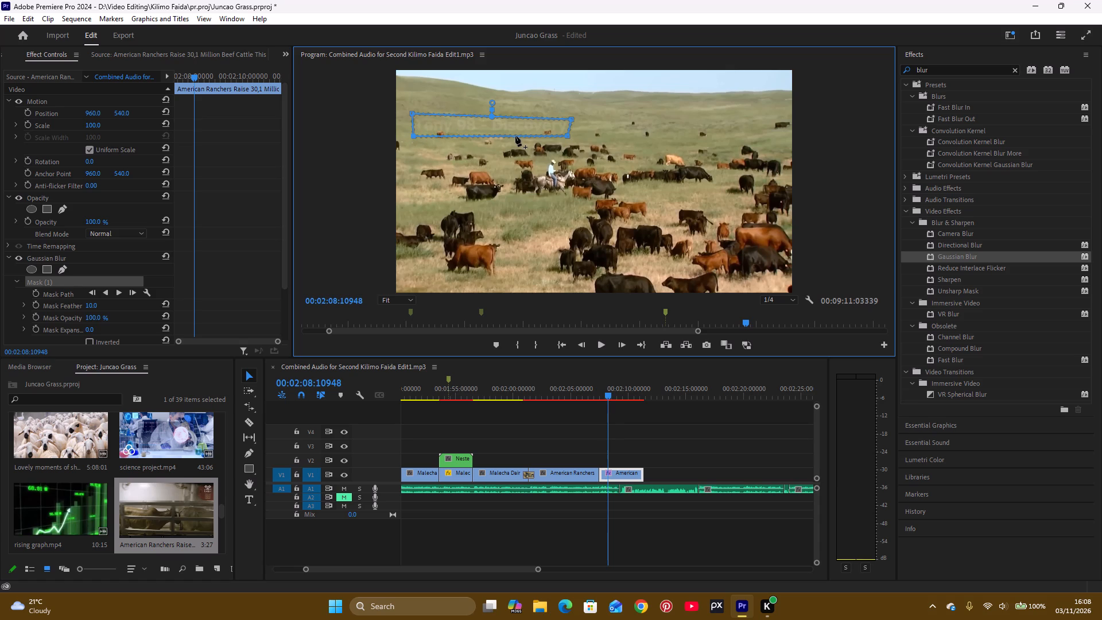
scroll(72, 306, "down", 1)
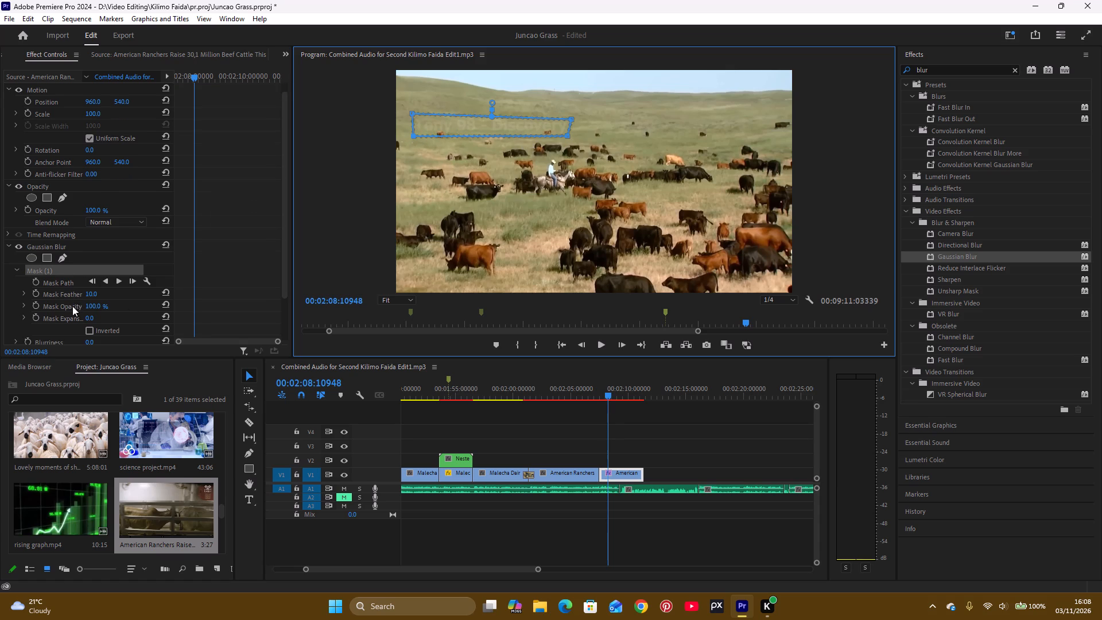
scroll(77, 308, "down", 3)
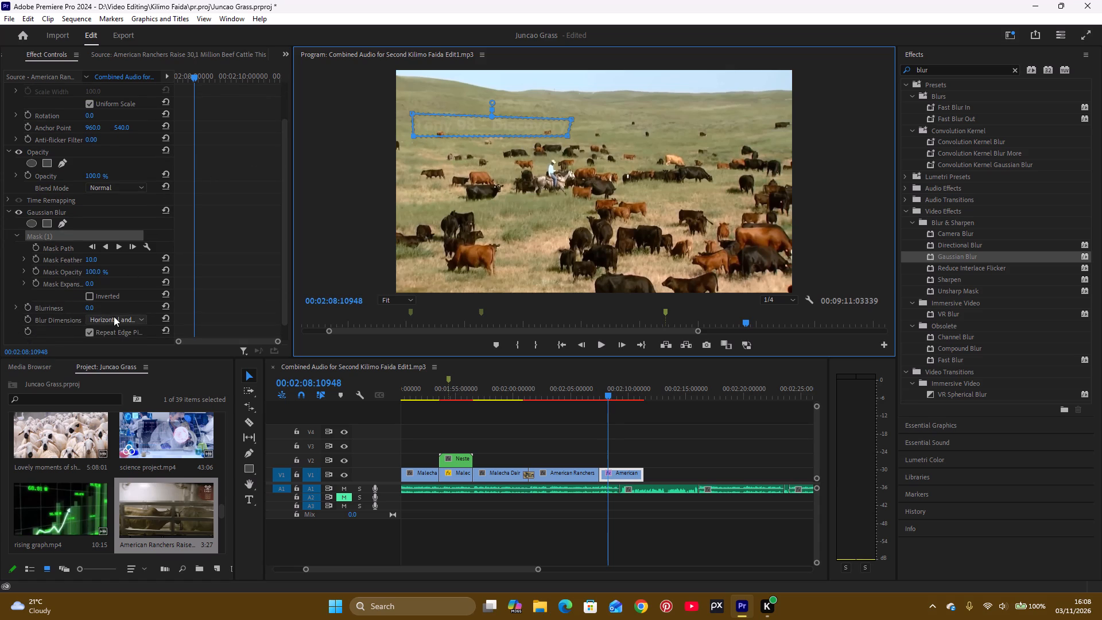
left_click(114, 316)
left_click(129, 352)
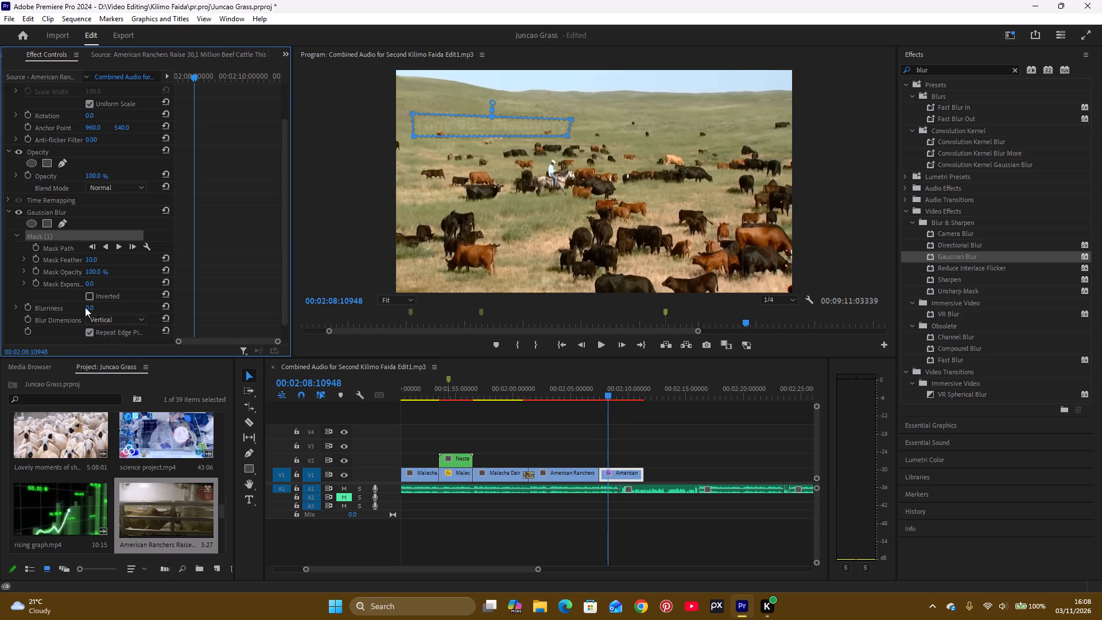
left_click_drag(87, 308, 89, 308)
left_click_drag(89, 308, 153, 304)
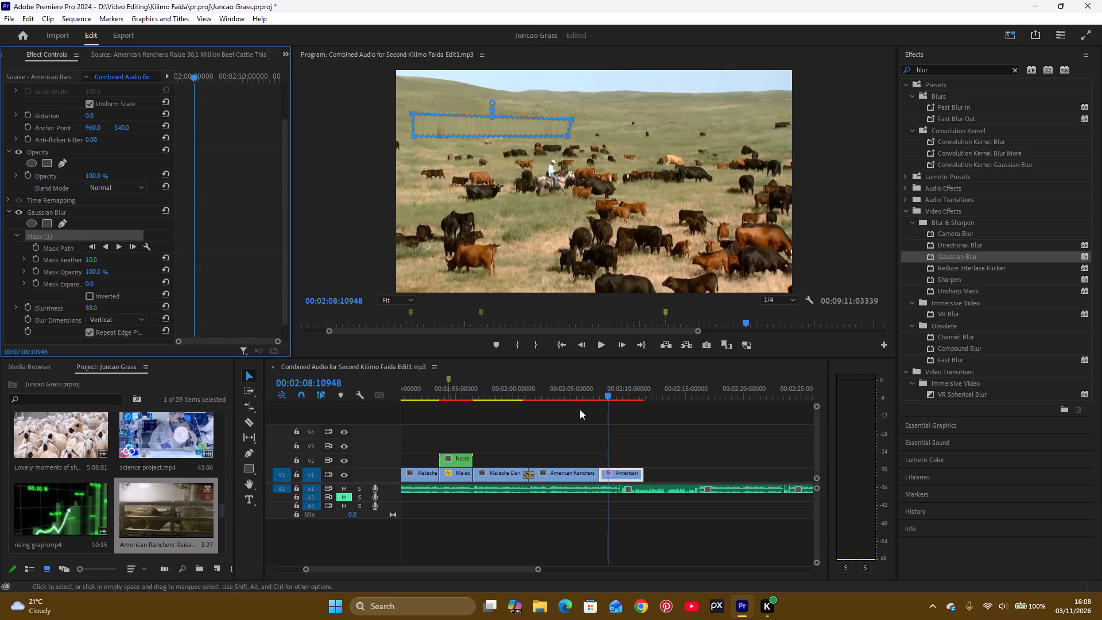
left_click(599, 396)
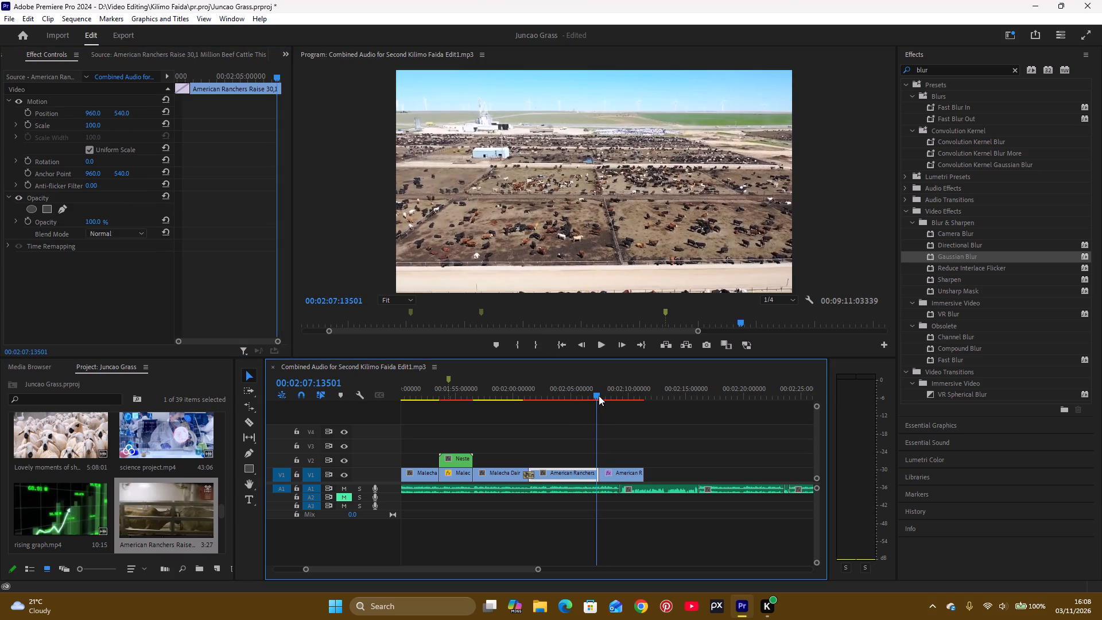
key("space")
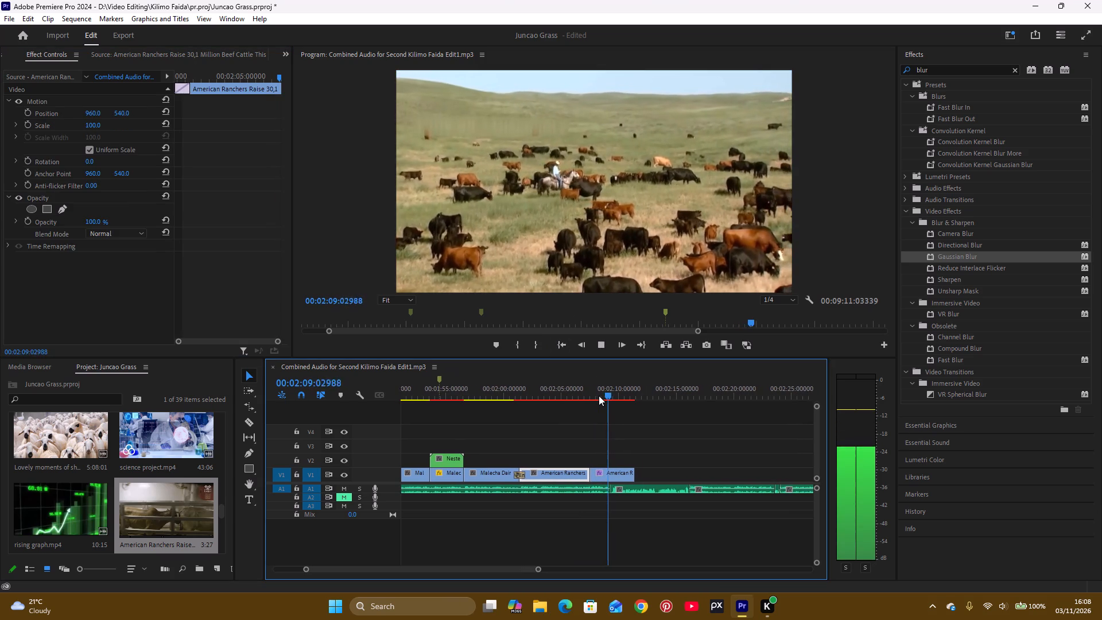
key("space")
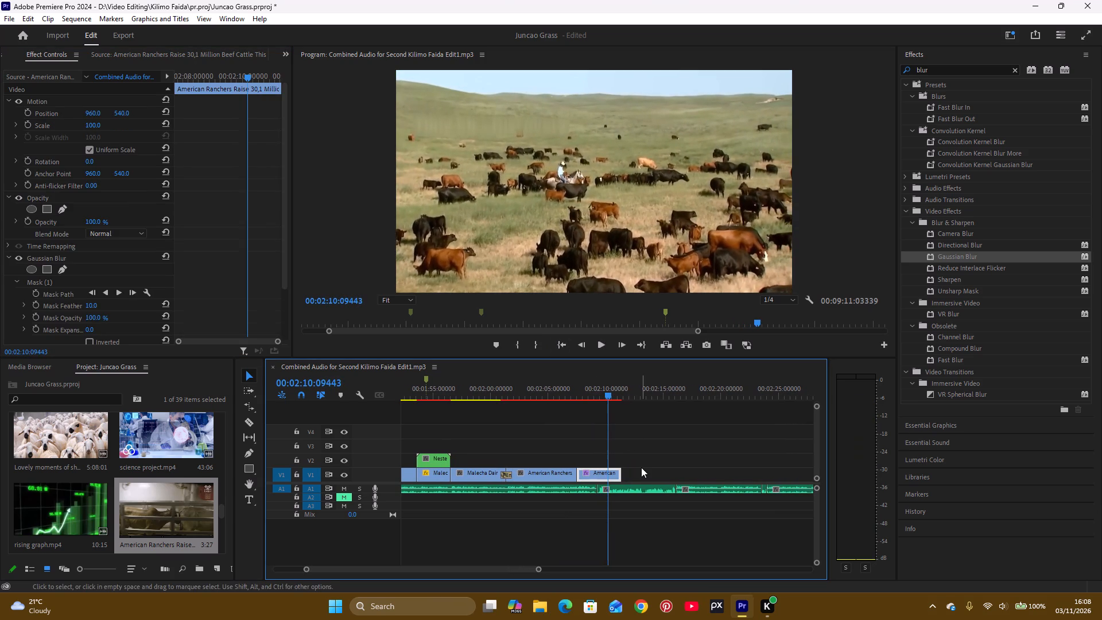
Trim the end of the second American Ranchers clip on V1 back to about 00:02:09 and play back the result.
left_click_drag(617, 475, 599, 486)
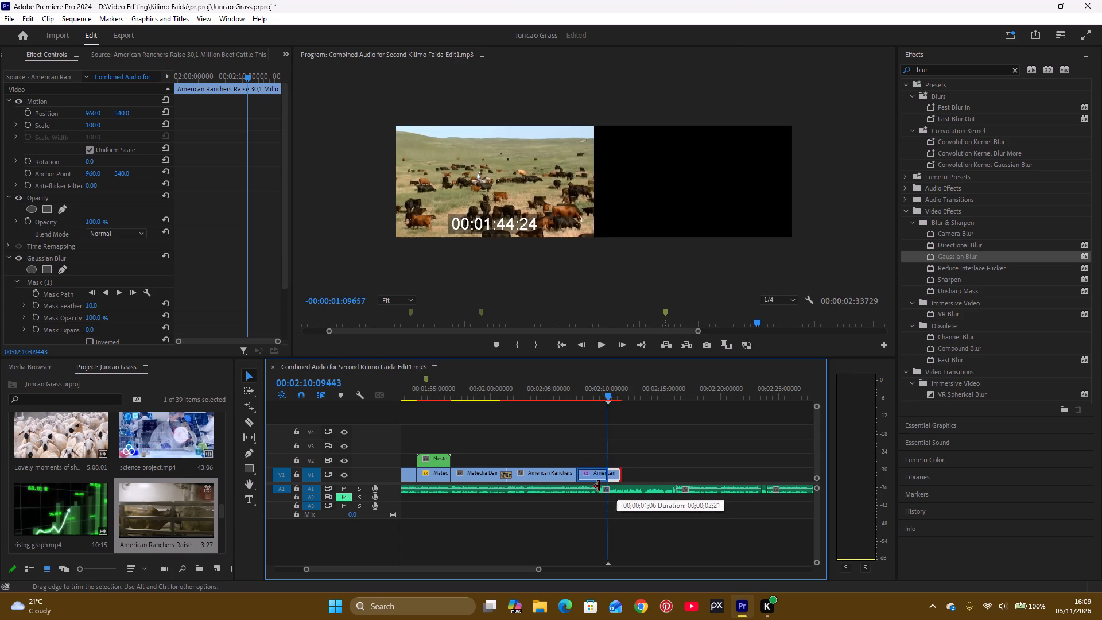
left_click_drag(599, 486, 594, 497)
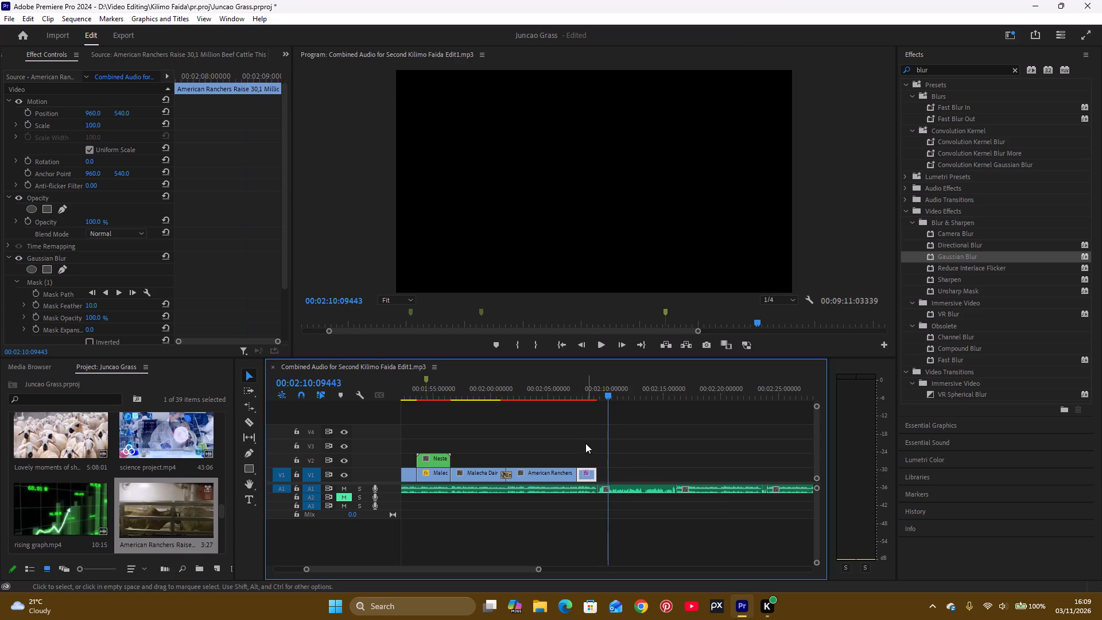
left_click(560, 393)
key("space")
key("space")
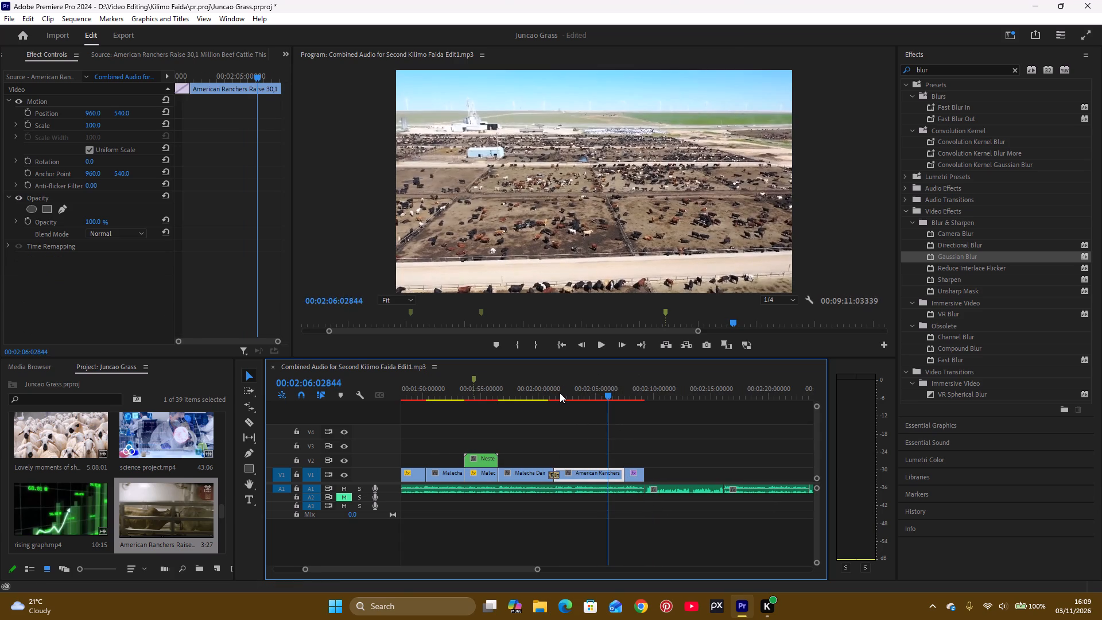
key("space")
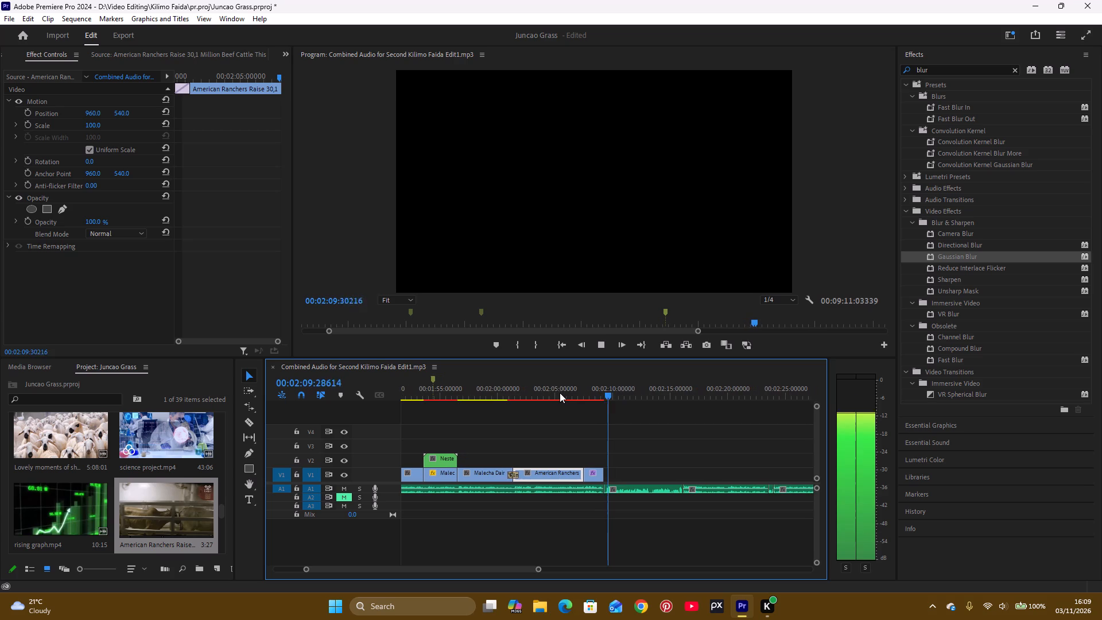
key("space")
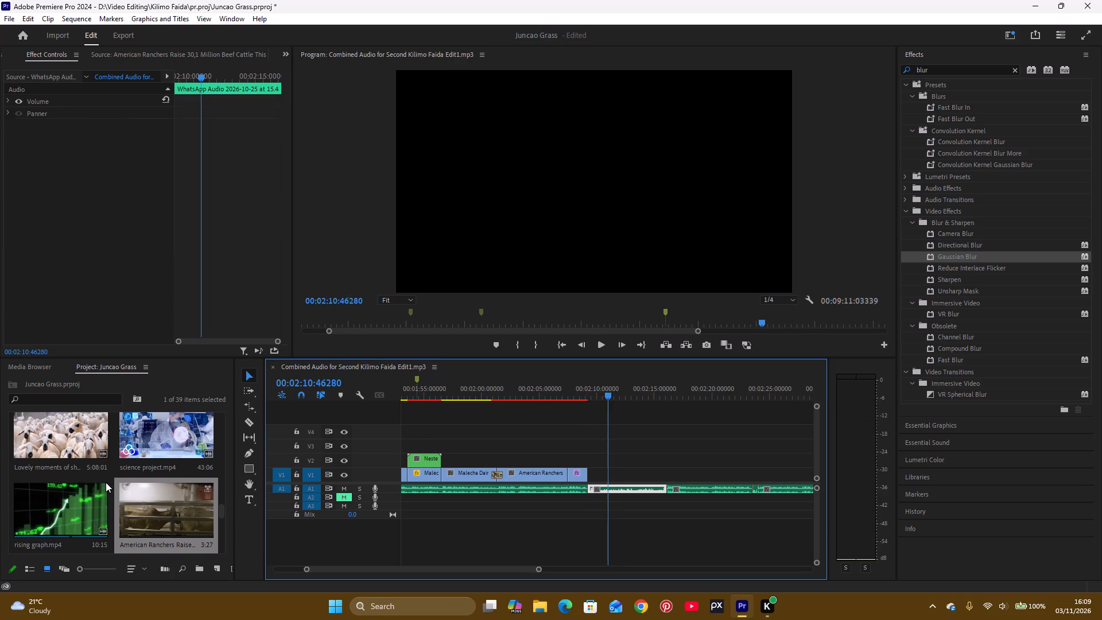
Look through the project's footage for the next B-roll source and open videoplayback.mp4 for preview.
scroll(150, 491, "up", 1)
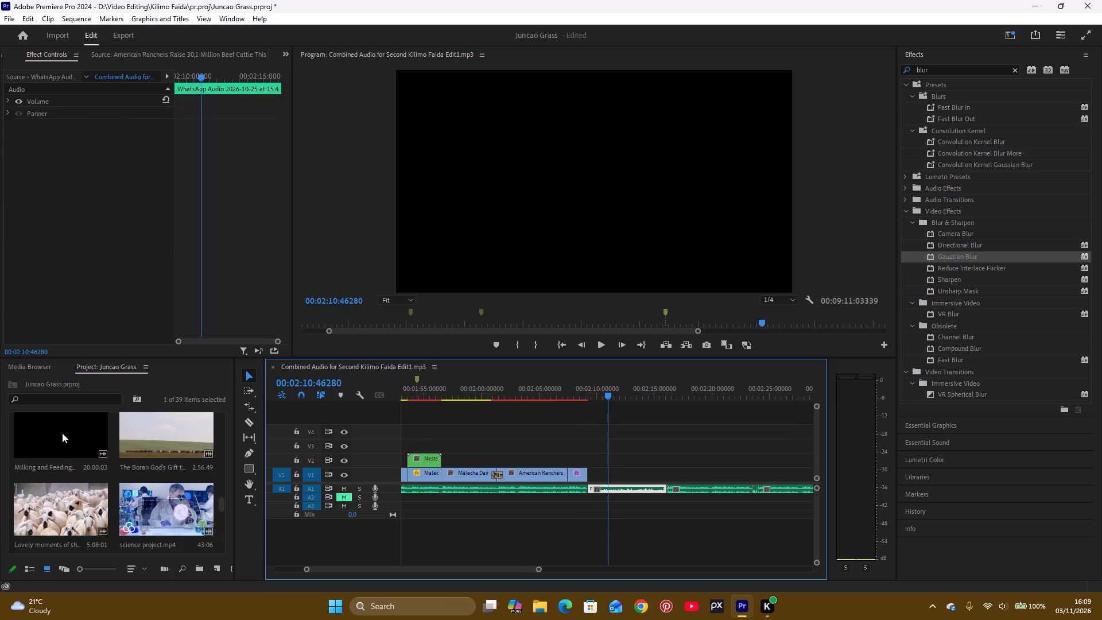
scroll(48, 447, "up", 9)
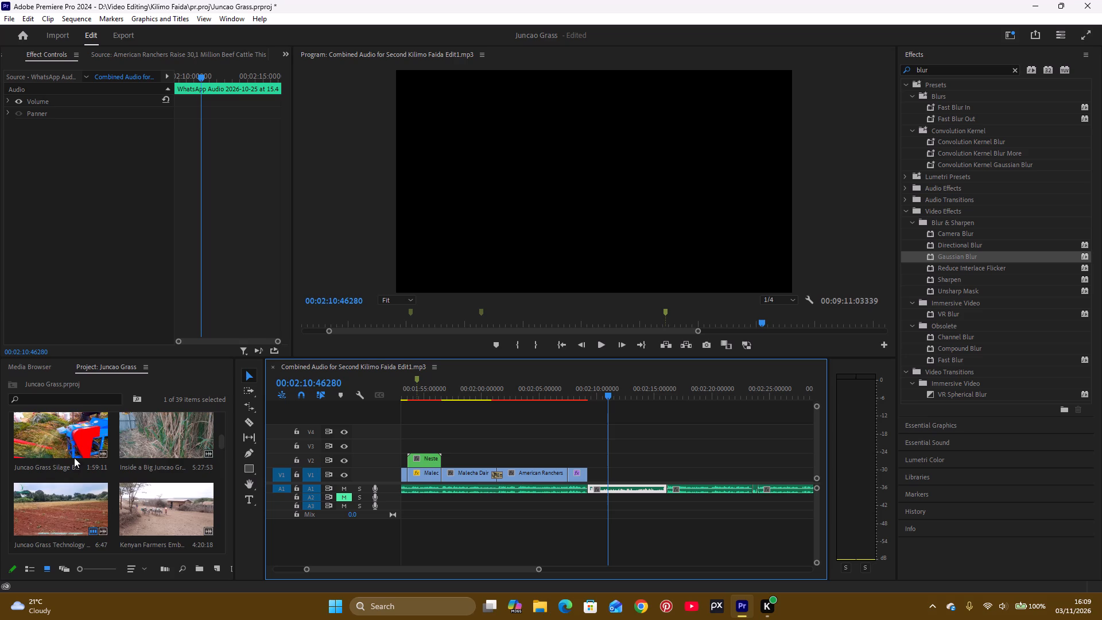
scroll(76, 459, "up", 9)
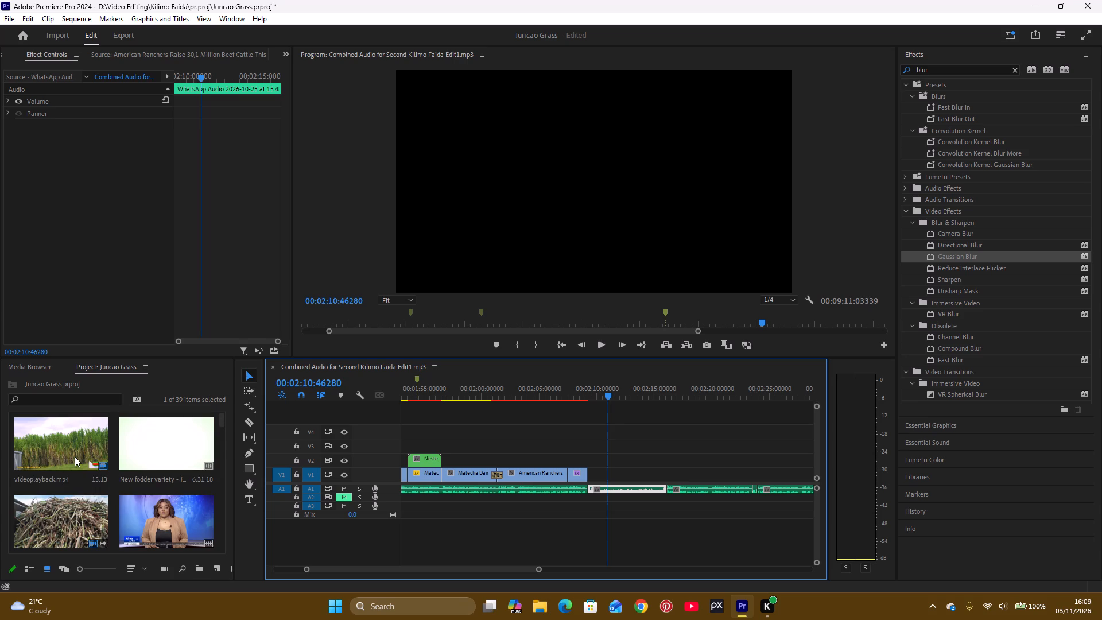
scroll(75, 456, "down", 3)
scroll(67, 451, "up", 1)
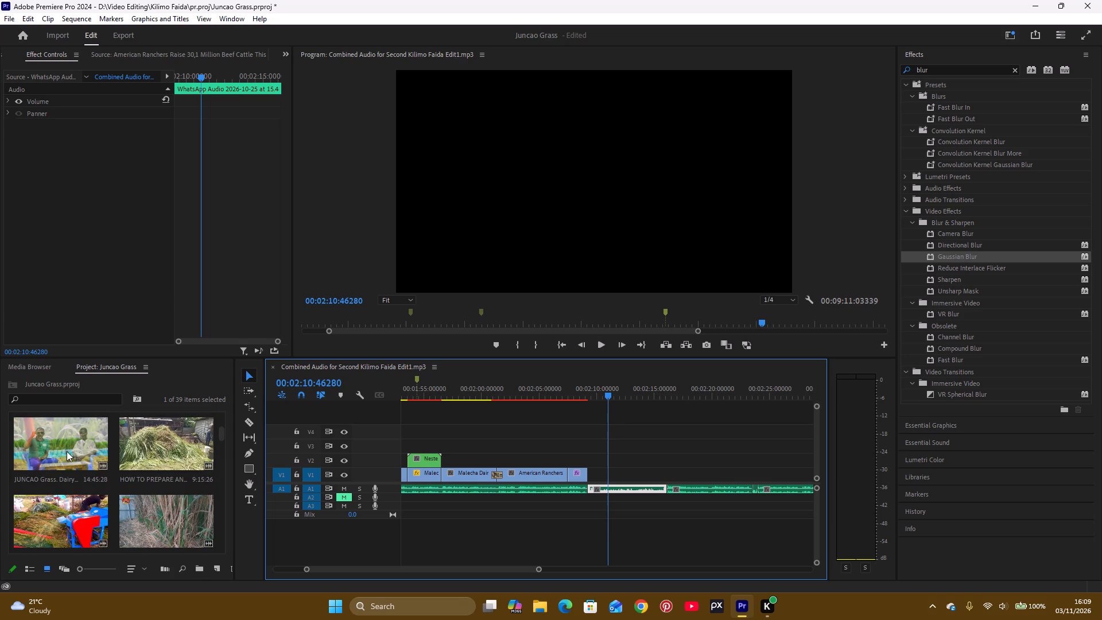
double_click(66, 441)
scroll(66, 441, "up", 5)
double_click(65, 449)
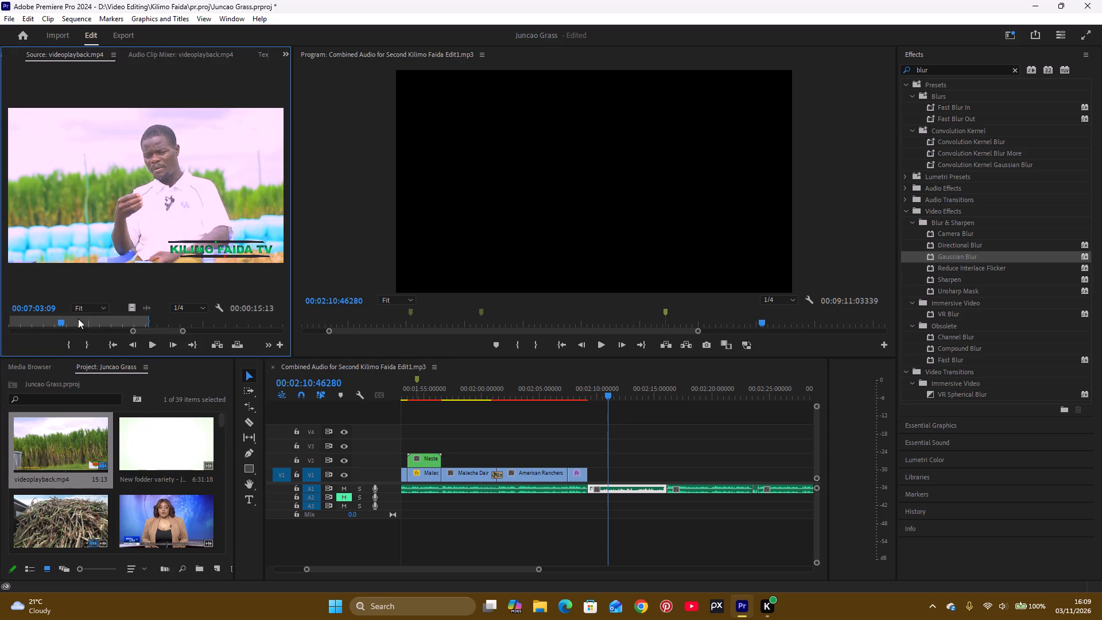
Scan videoplayback.mp4 across its full length for a suitable shot, replaying the narration around the end of the last herd clip.
left_click_drag(61, 321, 86, 320)
left_click_drag(135, 332, 135, 331)
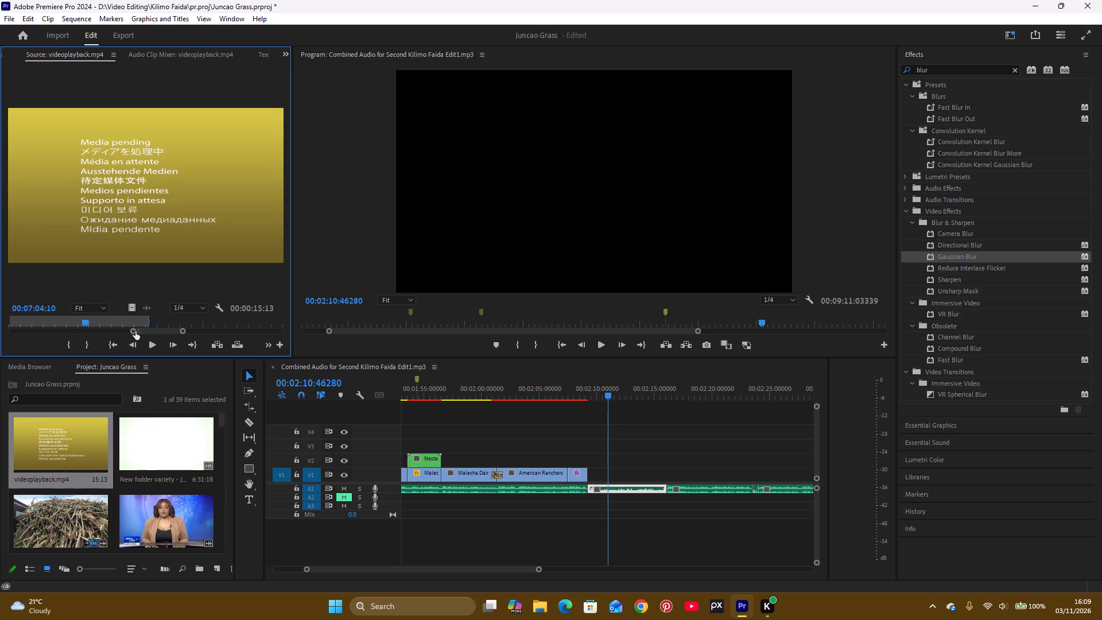
left_click_drag(135, 331, 0, 345)
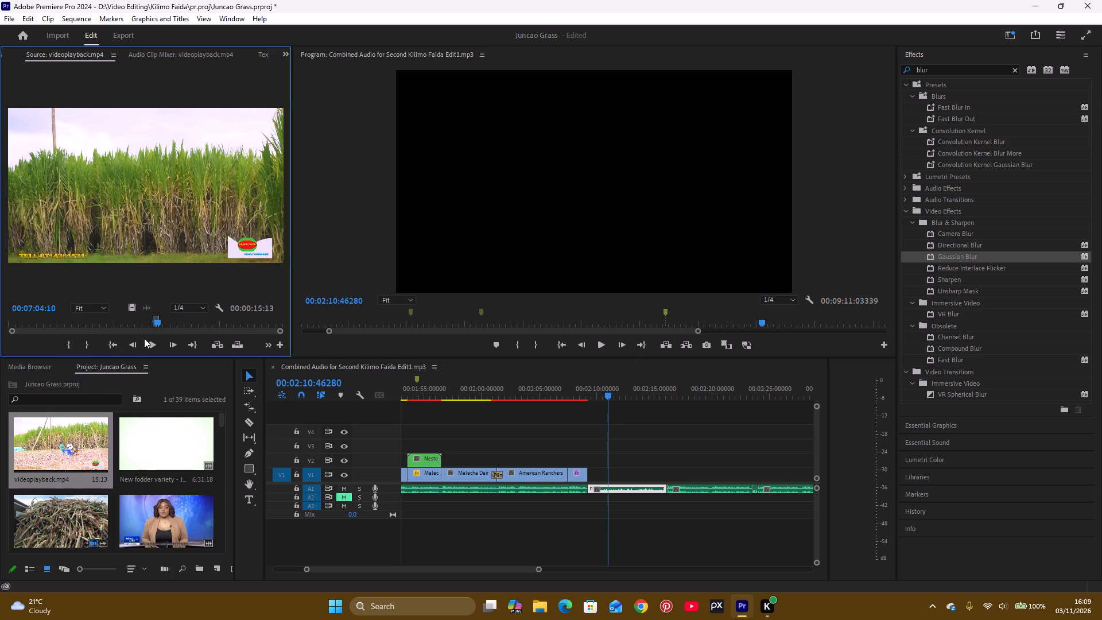
left_click(581, 389)
key("space")
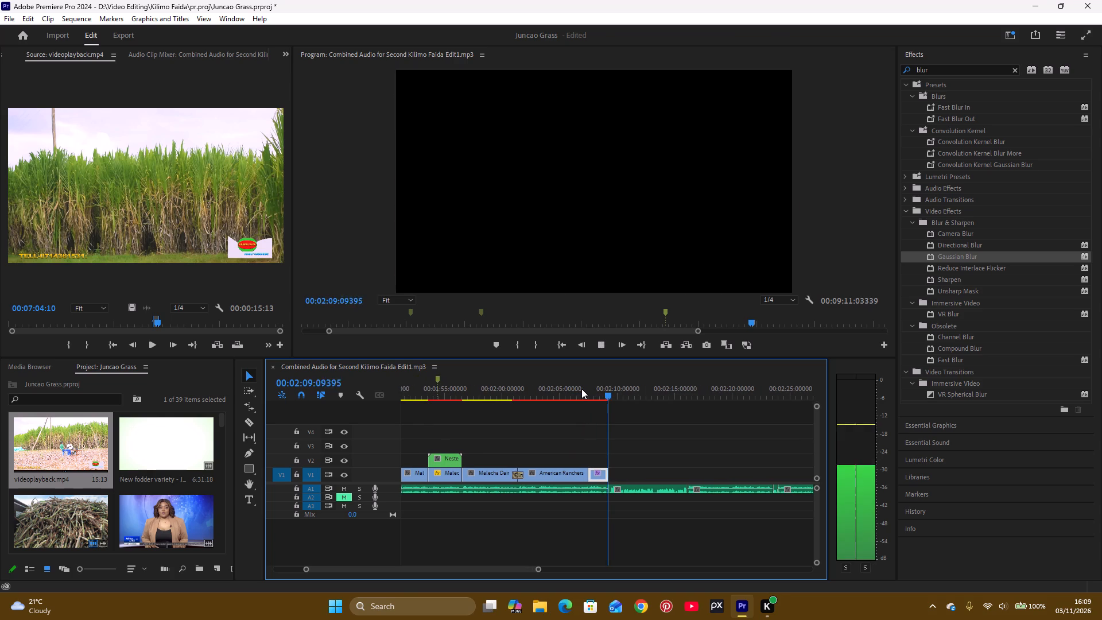
key("space")
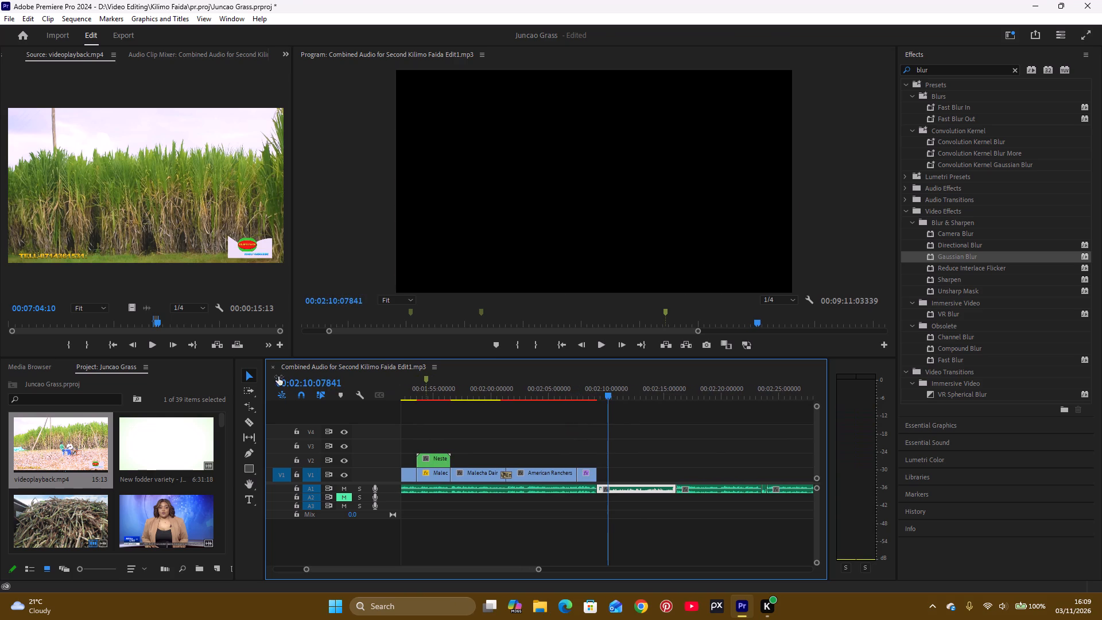
left_click_drag(157, 323, 158, 322)
left_click_drag(158, 322, 88, 328)
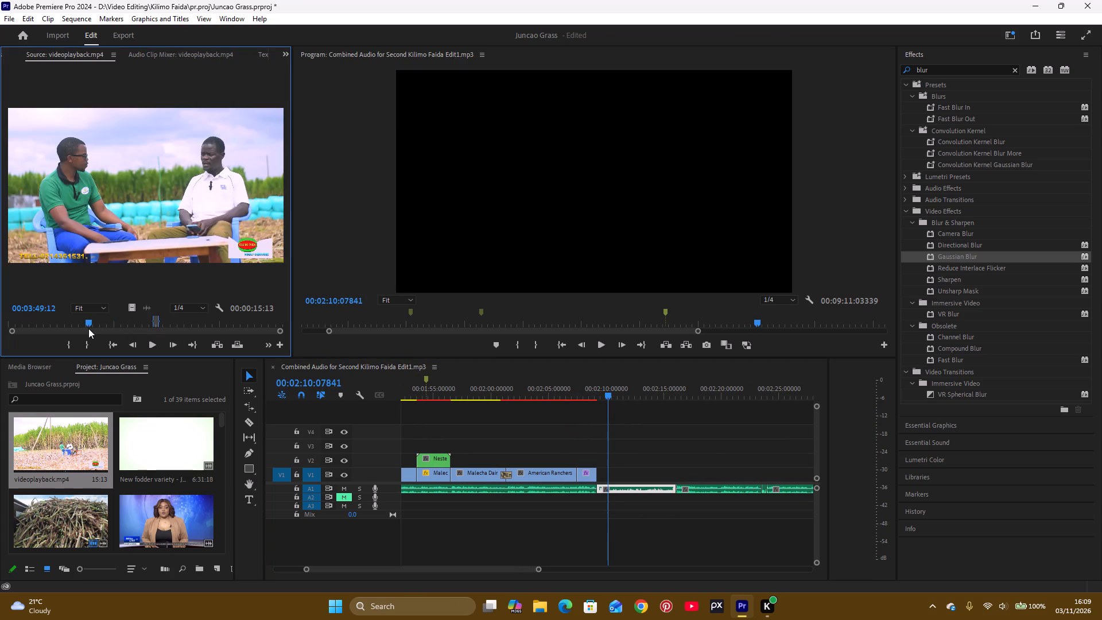
left_click_drag(88, 328, 73, 331)
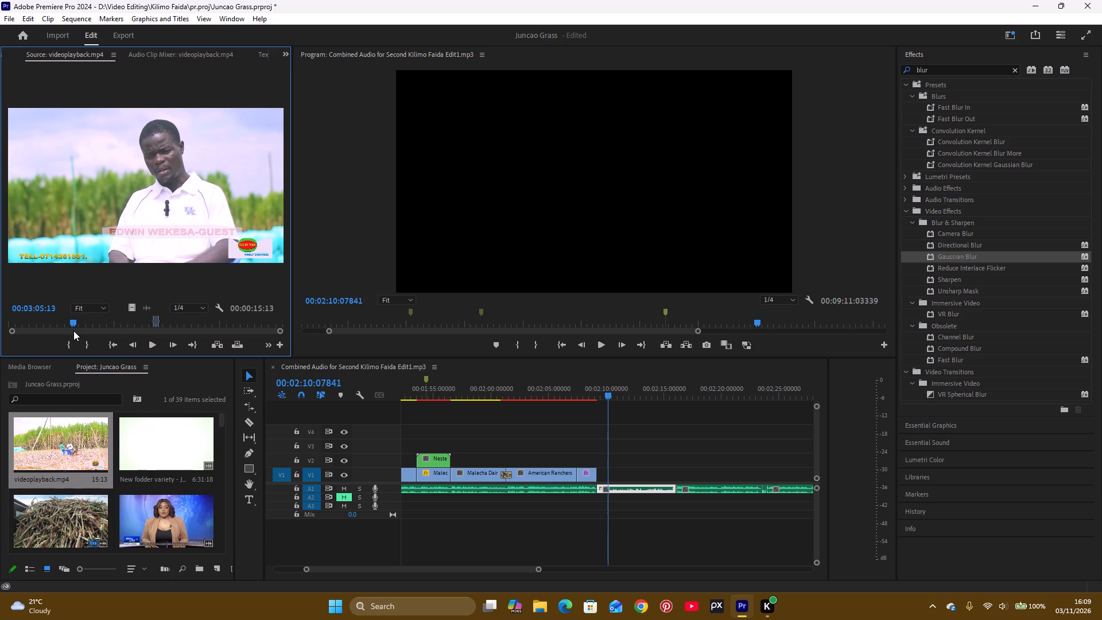
left_click_drag(73, 331, 63, 334)
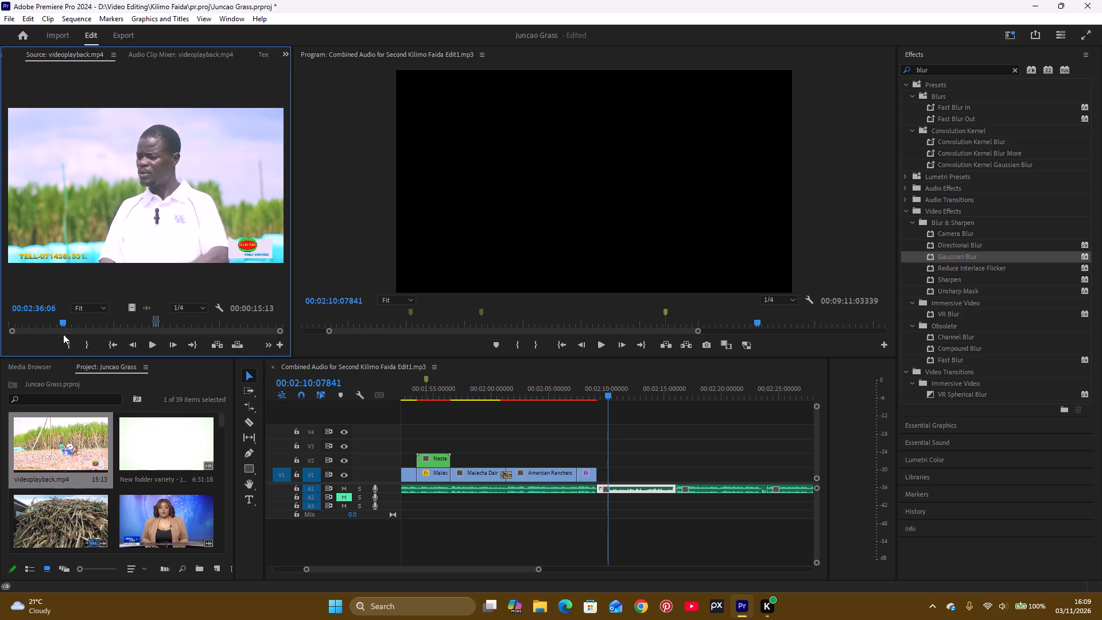
left_click_drag(63, 334, 50, 341)
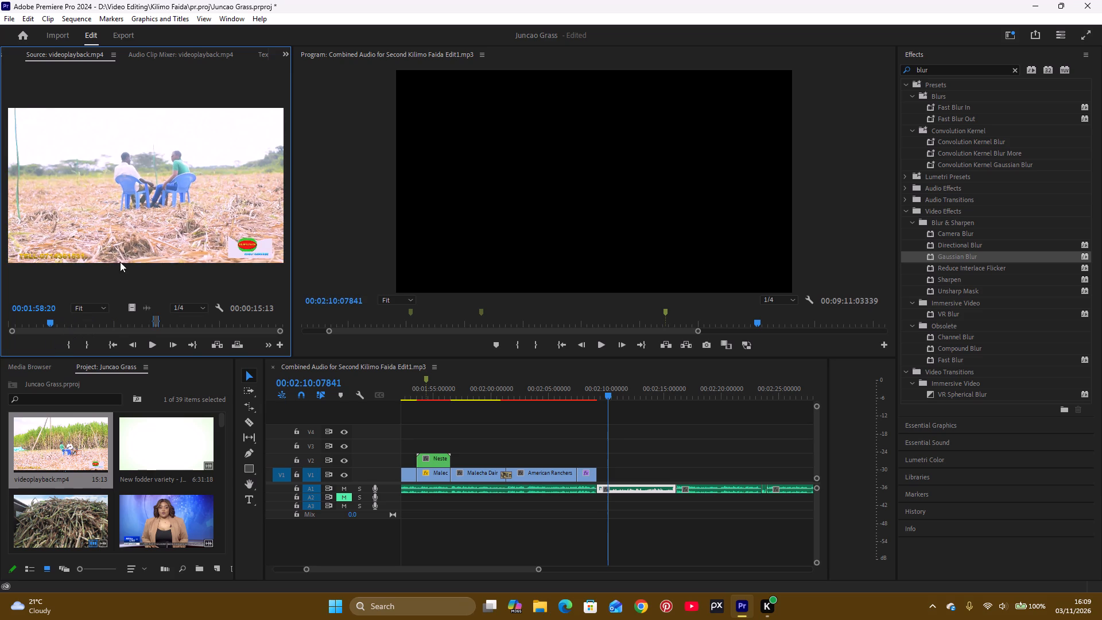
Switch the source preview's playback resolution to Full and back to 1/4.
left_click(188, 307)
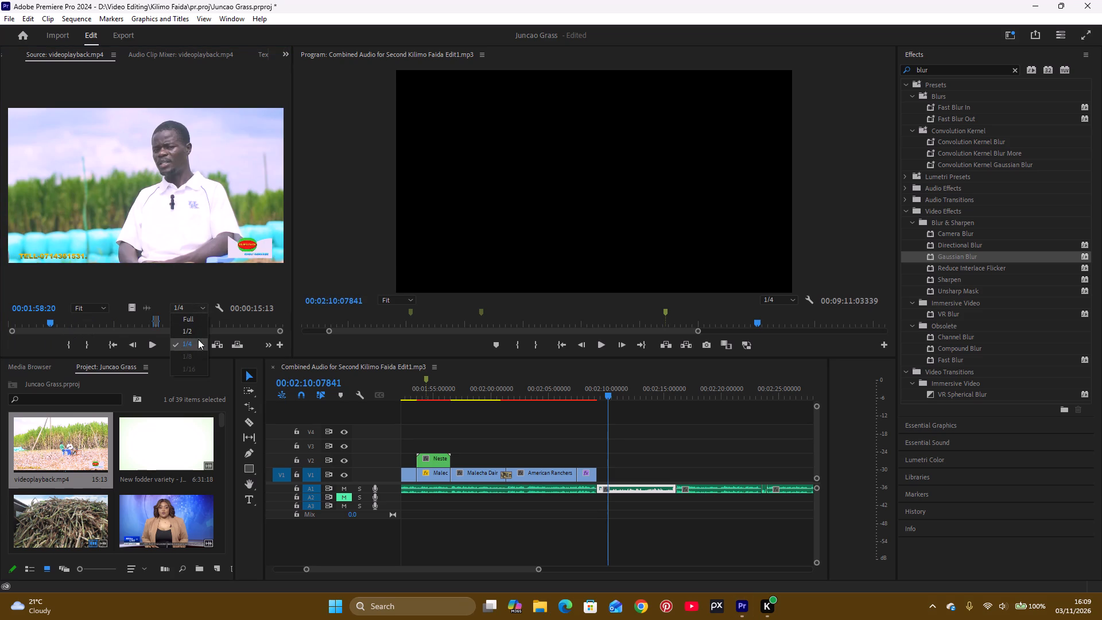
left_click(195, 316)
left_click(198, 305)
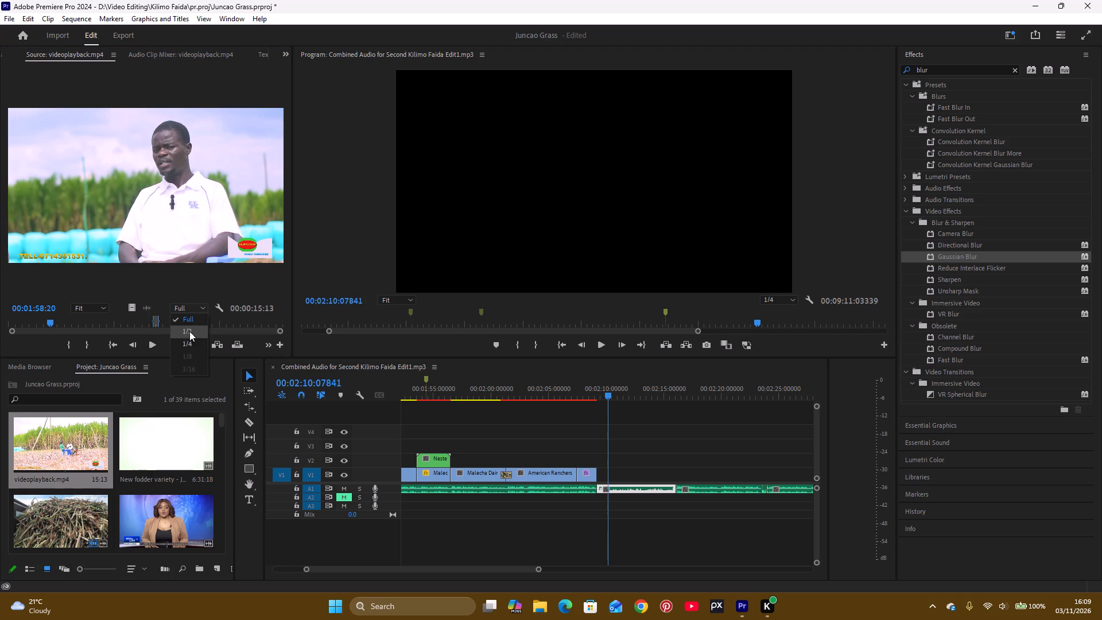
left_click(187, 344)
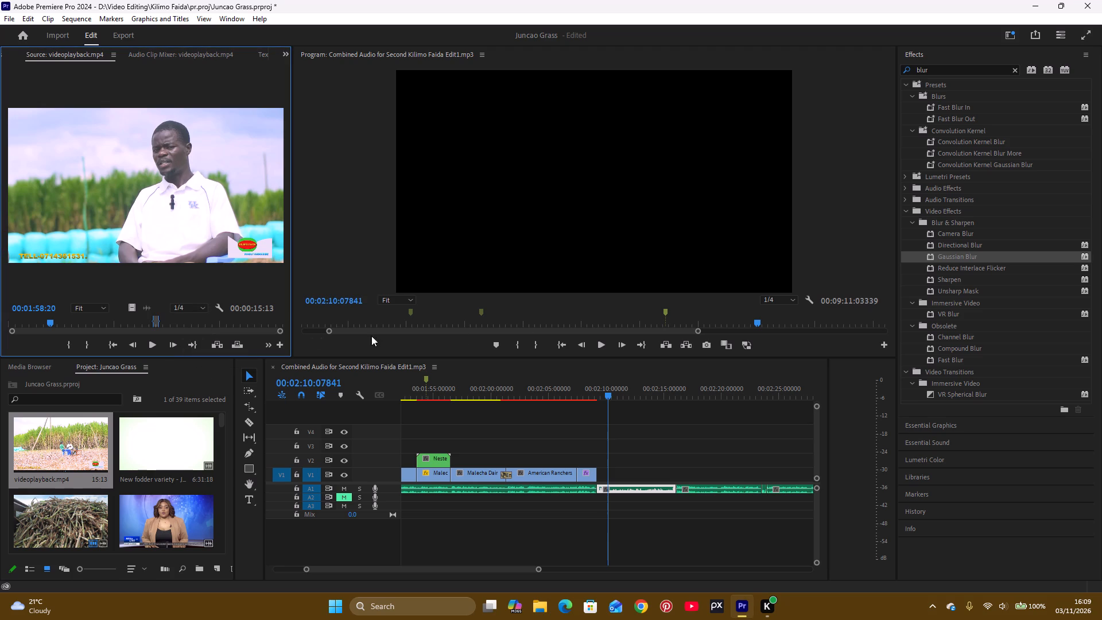
Scan videoplayback.mp4 from its start to past the six-minute mark for a close-up shot of the growing grass.
left_click_drag(51, 324, 49, 324)
left_click_drag(49, 324, 6, 330)
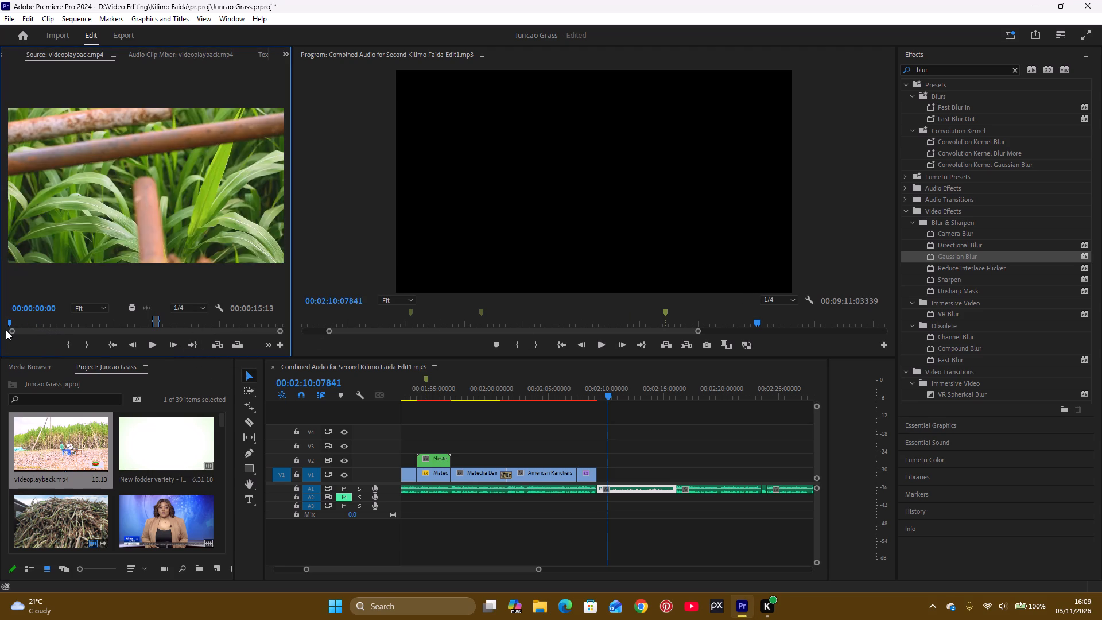
left_click_drag(6, 330, 27, 326)
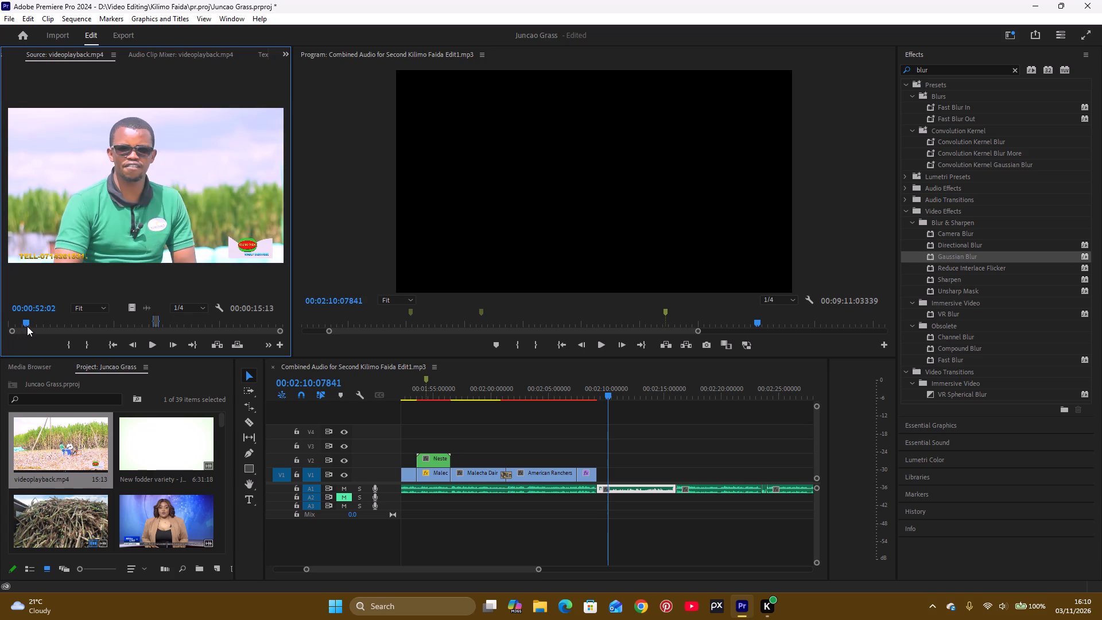
left_click_drag(27, 326, 46, 322)
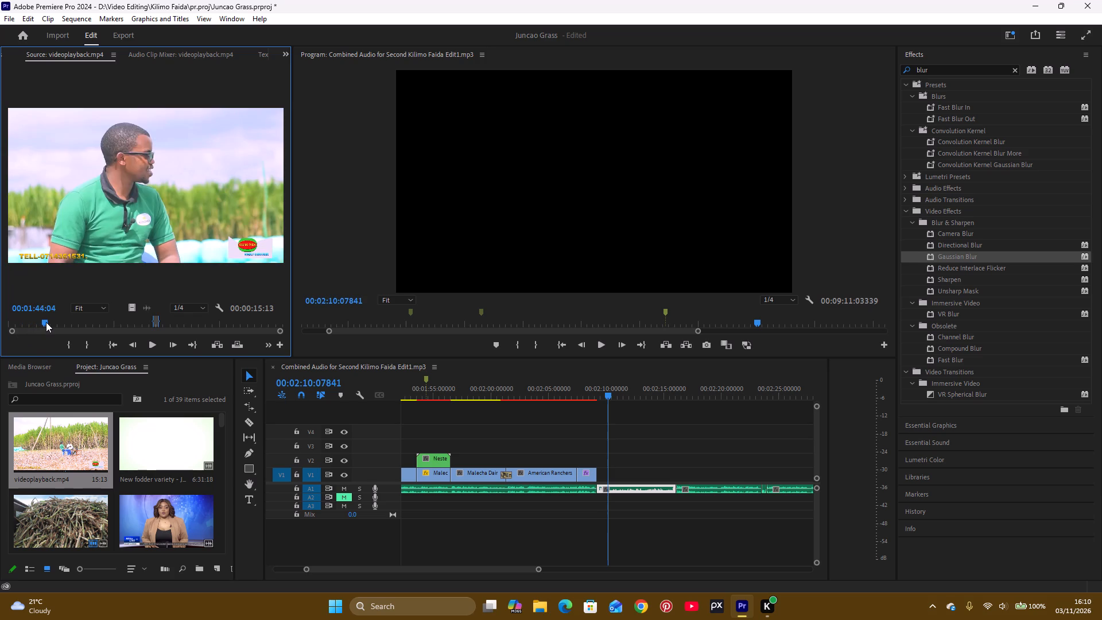
left_click_drag(46, 322, 76, 315)
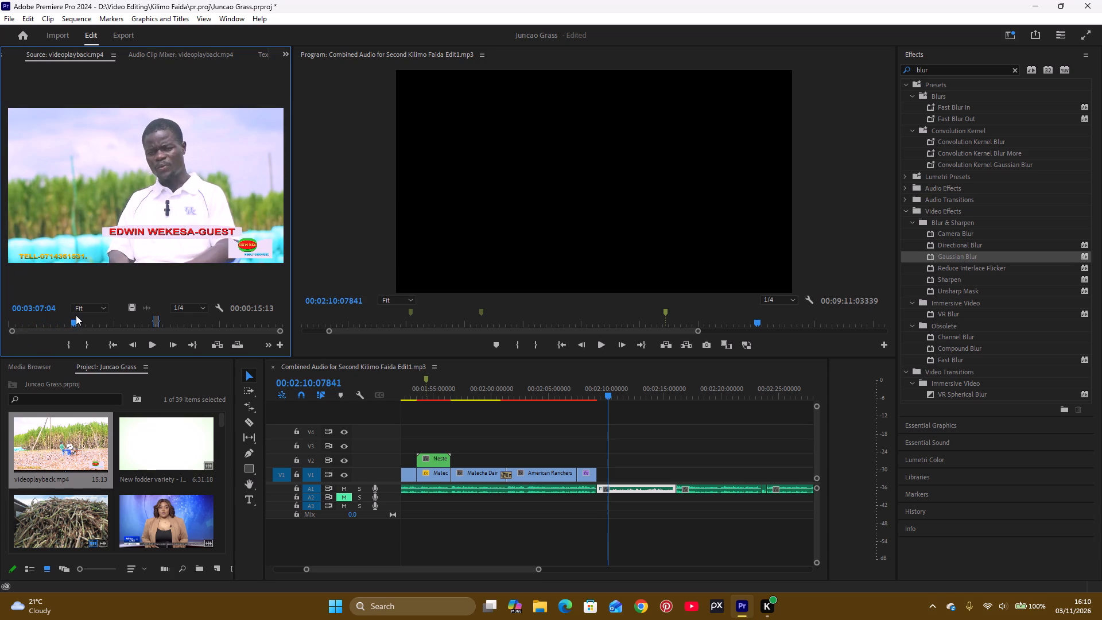
left_click_drag(76, 315, 106, 303)
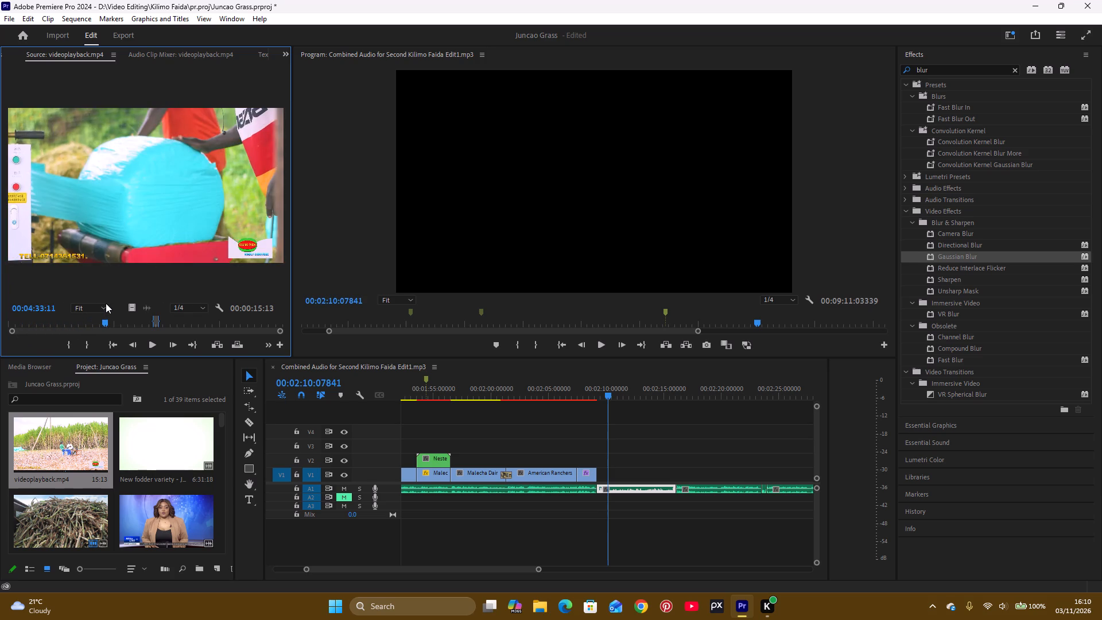
left_click_drag(106, 303, 127, 296)
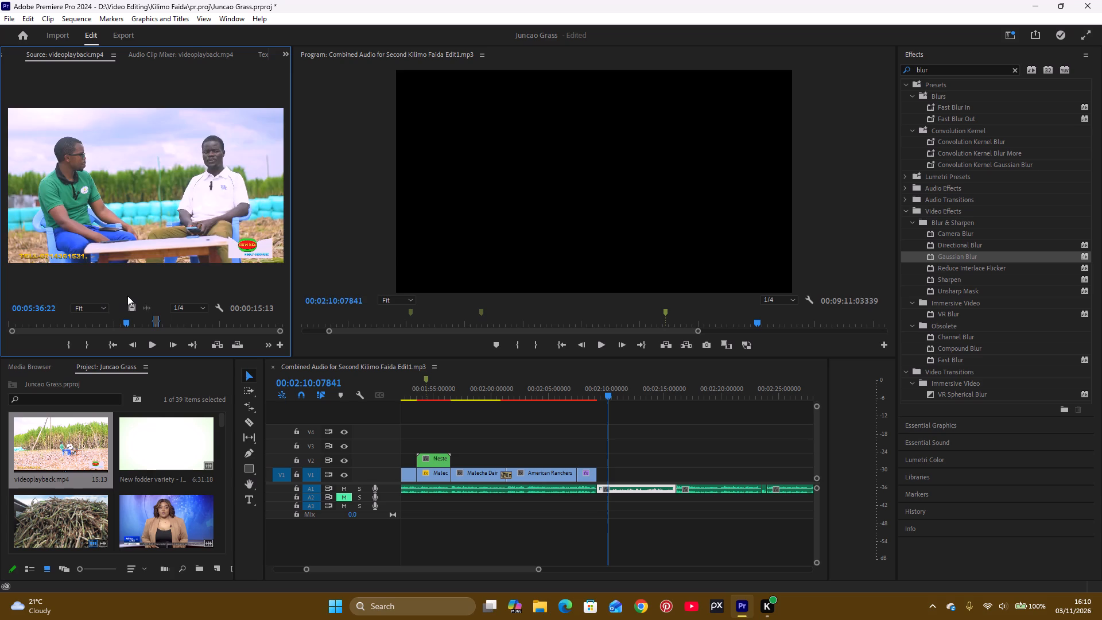
left_click_drag(127, 296, 145, 282)
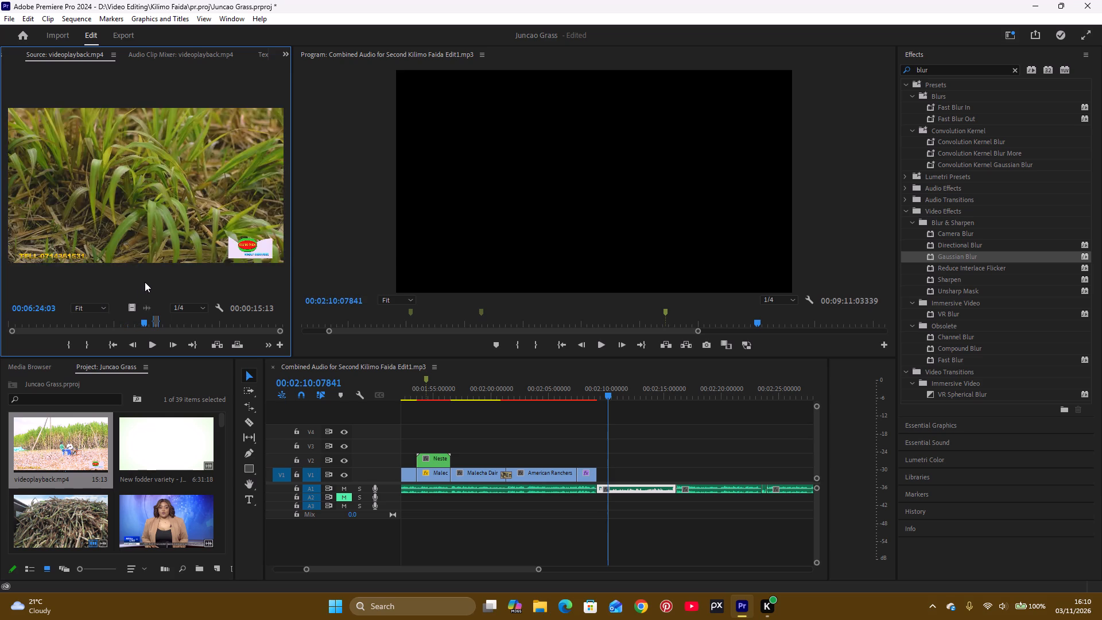
left_click_drag(145, 282, 140, 293)
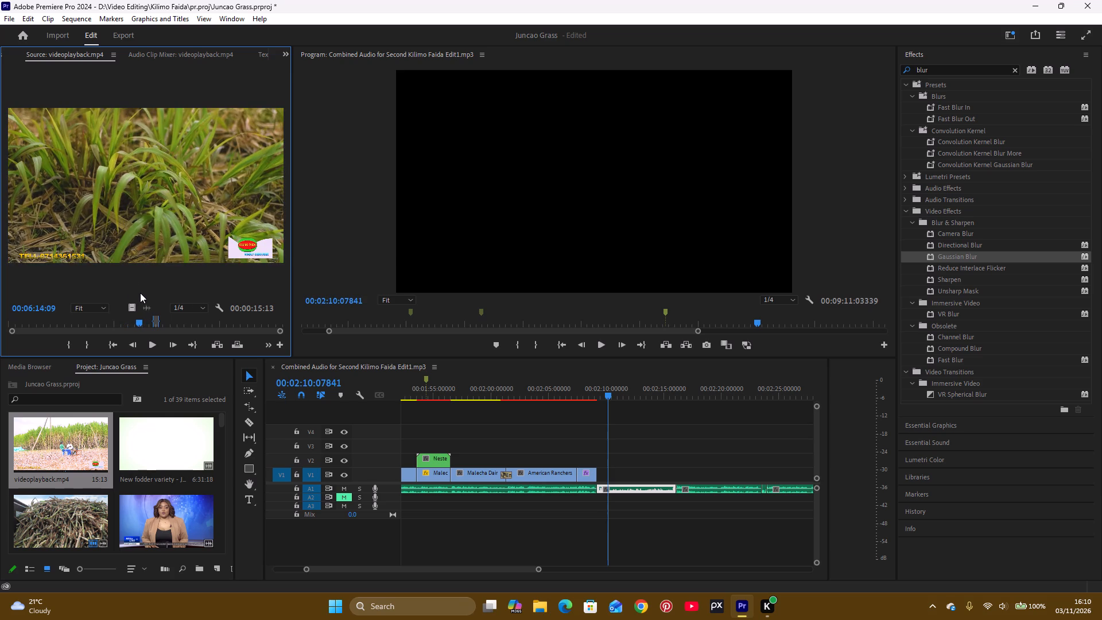
left_click_drag(140, 293, 138, 311)
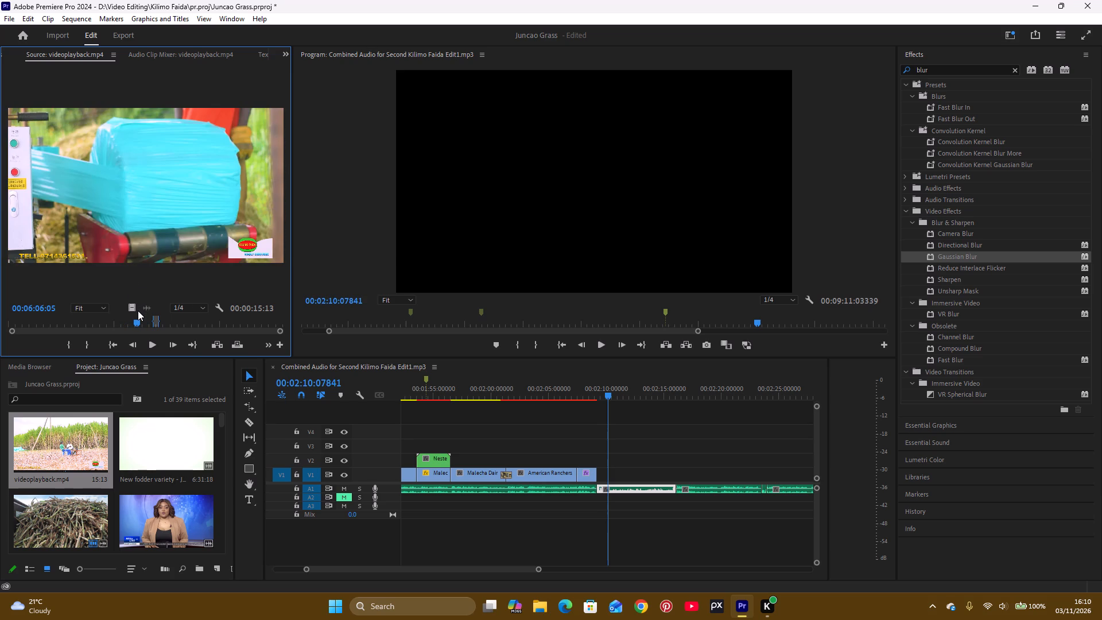
left_click_drag(138, 311, 139, 310)
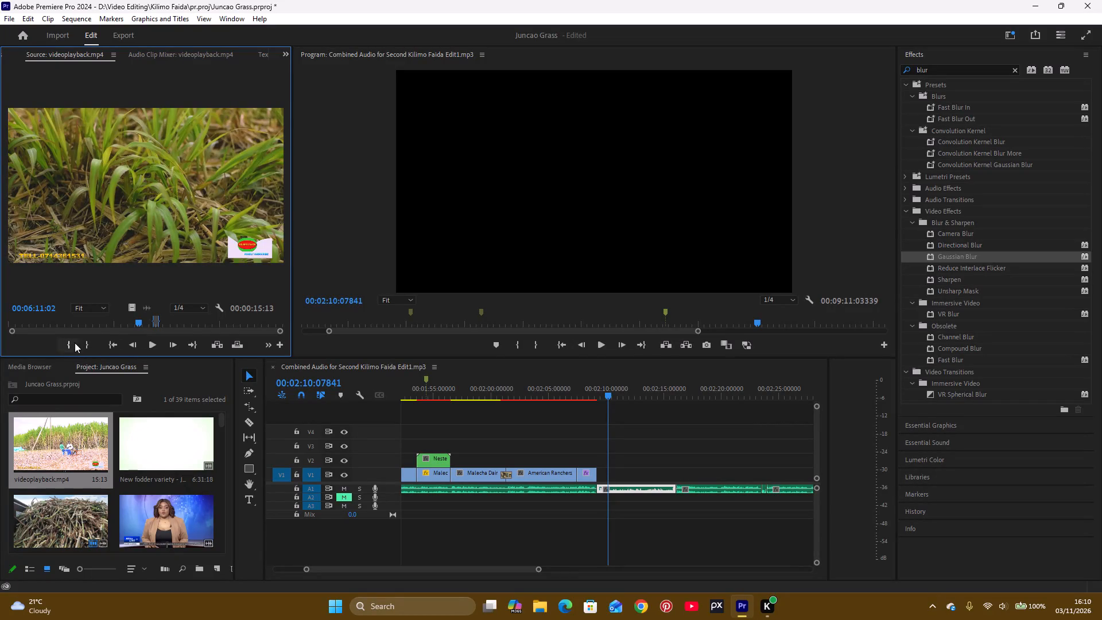
Mark the In point of the close-up grass shot in videoplayback.mp4 at 00:06:10:21.
left_click_drag(280, 330, 265, 340)
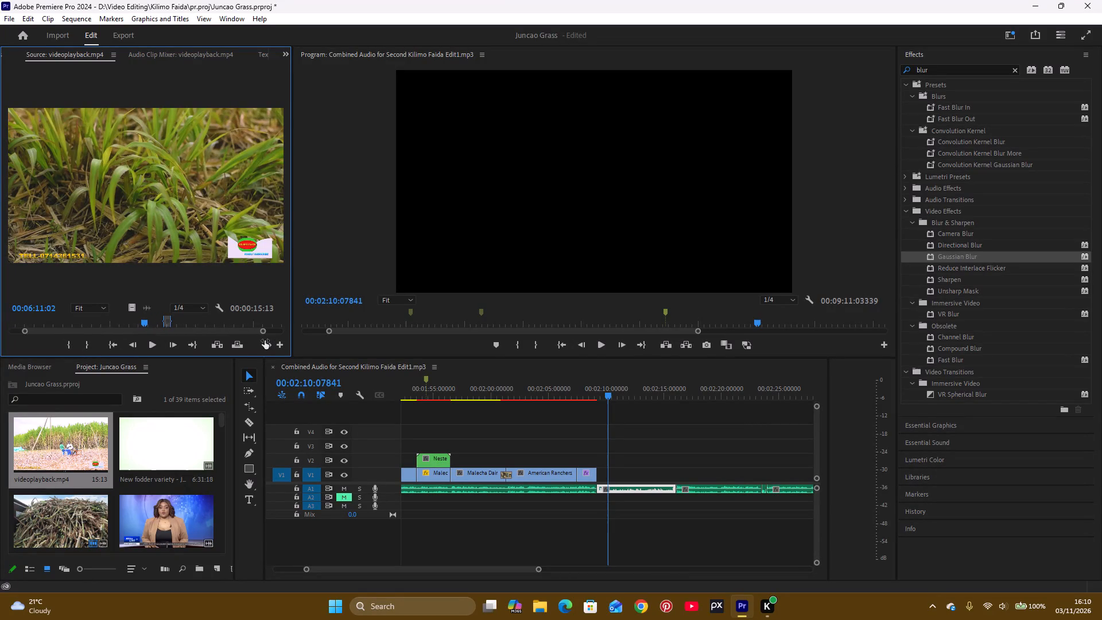
left_click_drag(265, 340, 205, 374)
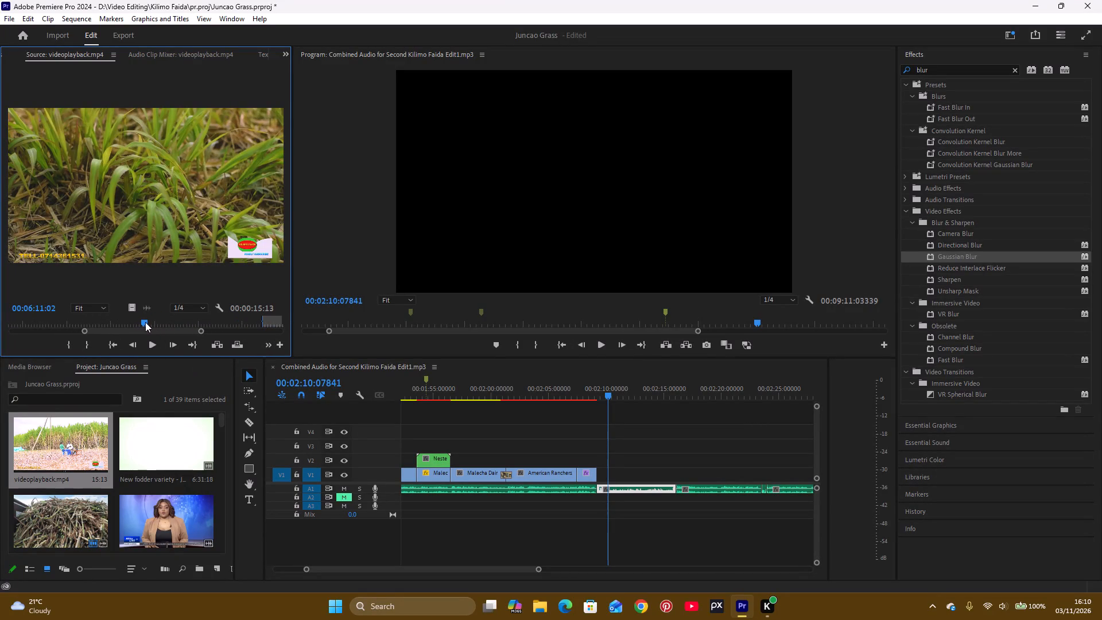
left_click(145, 322)
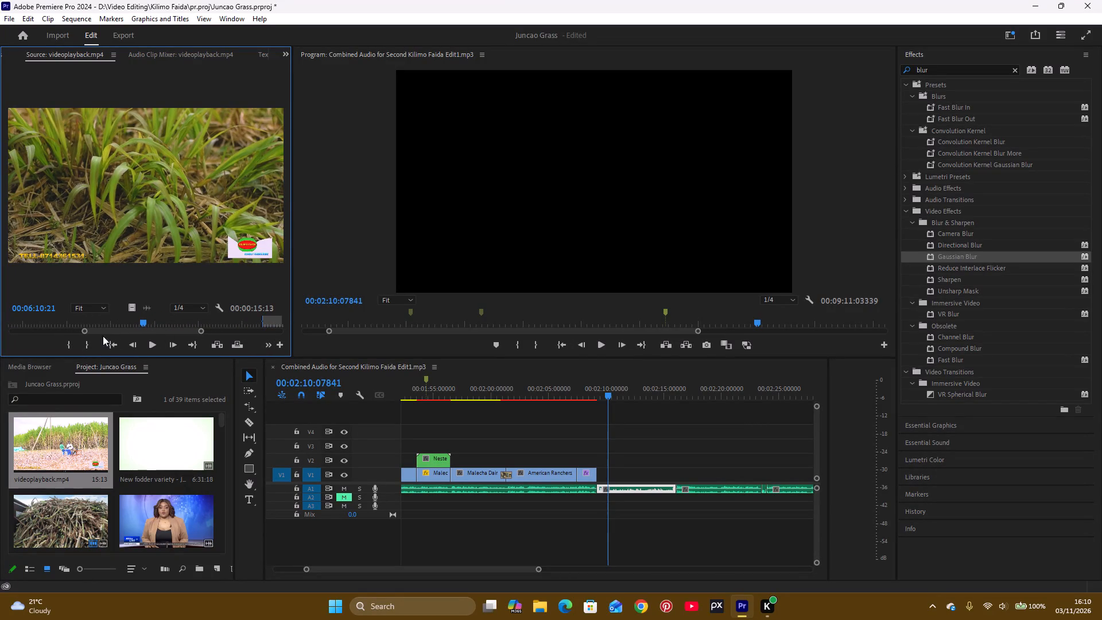
left_click(67, 346)
Switch the source preview's time display to audio time units.
right_click(168, 325)
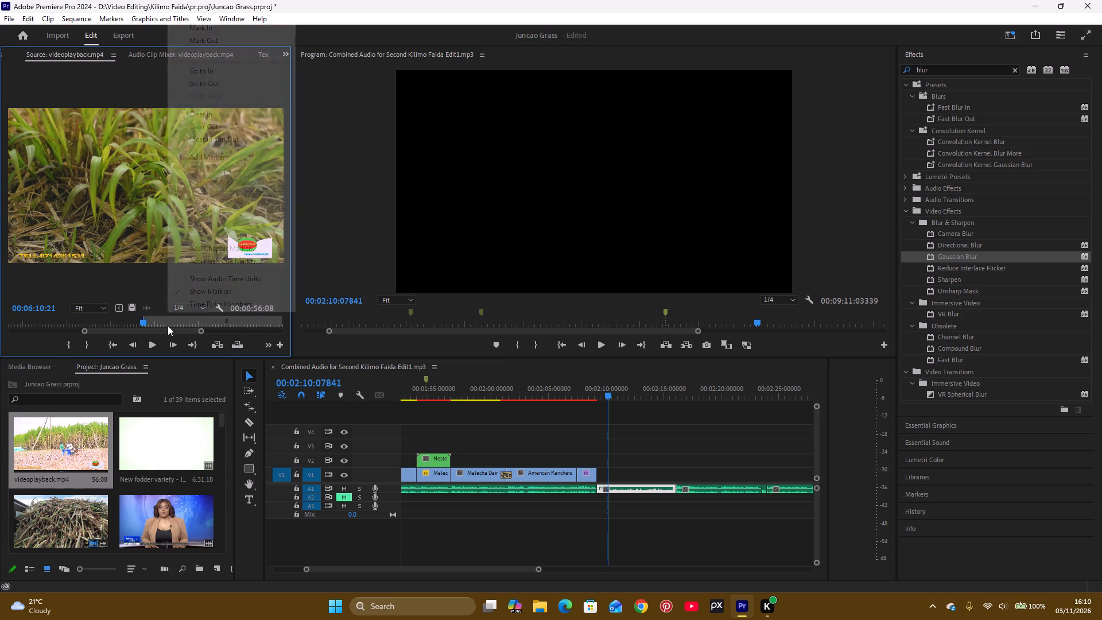
left_click(194, 275)
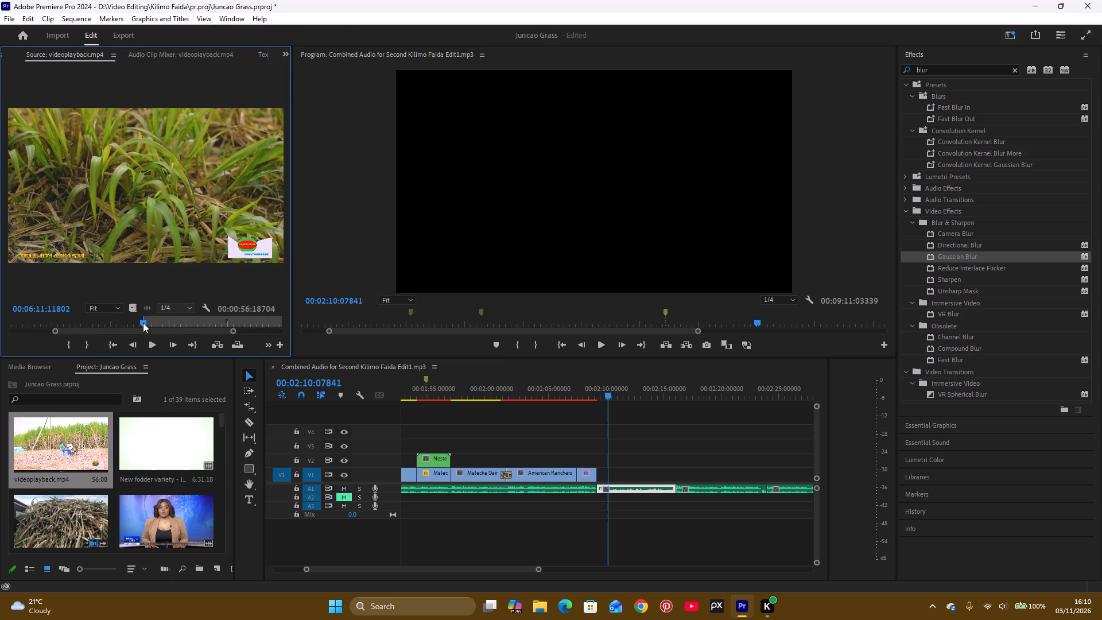
Mark the grass shot's Out point at about 00:06:21 and place its video only on V1 directly after the last American Ranchers clip.
left_click(143, 323)
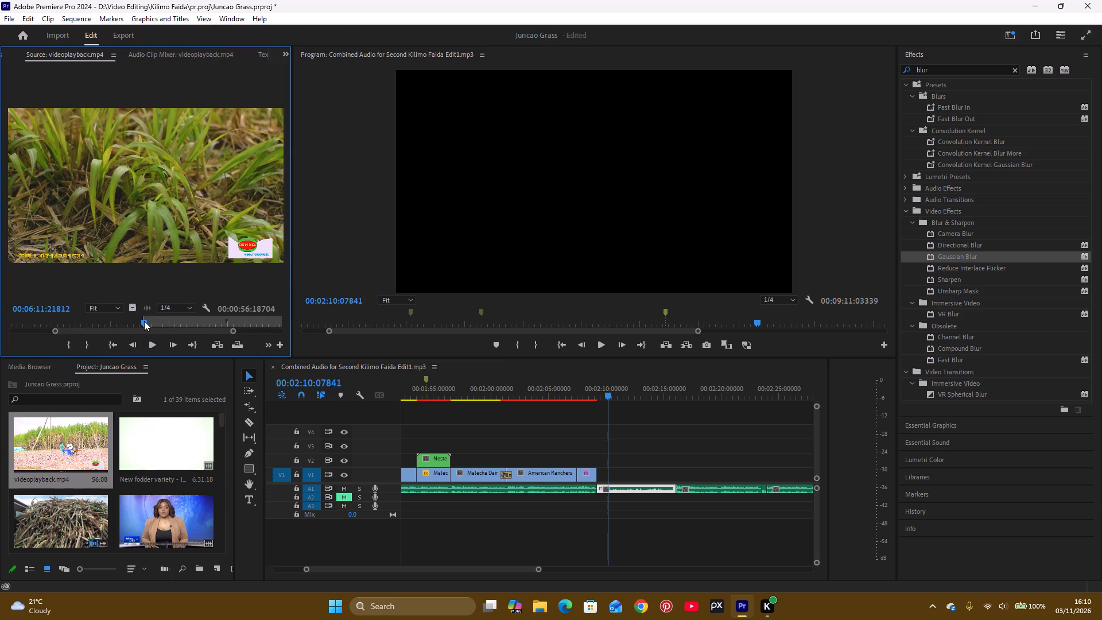
left_click_drag(147, 323, 157, 320)
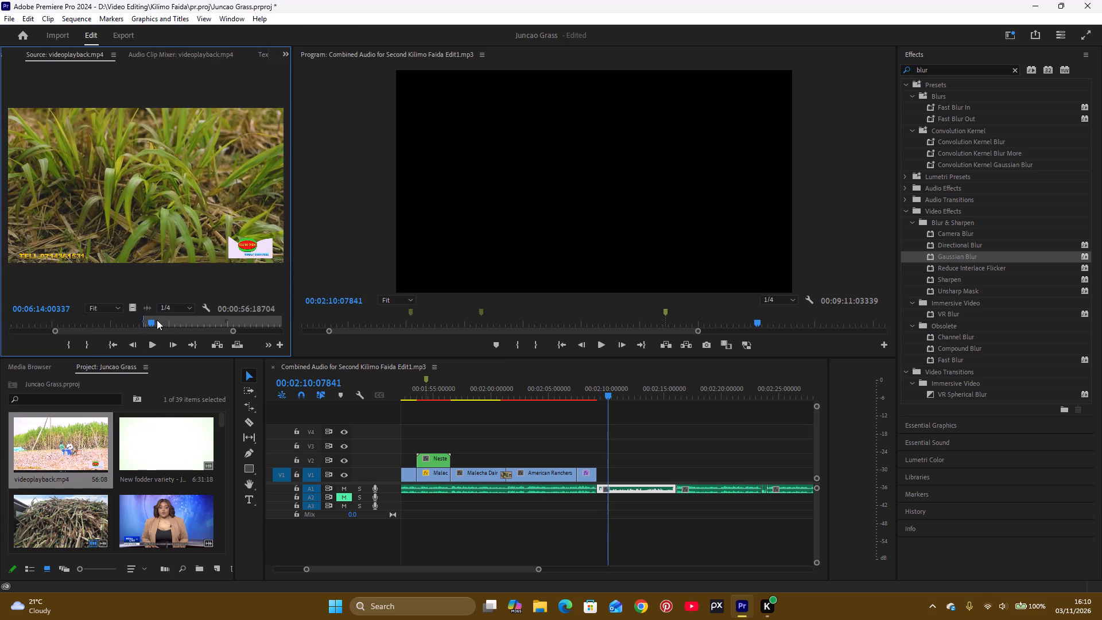
left_click_drag(157, 320, 185, 324)
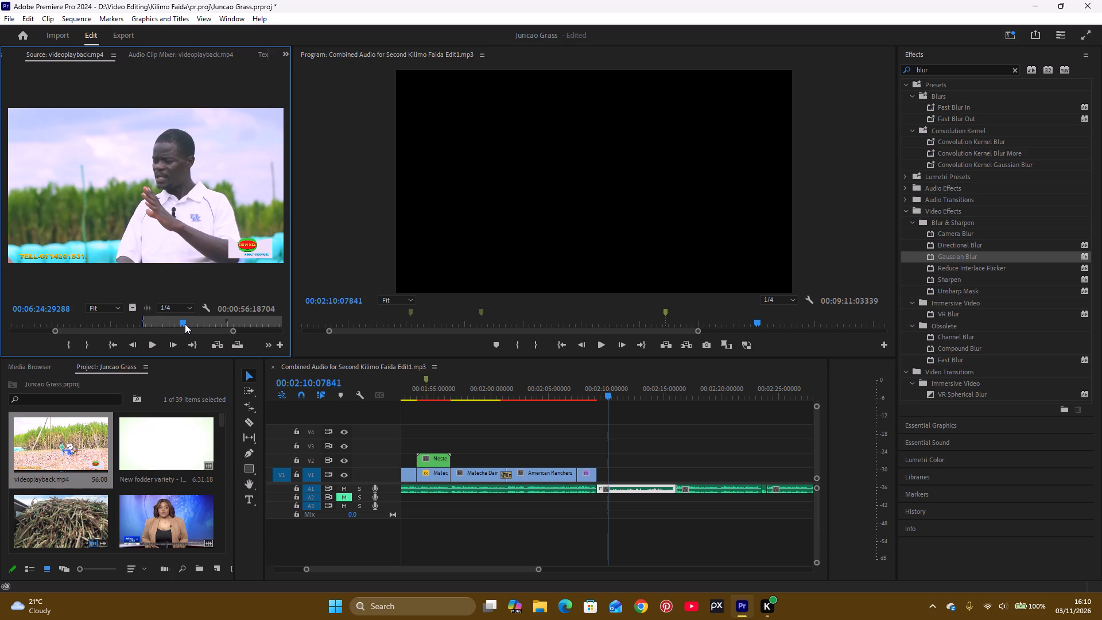
left_click_drag(185, 324, 176, 342)
left_click(94, 348)
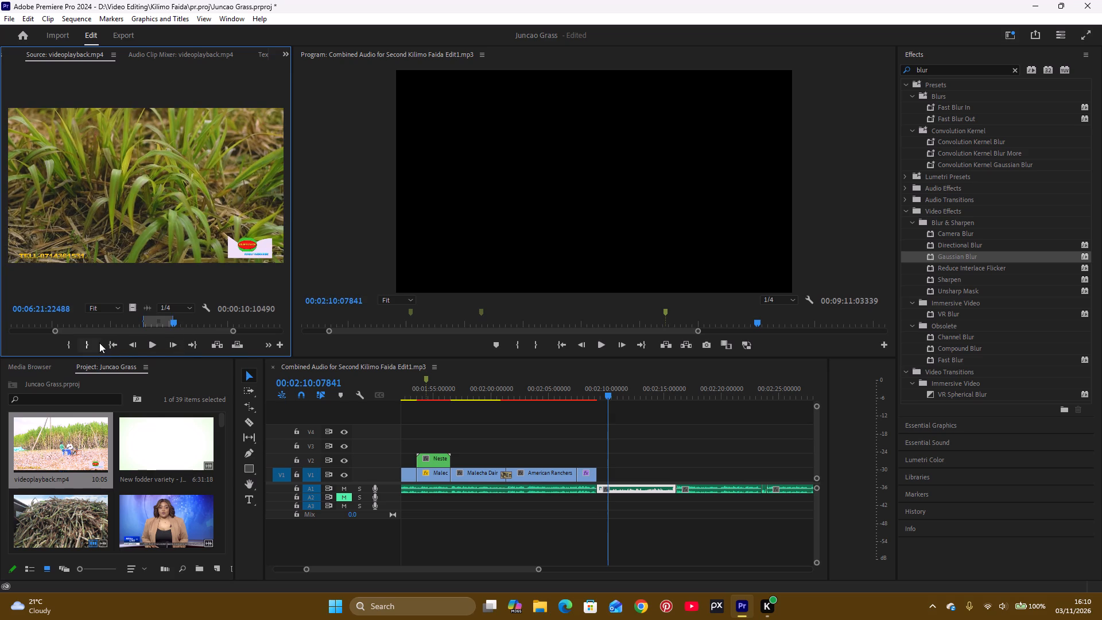
left_click_drag(134, 309, 597, 476)
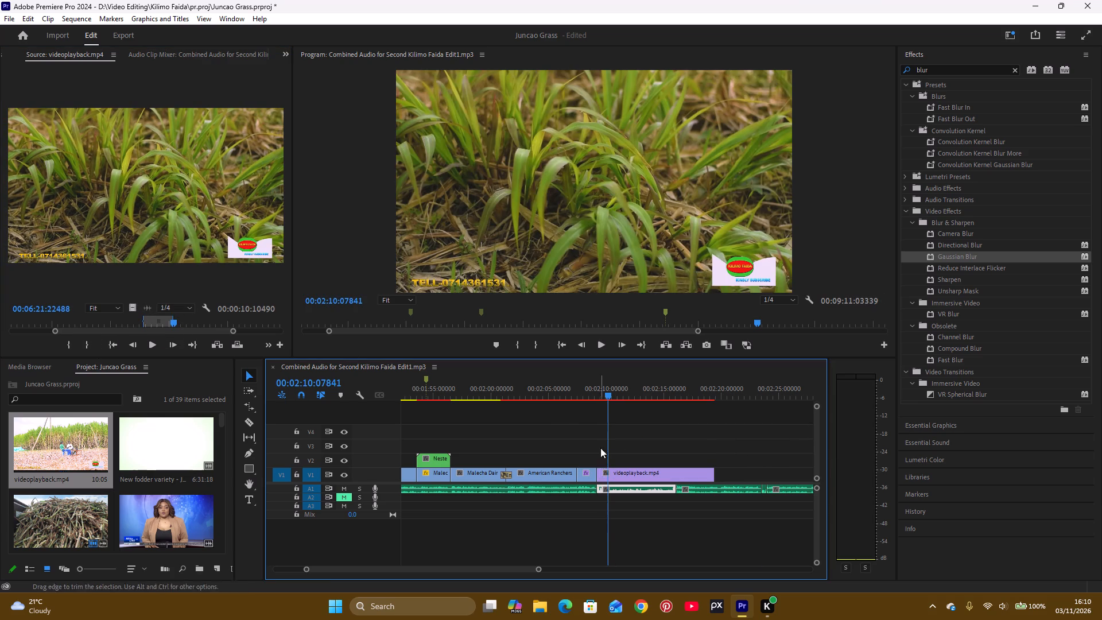
Play the new grass clip against the narration, trim its end back to about 00:02:16 on V1, and play on past the cut.
left_click(595, 387)
key("space")
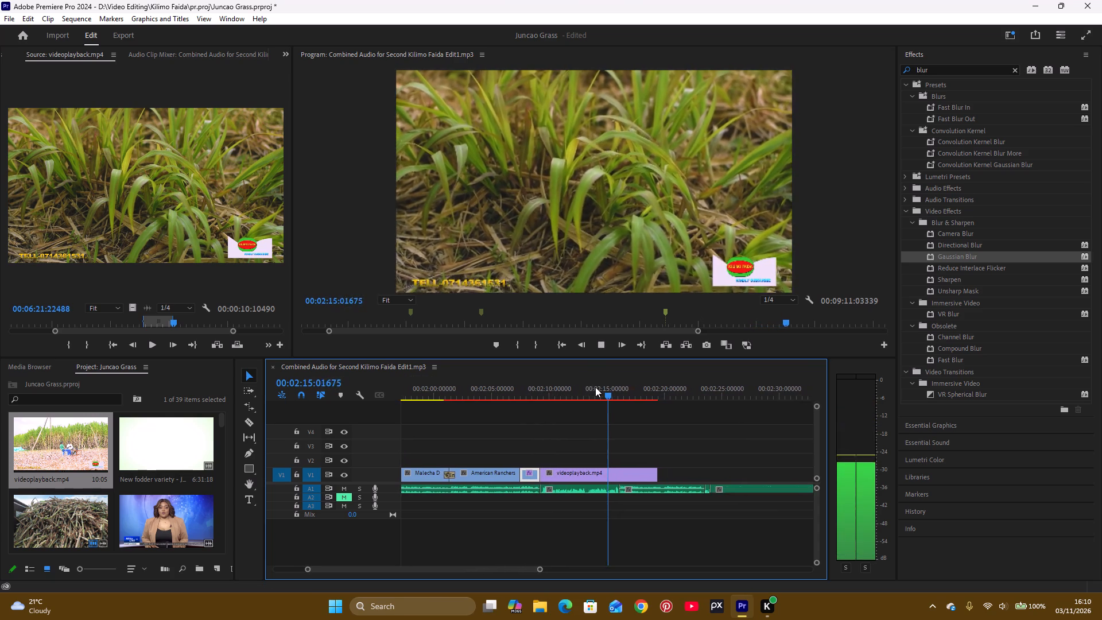
key("space")
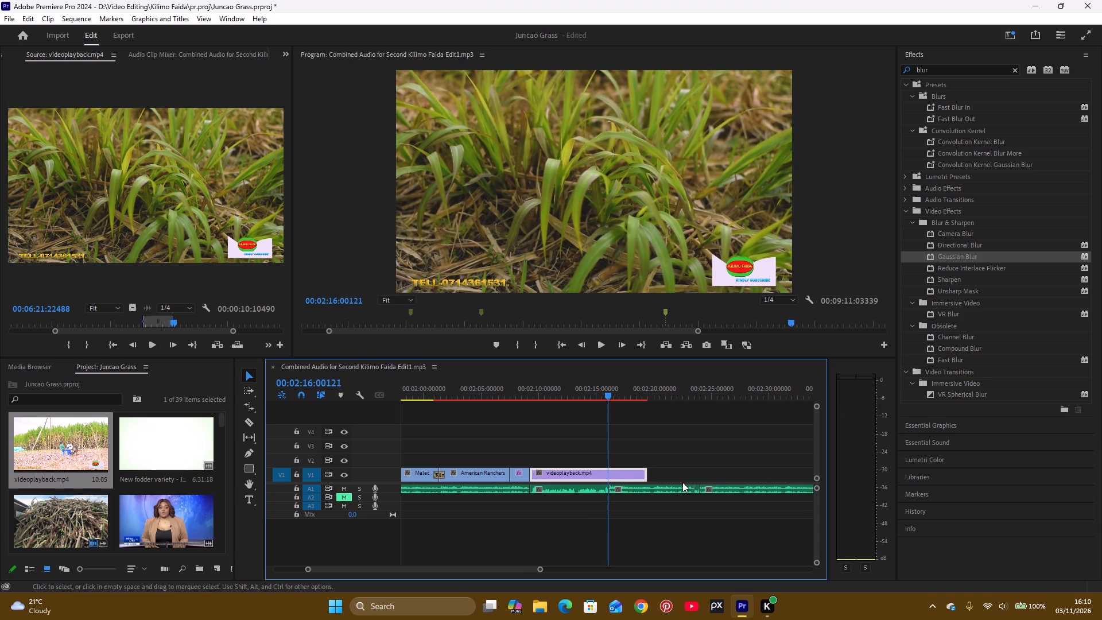
left_click_drag(646, 472, 610, 478)
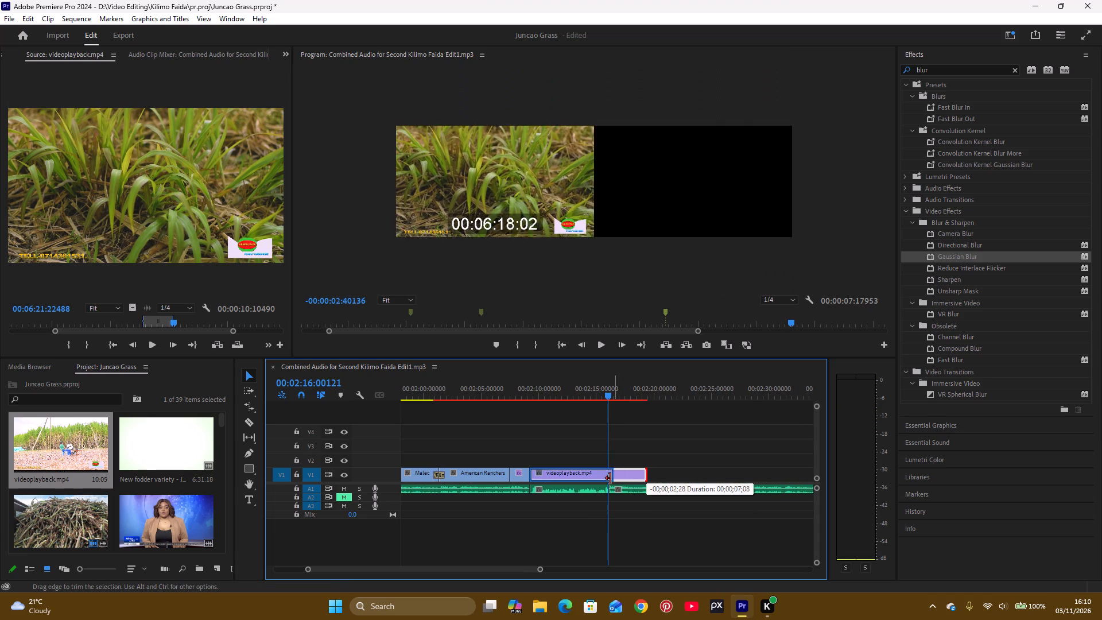
left_click_drag(610, 478, 609, 480)
key("space")
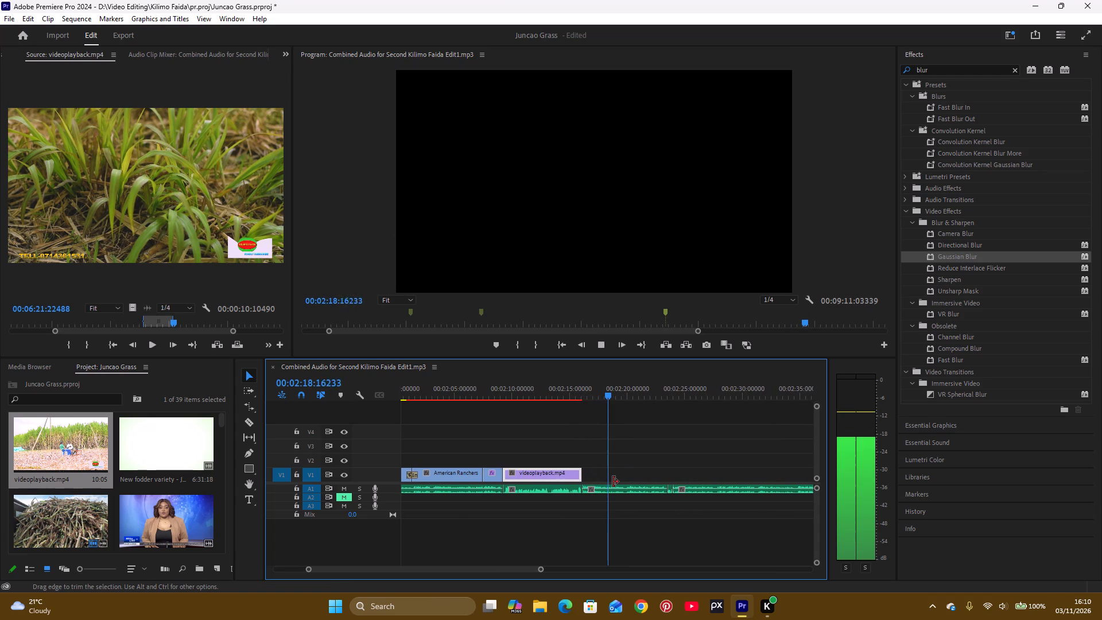
key("space")
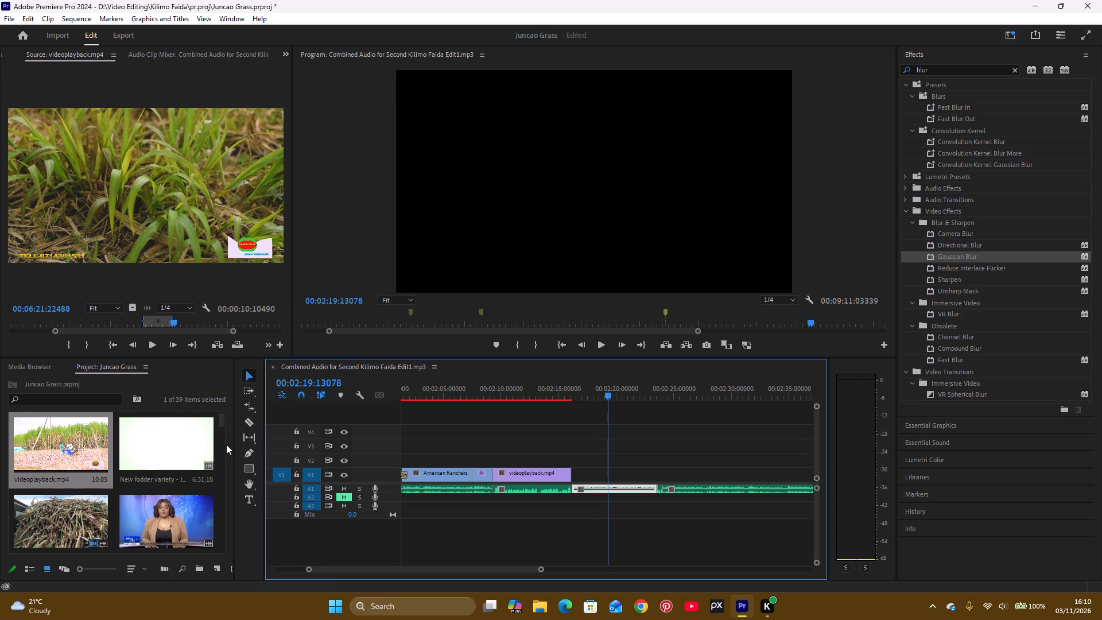
Look through the project's footage for the next B-roll source and open science project.mp4 for preview.
left_click_drag(222, 424, 219, 482)
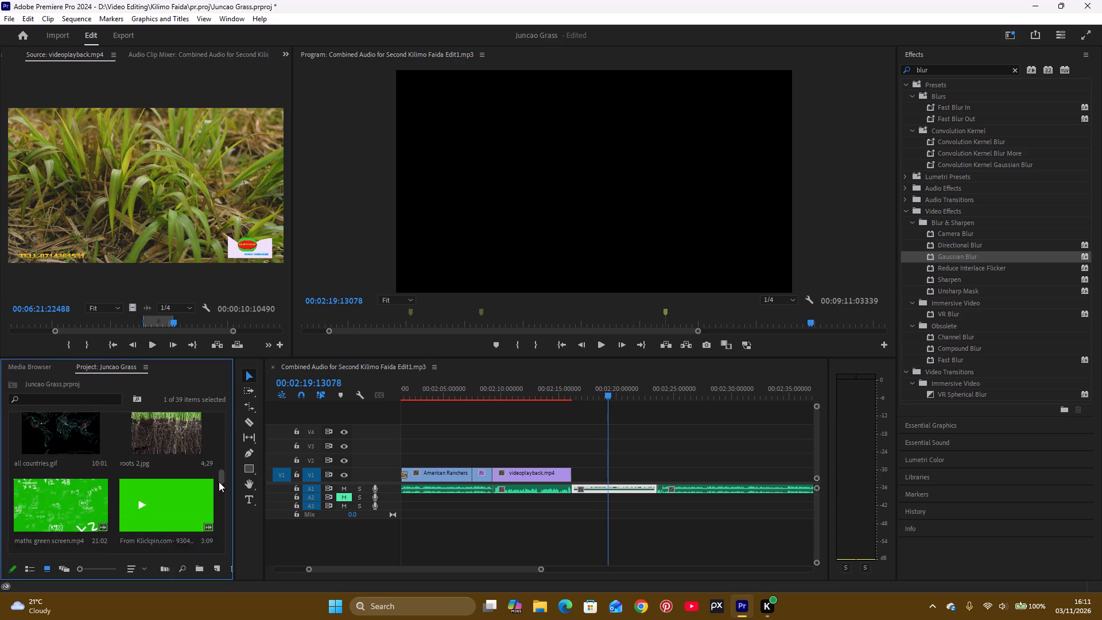
left_click_drag(219, 482, 215, 533)
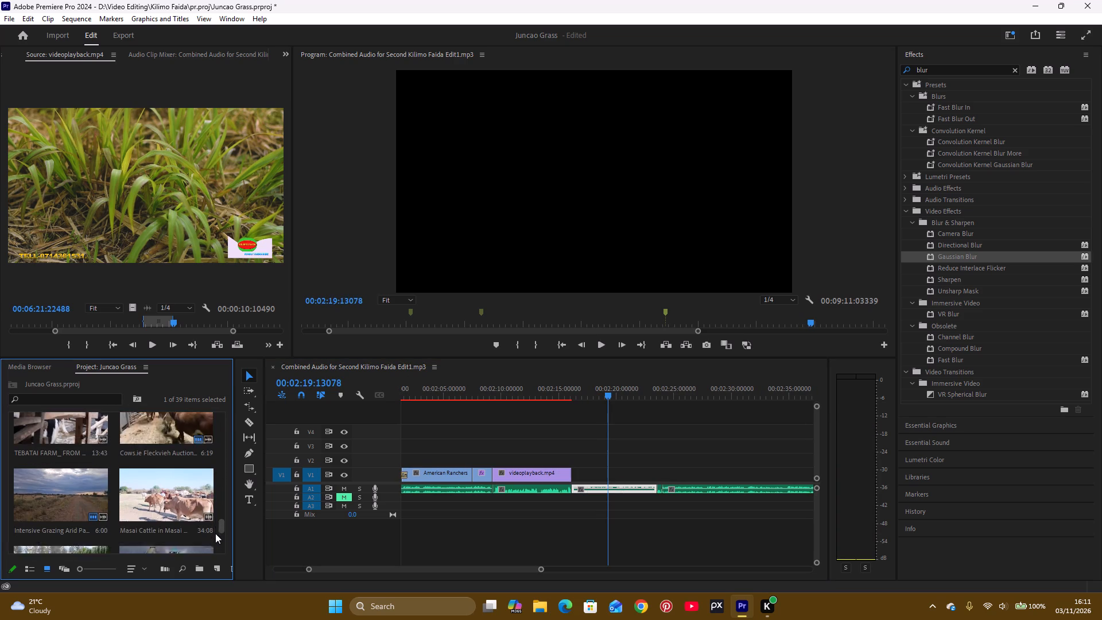
left_click_drag(215, 533, 224, 508)
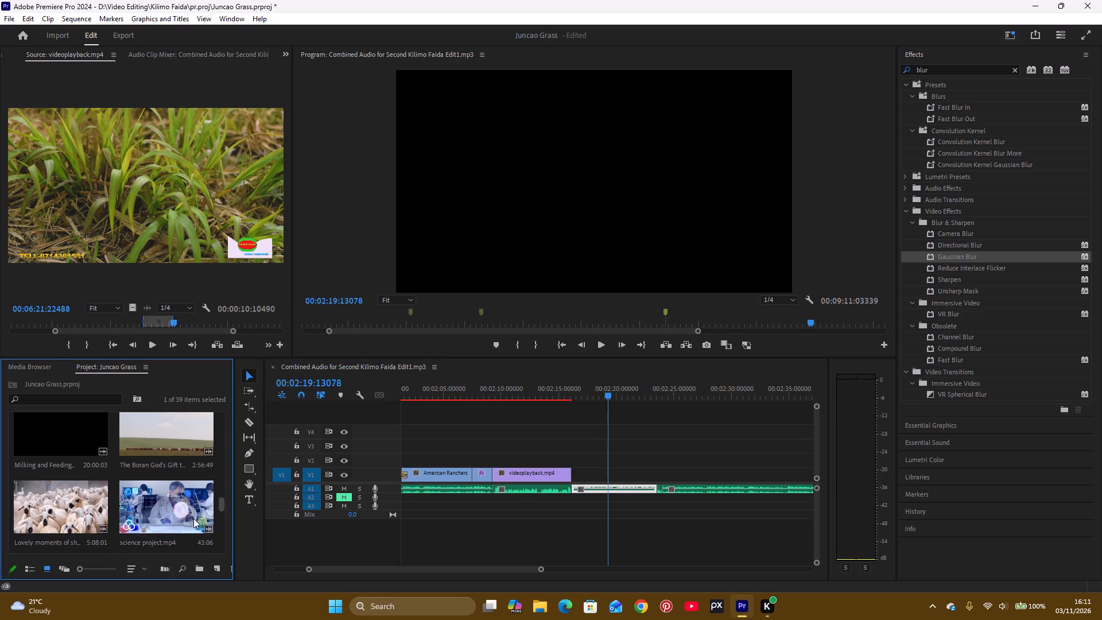
left_click(183, 506)
left_click(183, 506)
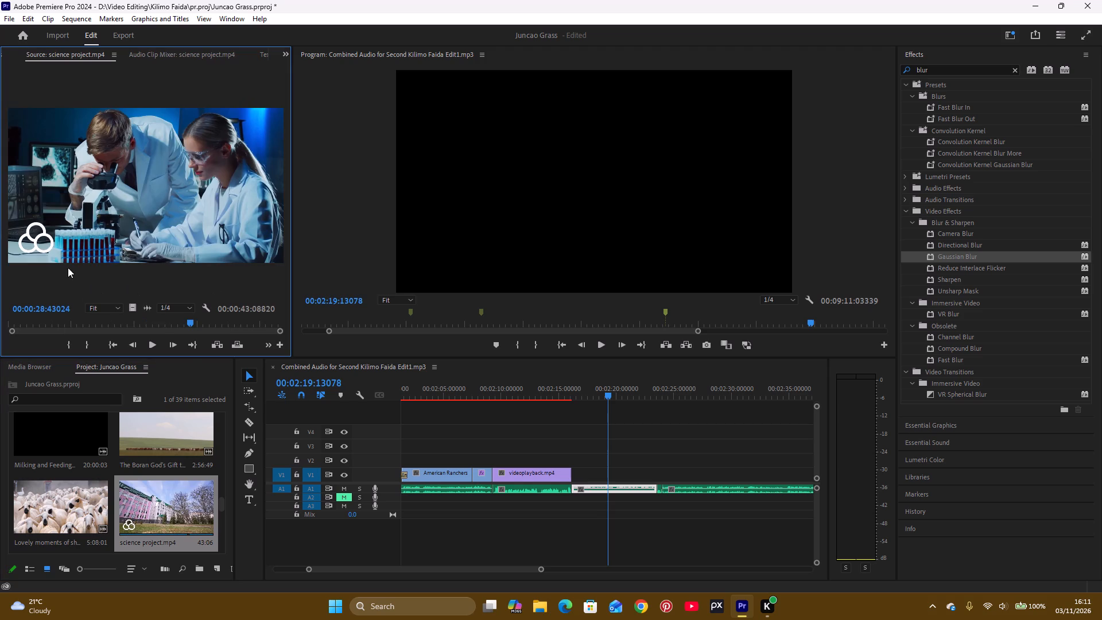
Preview science project.mp4 from its start, mark the Out point at about 00:00:07, and place its video only on V1 directly after the grass clip.
left_click_drag(65, 321, 0, 327)
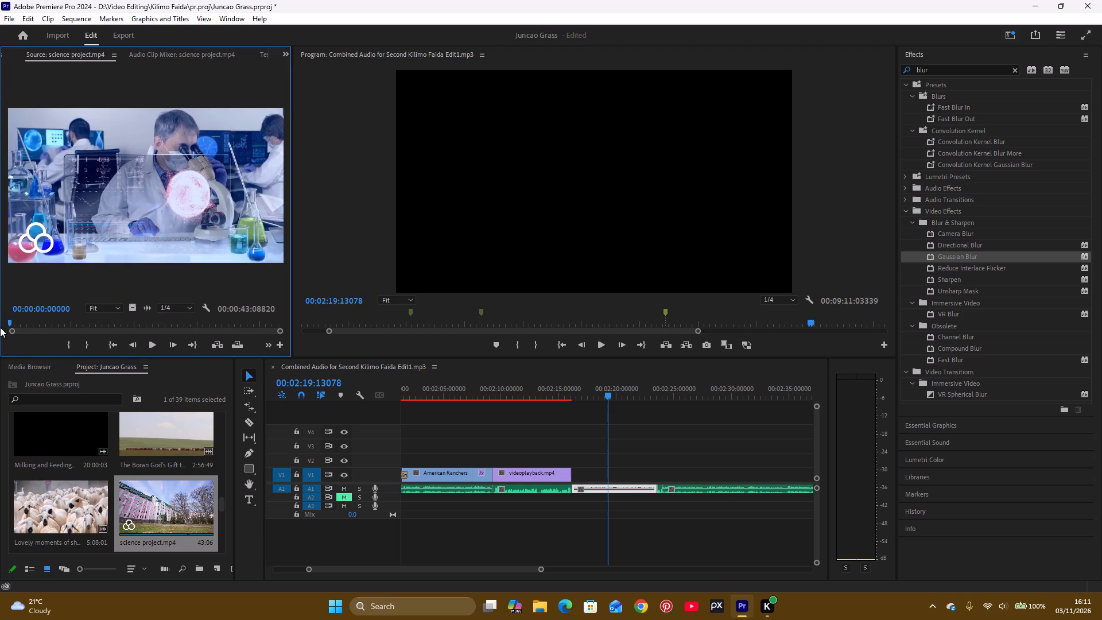
key("space")
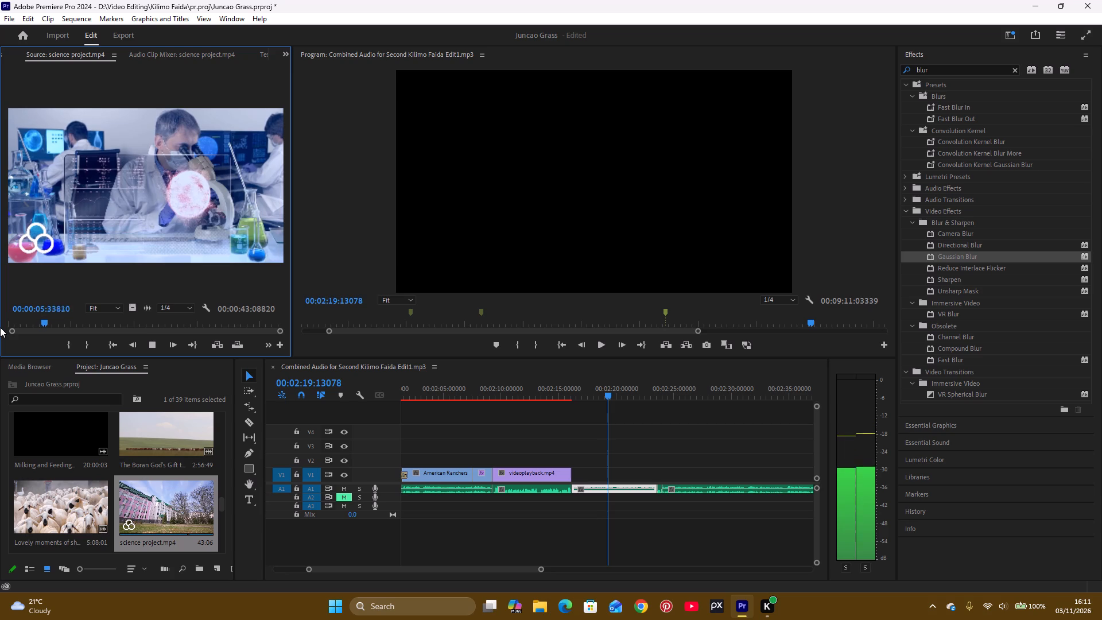
key("space")
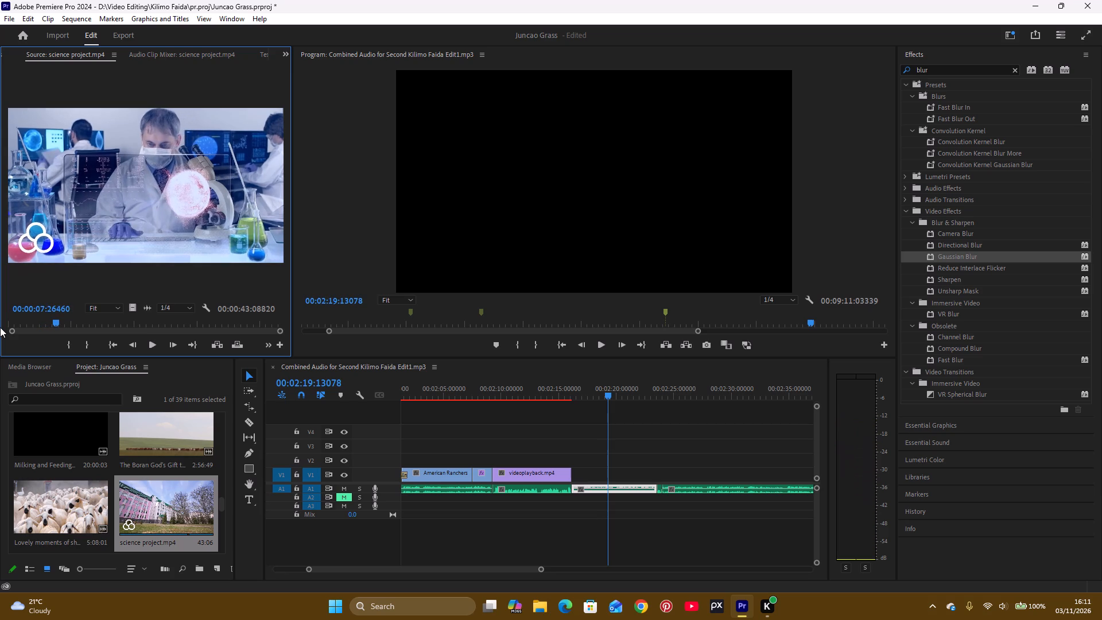
left_click(84, 346)
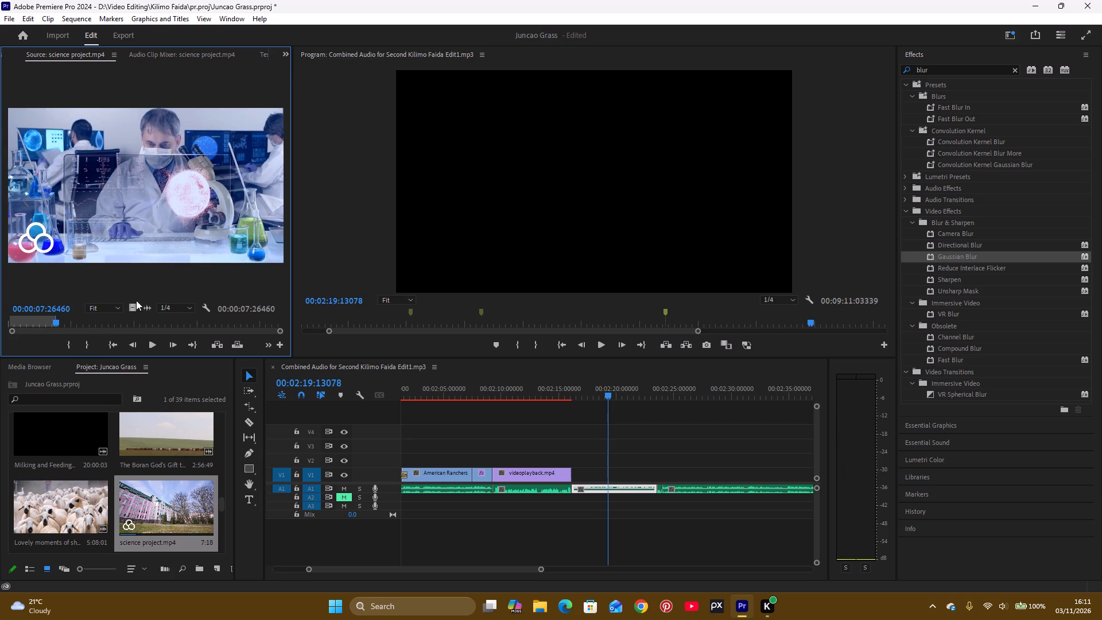
left_click_drag(129, 309, 576, 483)
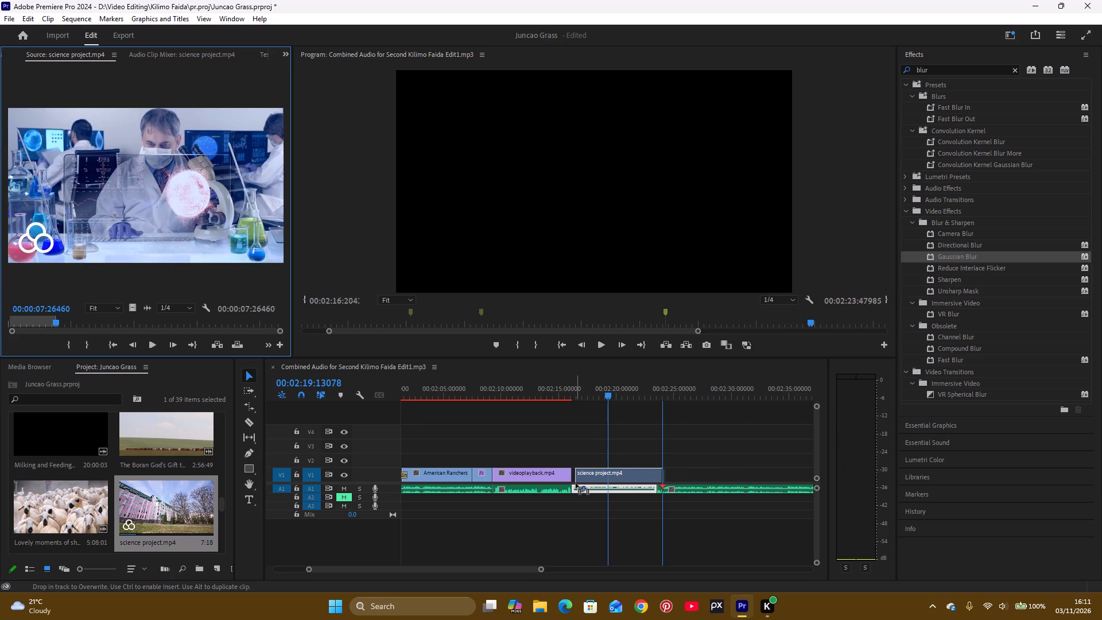
left_click_drag(576, 483, 571, 486)
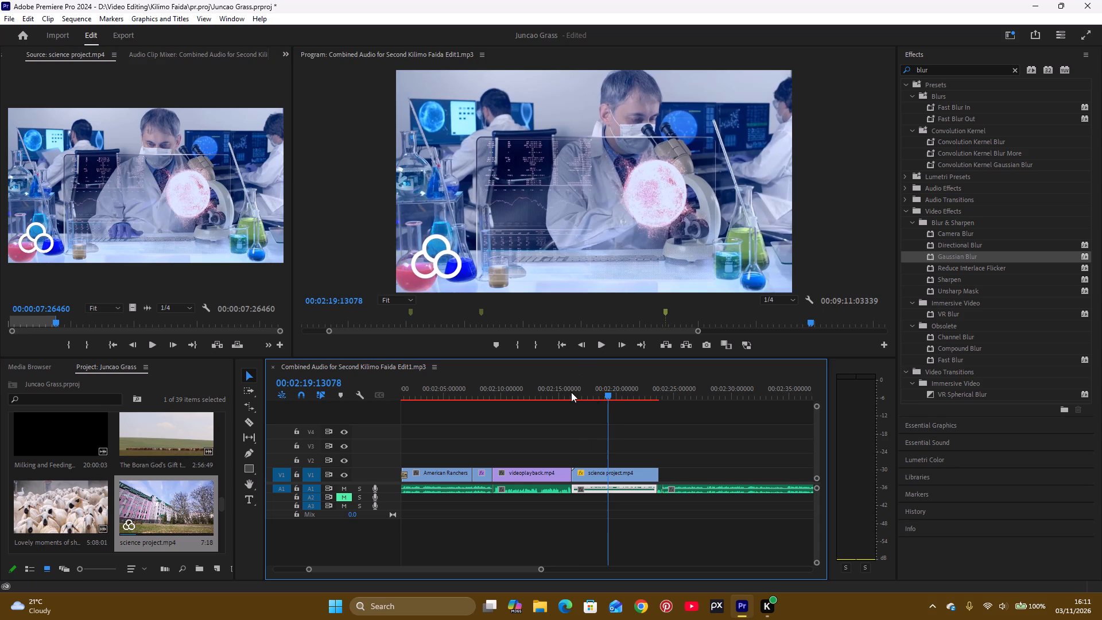
Set the grass clip's Scale to 110 and its vertical Position to 567 so the on-screen phone text falls outside the frame.
left_click(569, 392)
key("space")
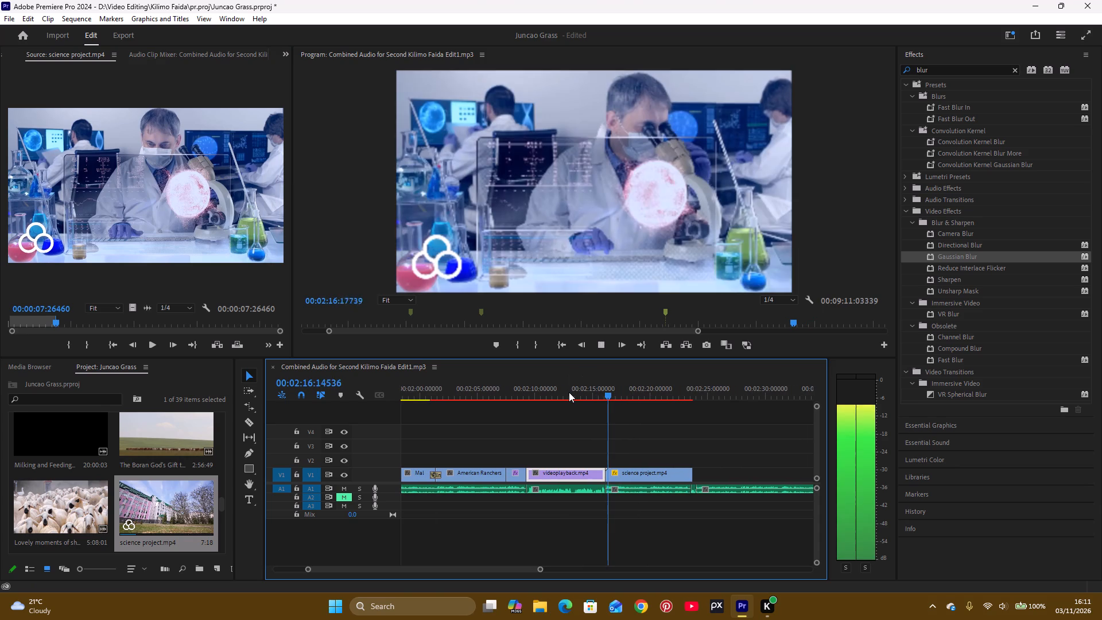
key("space")
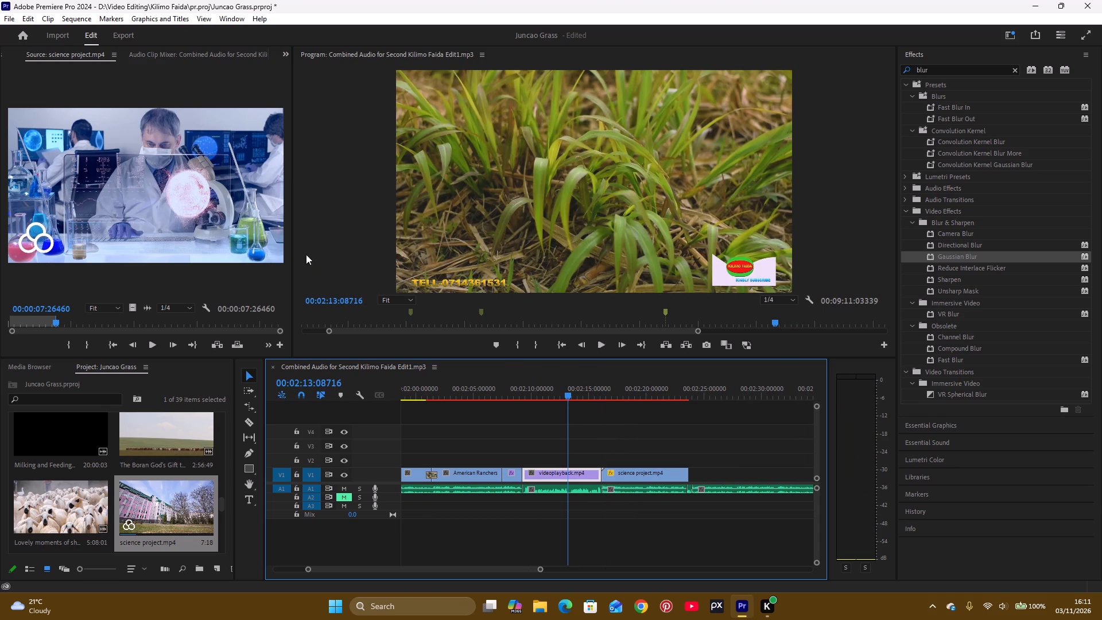
scroll(27, 60, "up", 1)
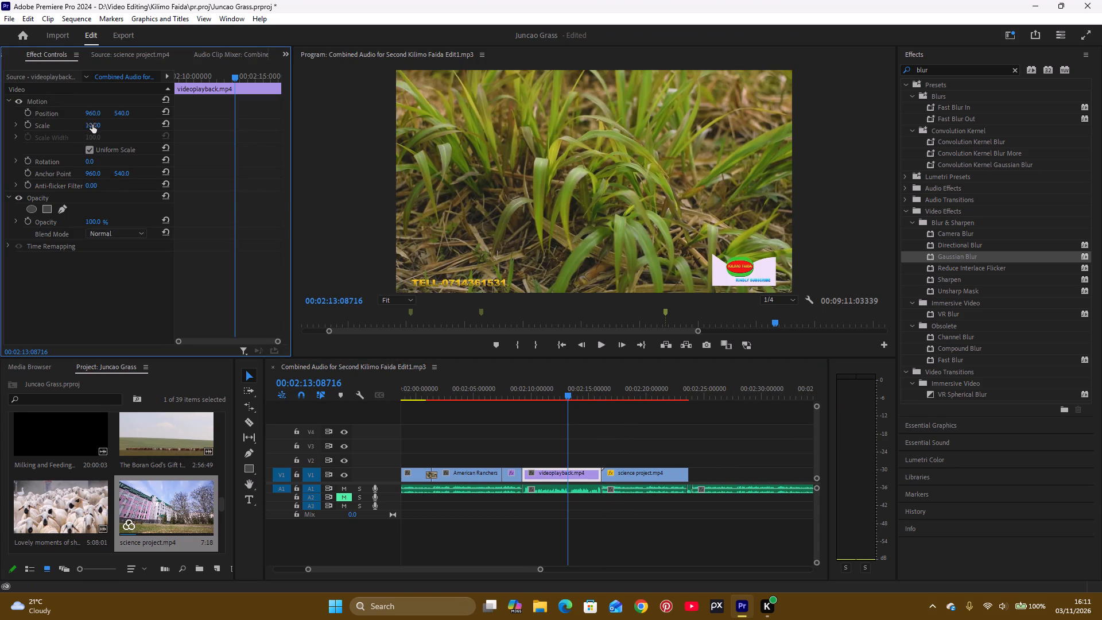
left_click_drag(92, 126, 98, 126)
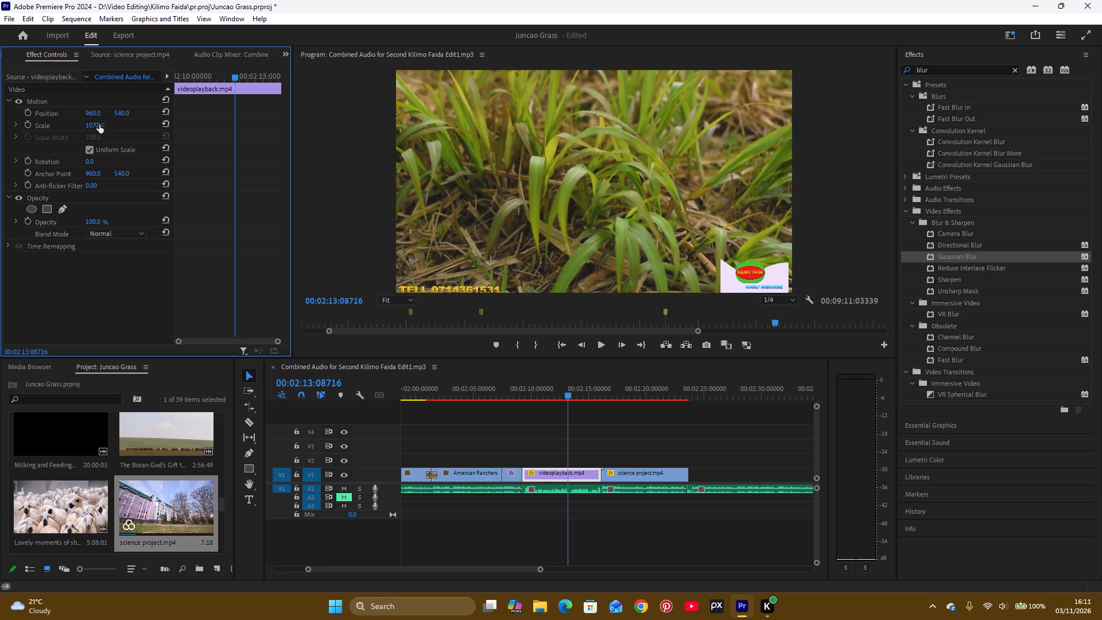
left_click(95, 127)
type("110")
key("Return")
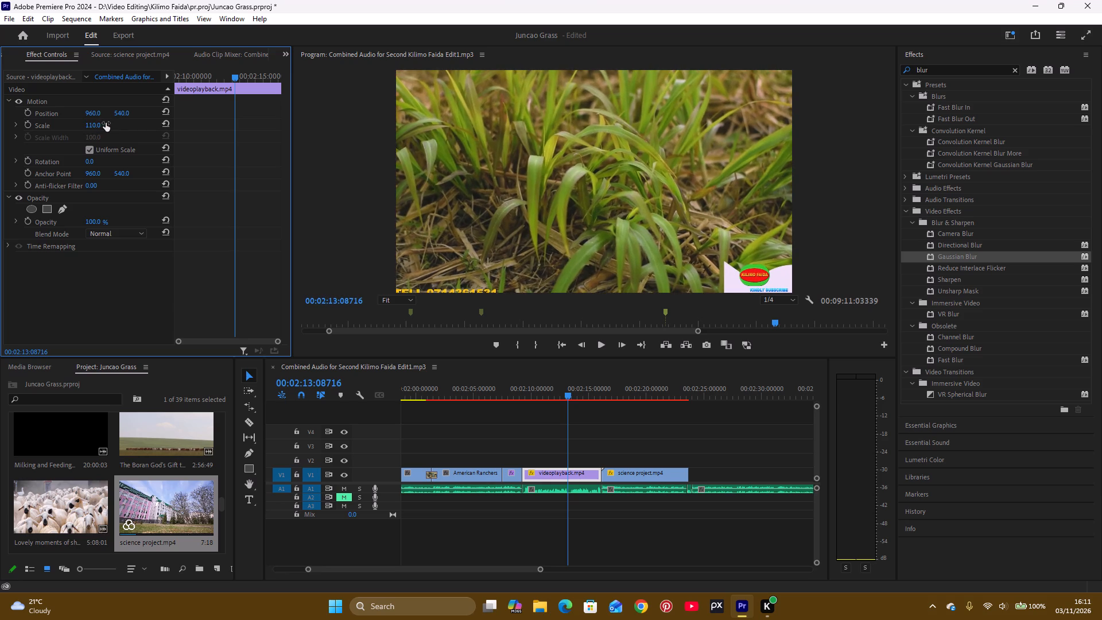
left_click_drag(121, 116, 144, 114)
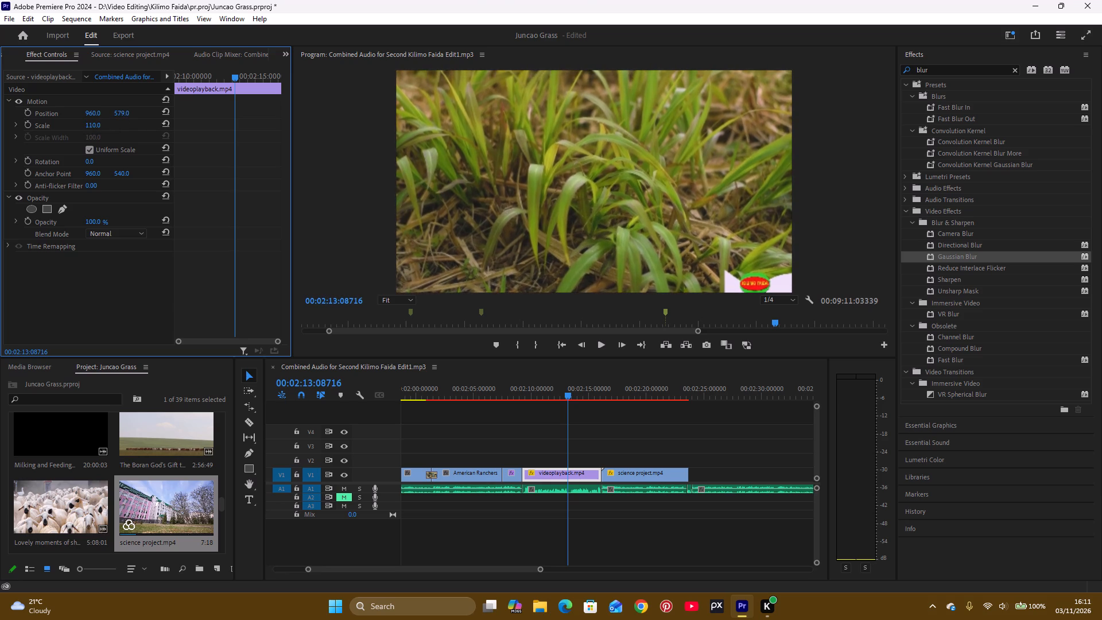
left_click_drag(144, 114, 138, 120)
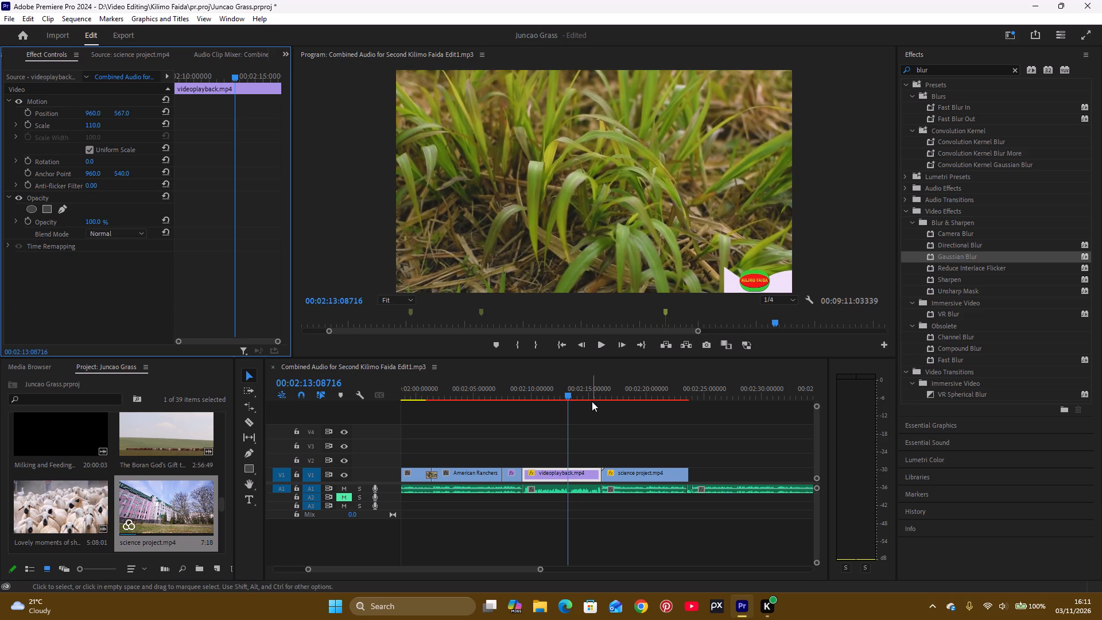
Play the grass and science clips against the narration and split the science project clip on V1 at 00:02:19:41970.
key("space")
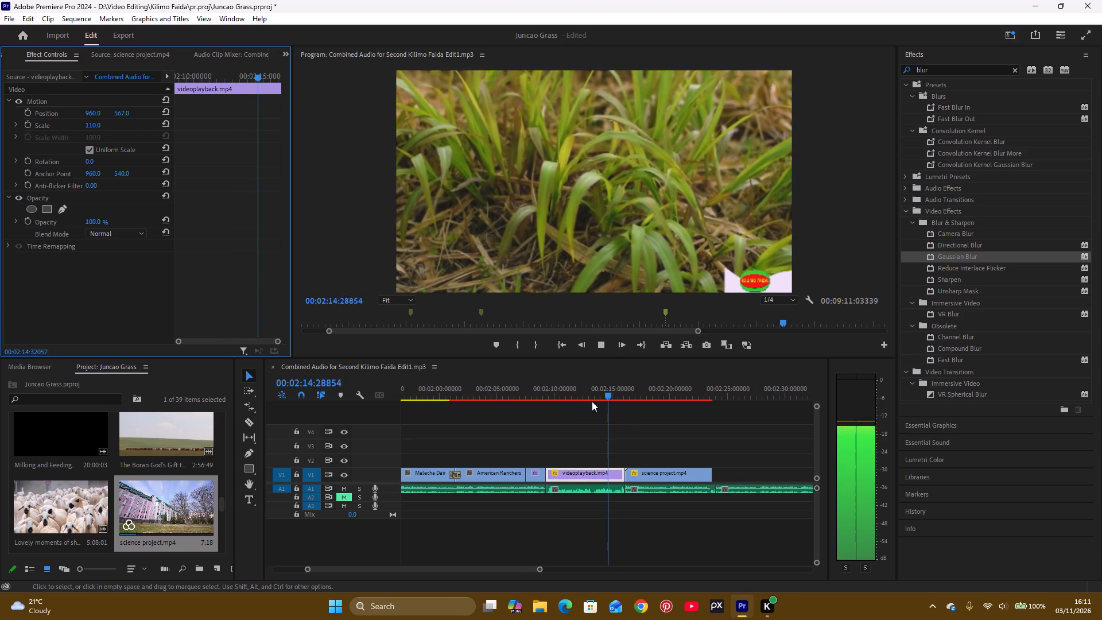
key("space")
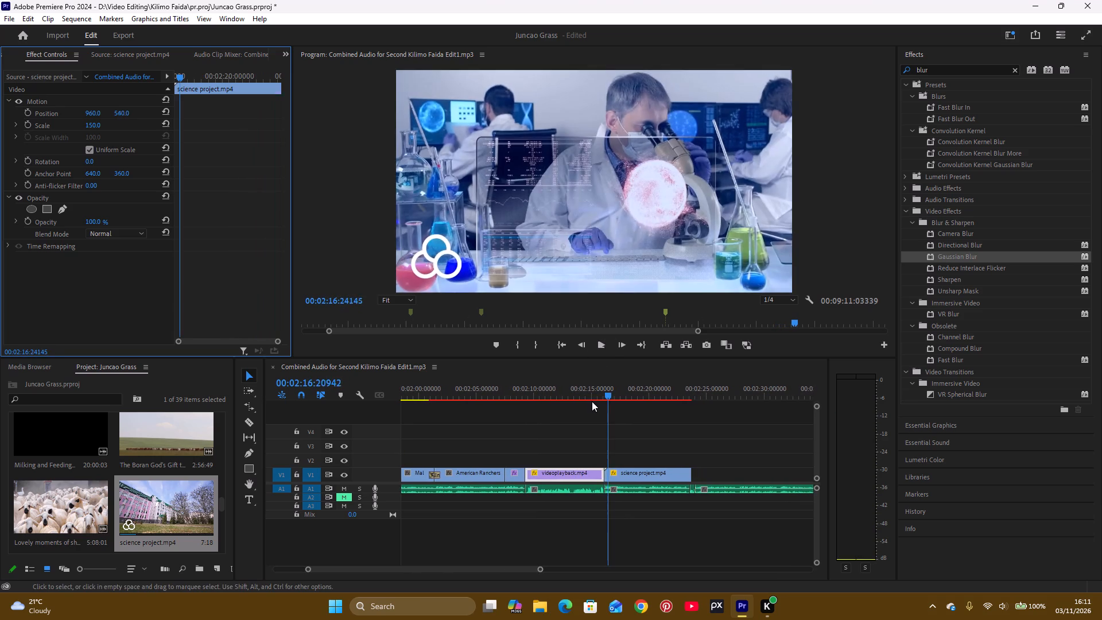
key("space")
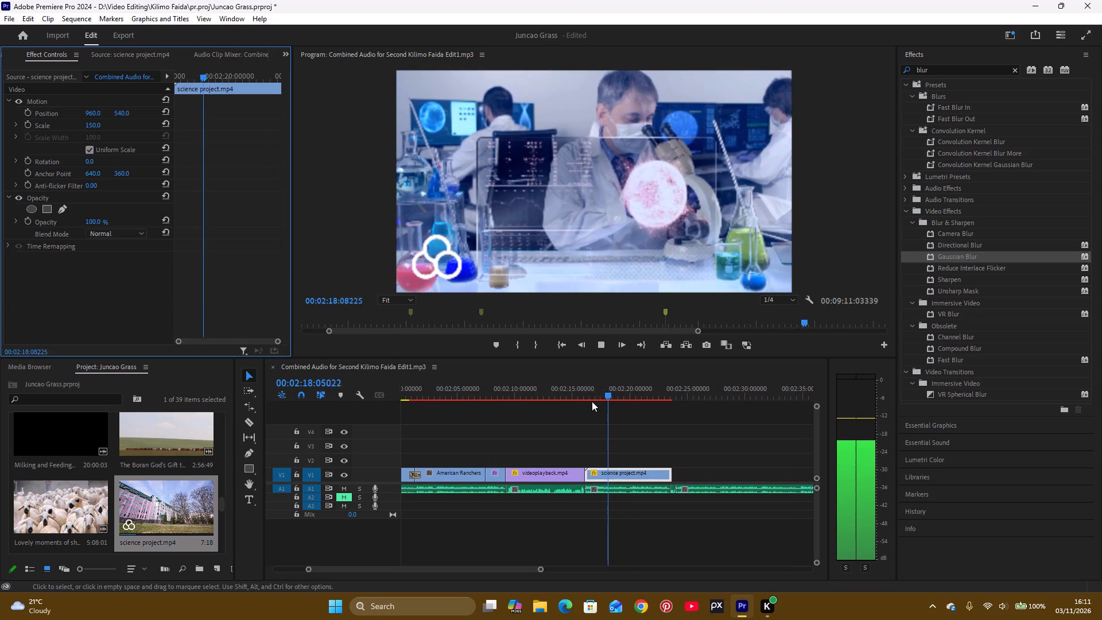
key("space")
key("space")
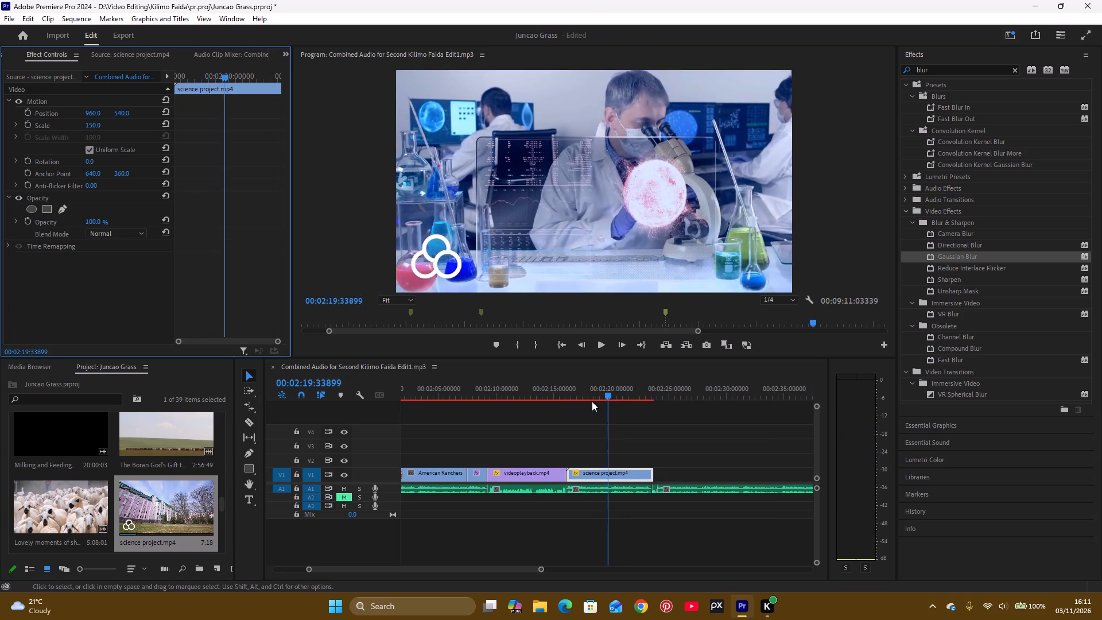
key("space")
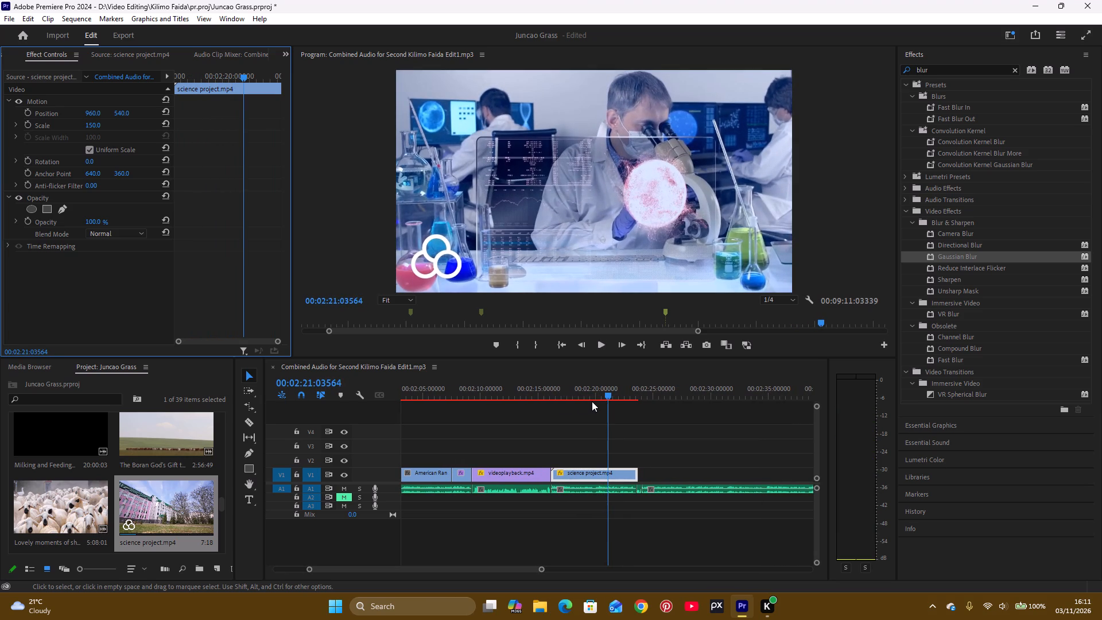
left_click(598, 396)
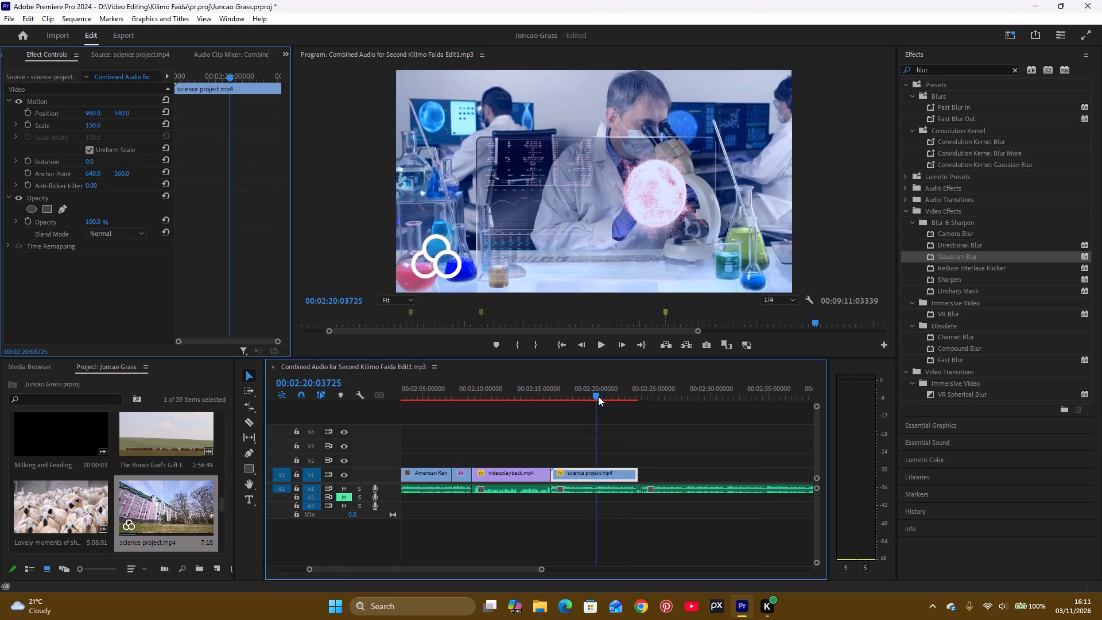
left_click_drag(598, 396, 595, 402)
key("space")
key("space")
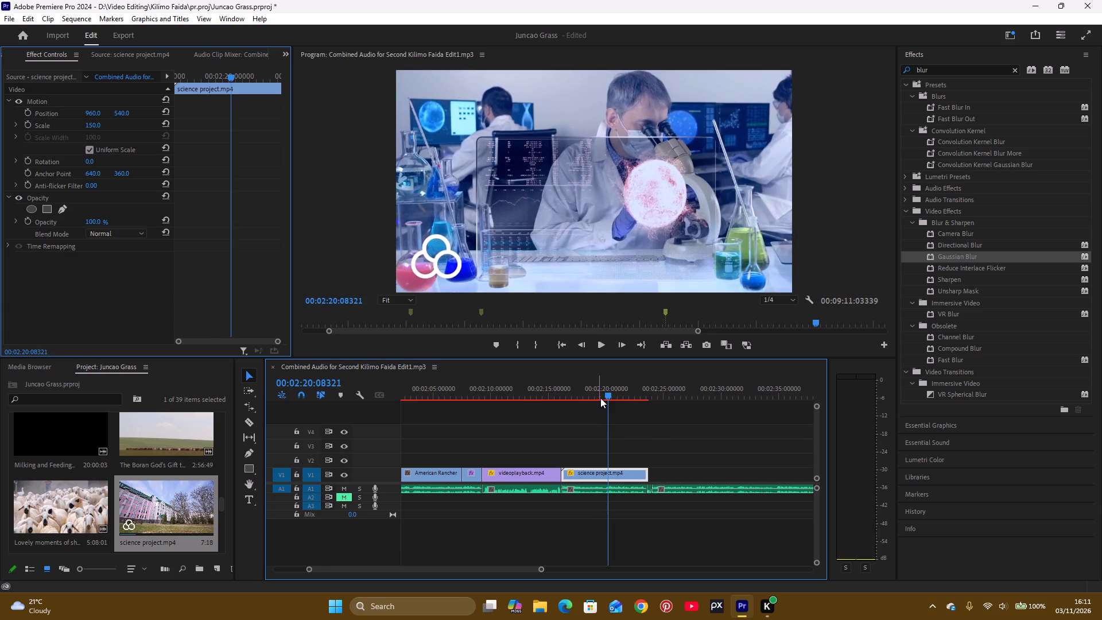
left_click_drag(608, 394, 605, 410)
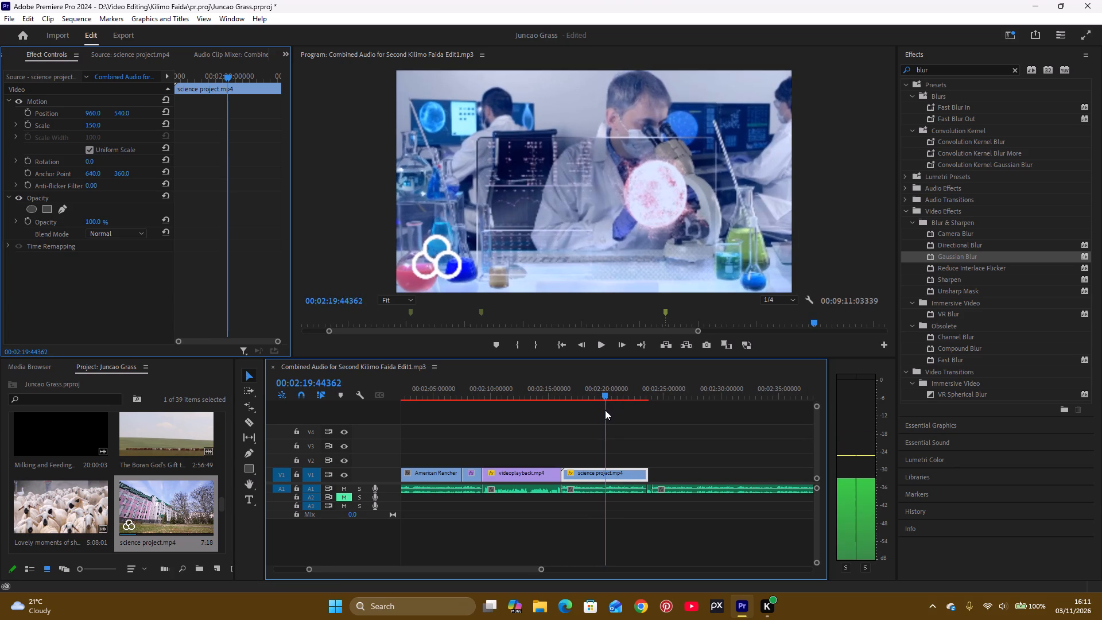
left_click_drag(605, 410, 606, 417)
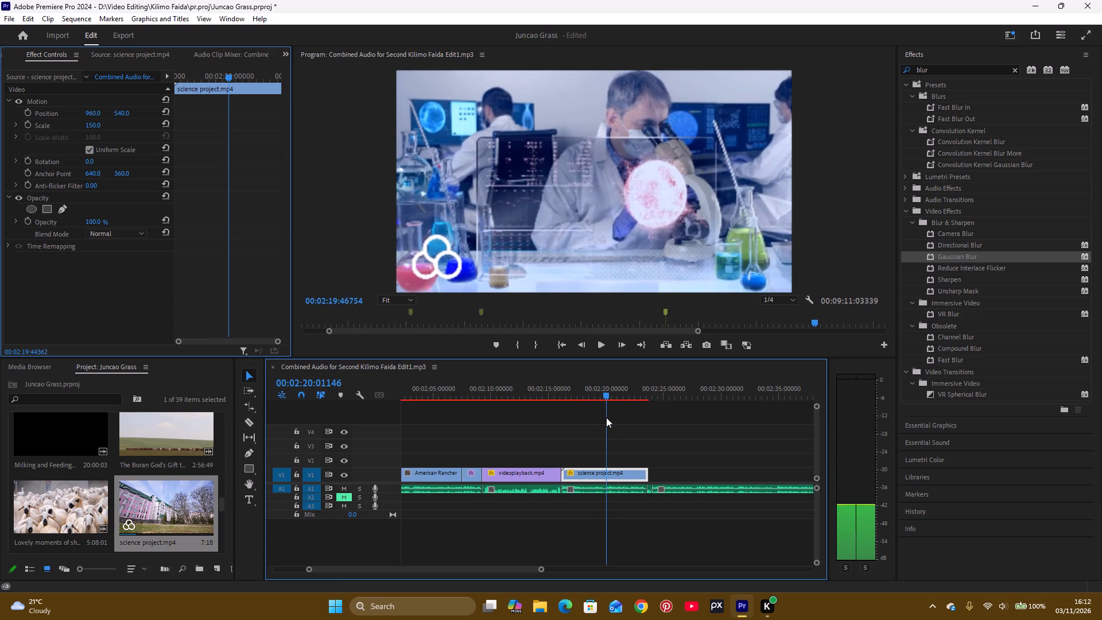
left_click_drag(606, 417, 604, 423)
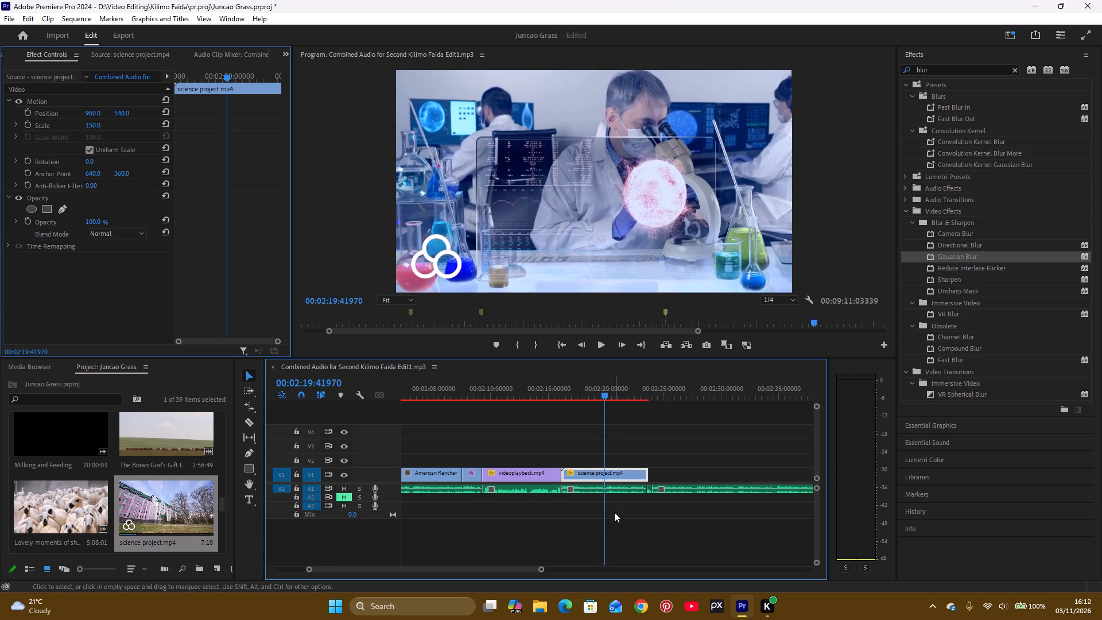
key("c")
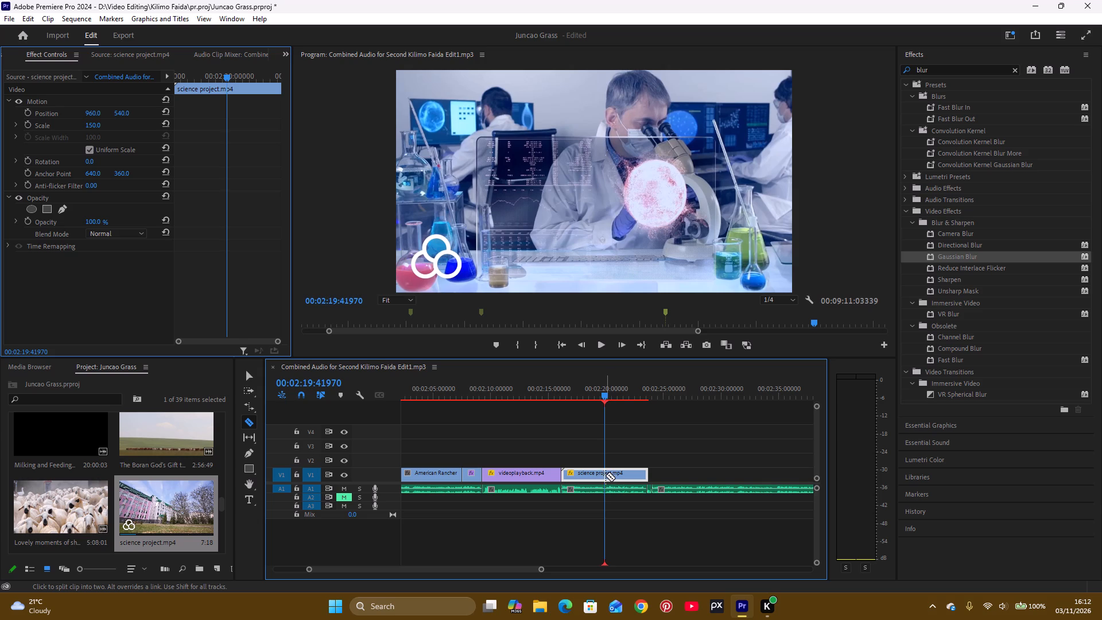
left_click(606, 475)
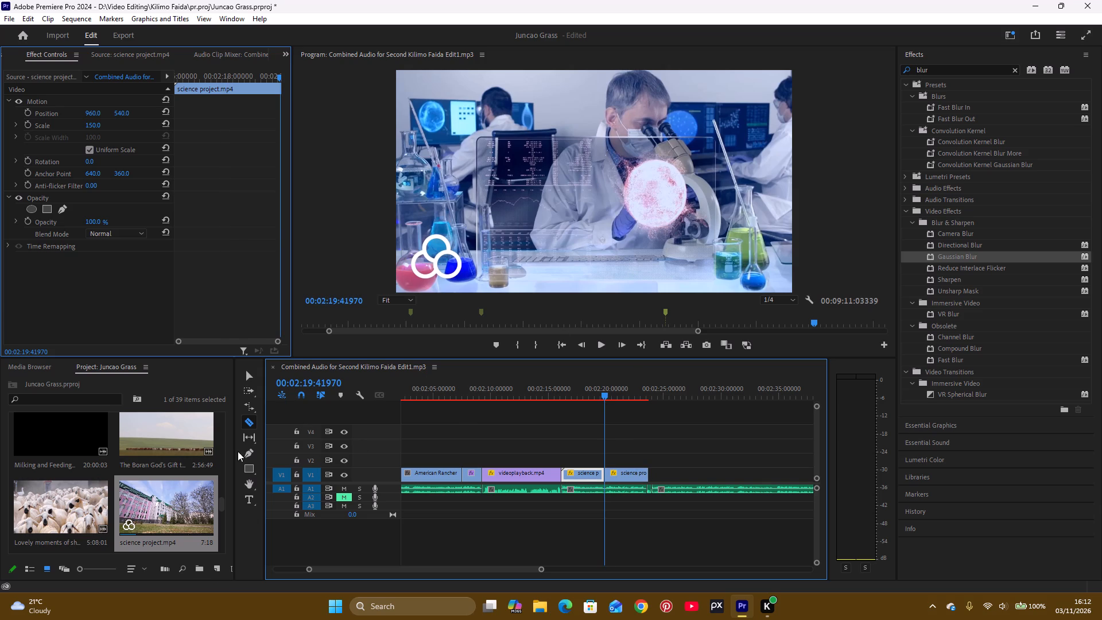
Look through the project's footage for the next B-roll source.
scroll(227, 461, "down", 2)
scroll(150, 530, "down", 3)
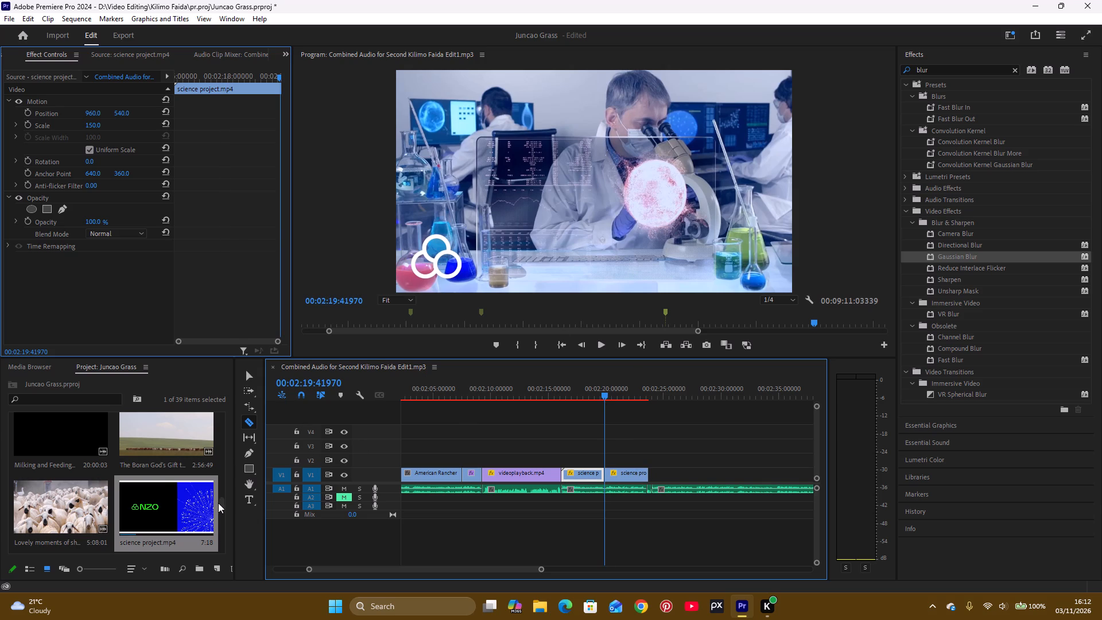
left_click_drag(222, 502, 213, 534)
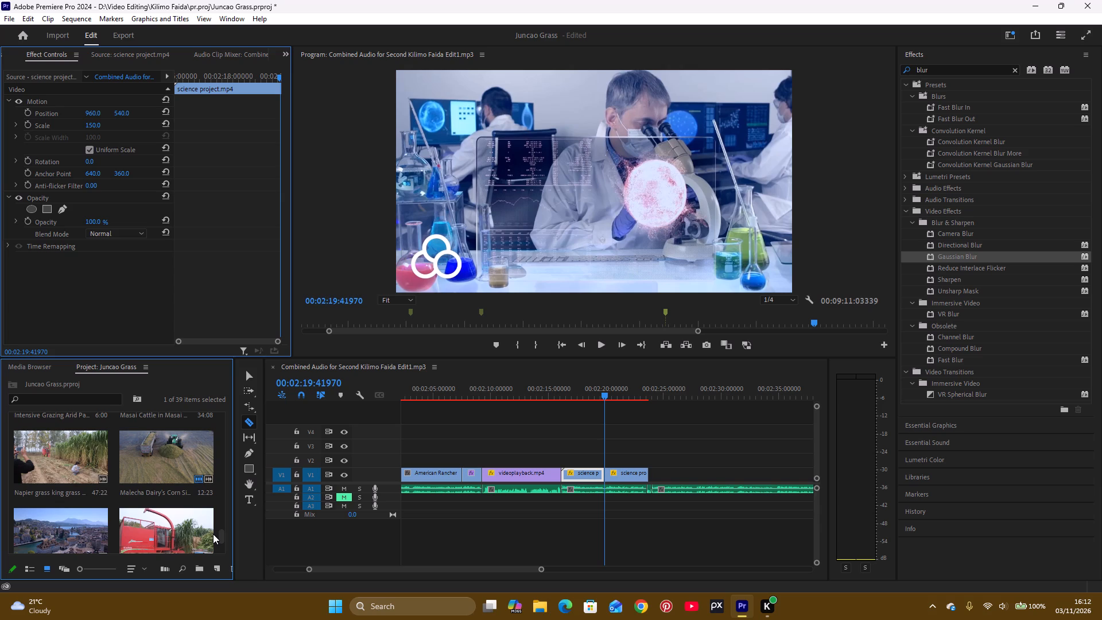
Save the project.
key("ctrl+s")
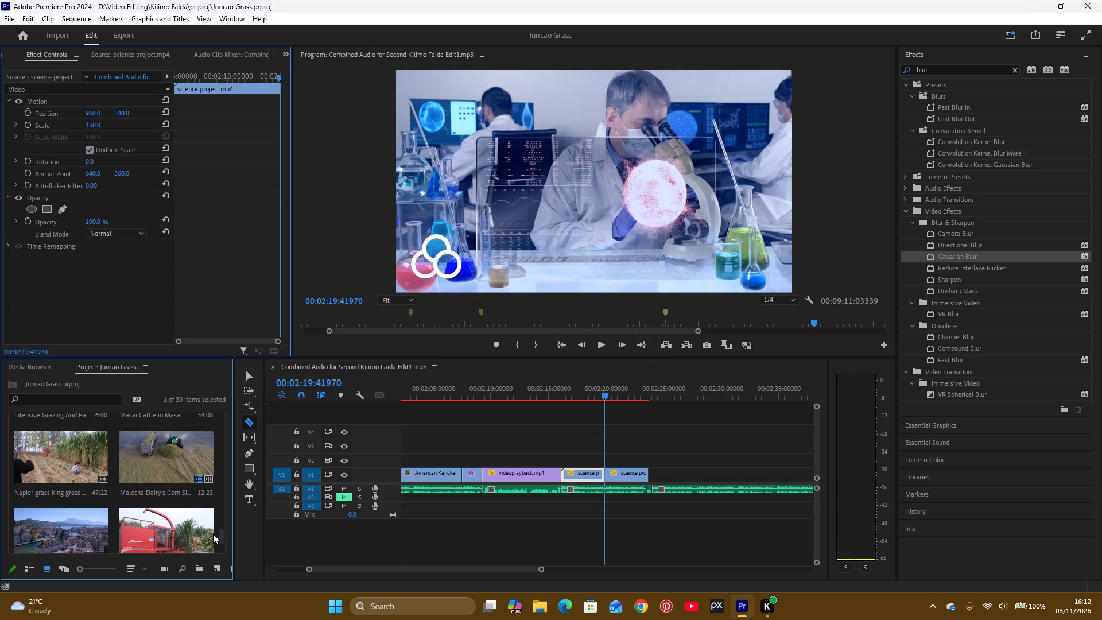